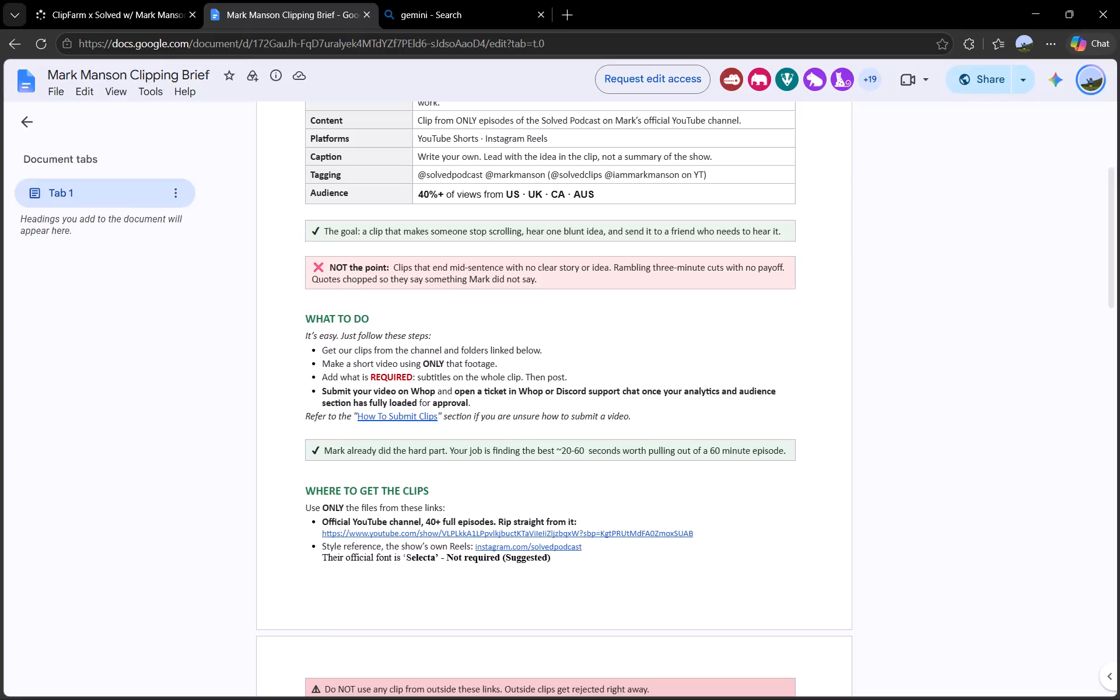
Open the "How To Submit Clips" link from the What To Do section of the clipping brief.
click(407, 418)
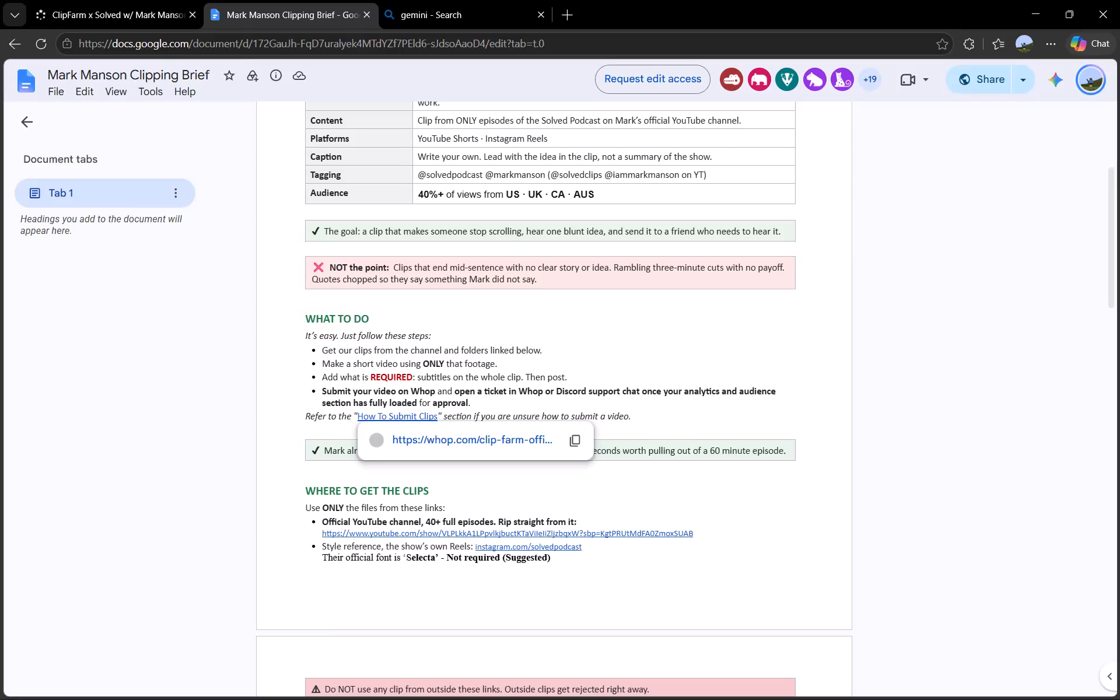
click(438, 440)
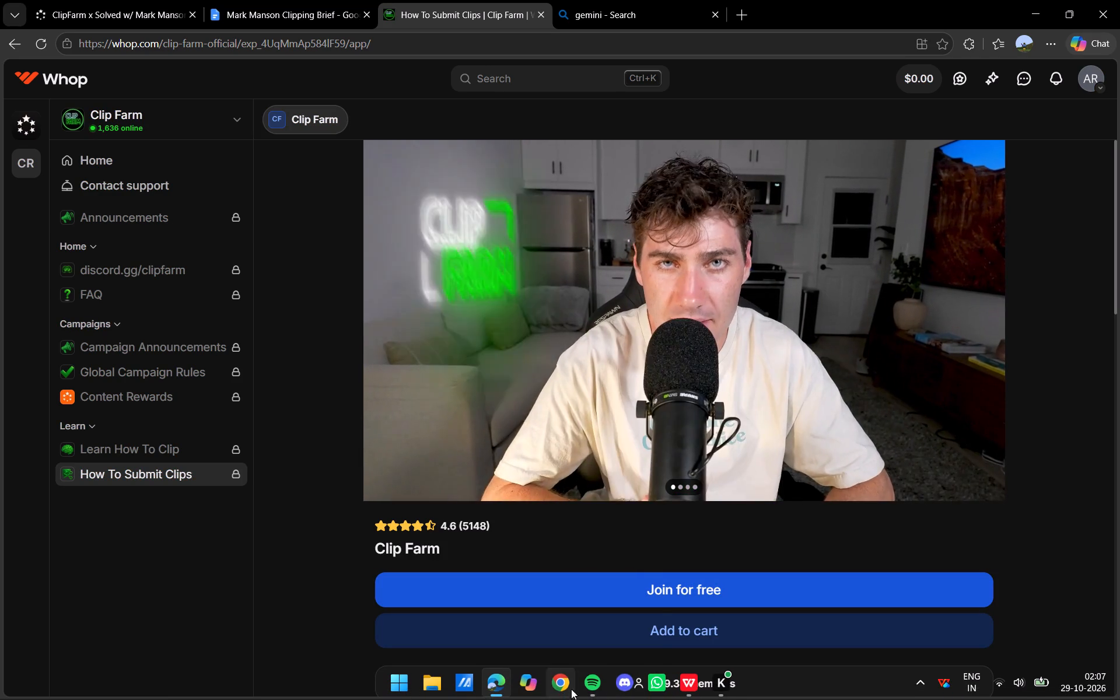
Pause the Spotify music and unmute the Clip Farm introduction video.
click(602, 639)
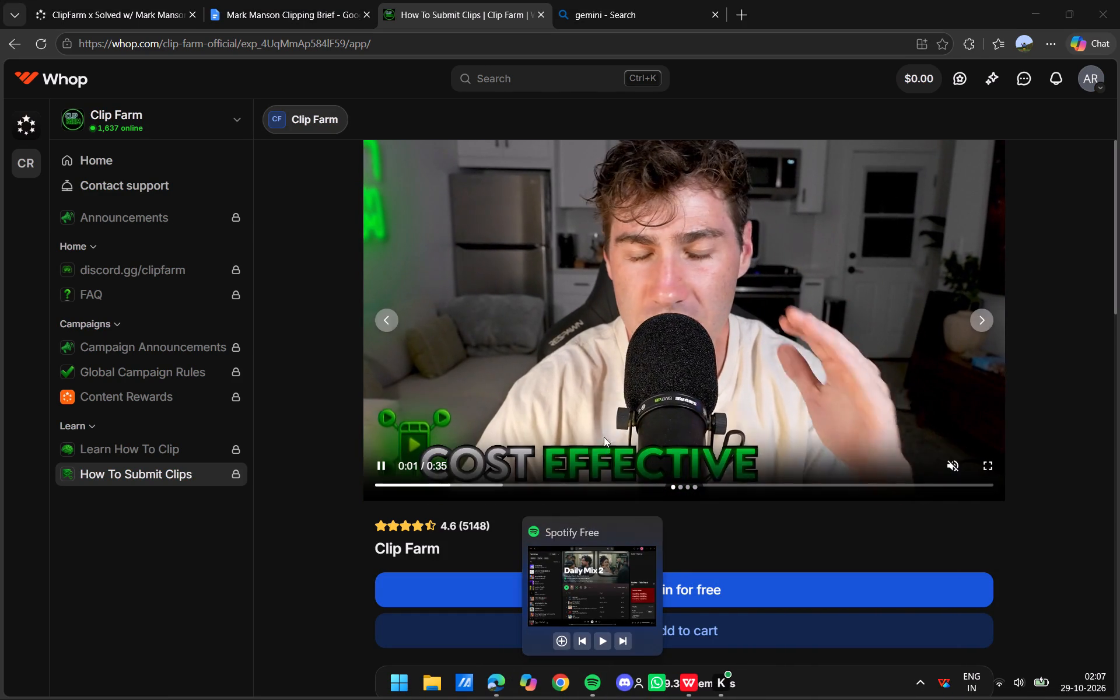
click(947, 467)
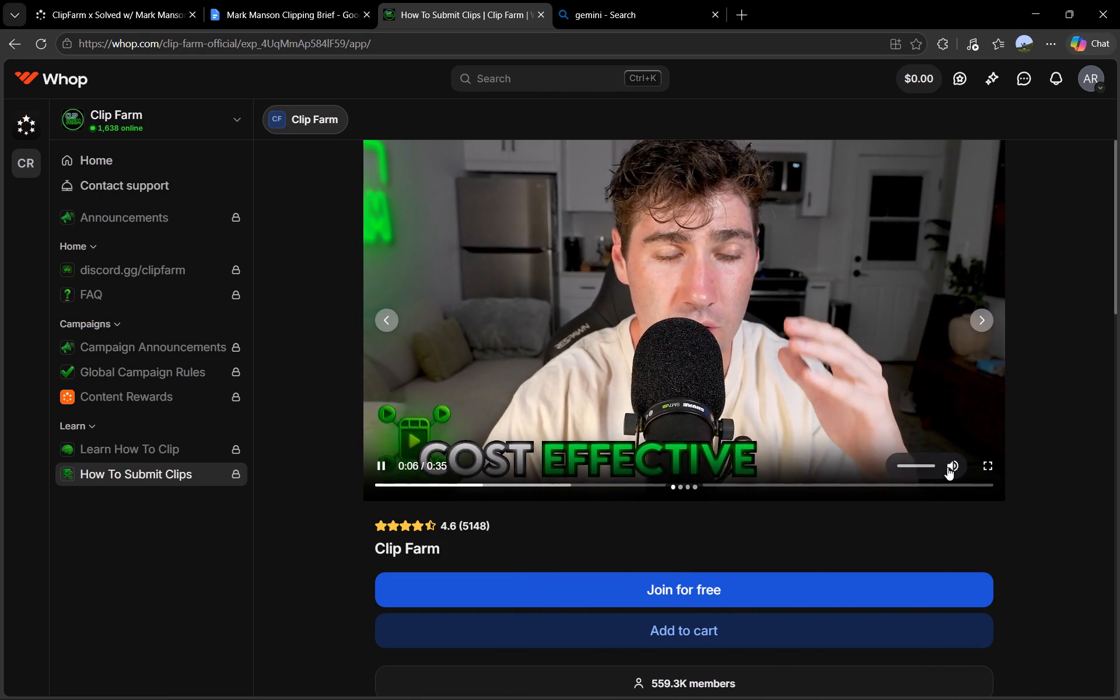
Look over the Clip Farm page's introduction video and community description.
scroll(814, 403, down, 1)
scroll(814, 403, up, 1)
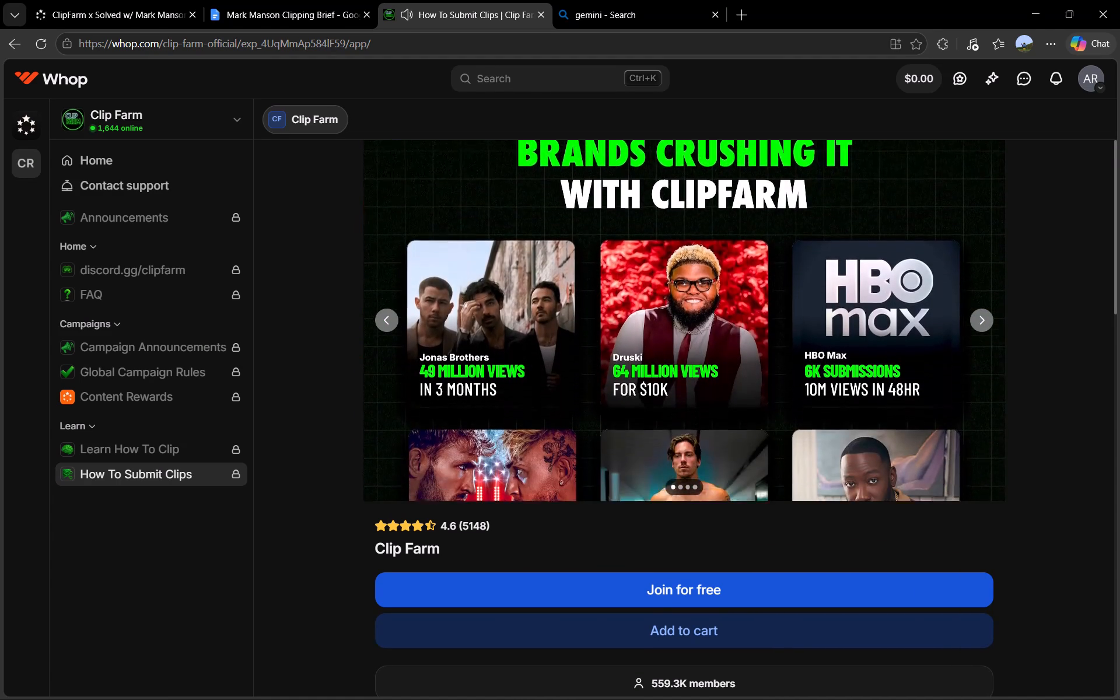
scroll(799, 371, down, 3)
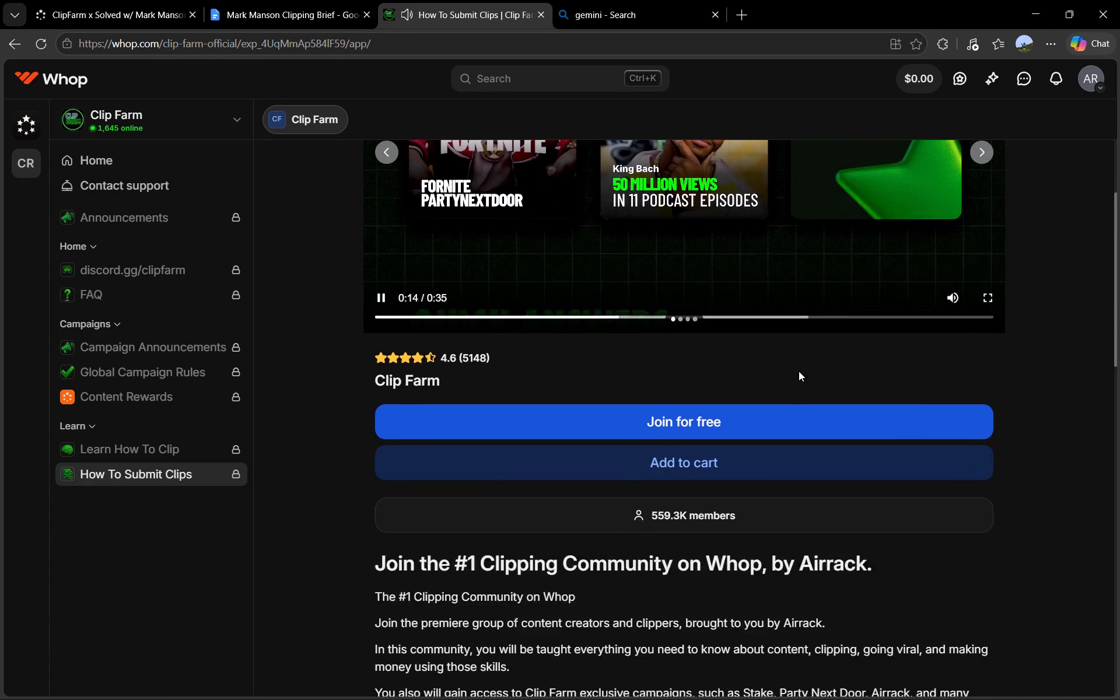
scroll(799, 371, down, 7)
scroll(773, 453, up, 5)
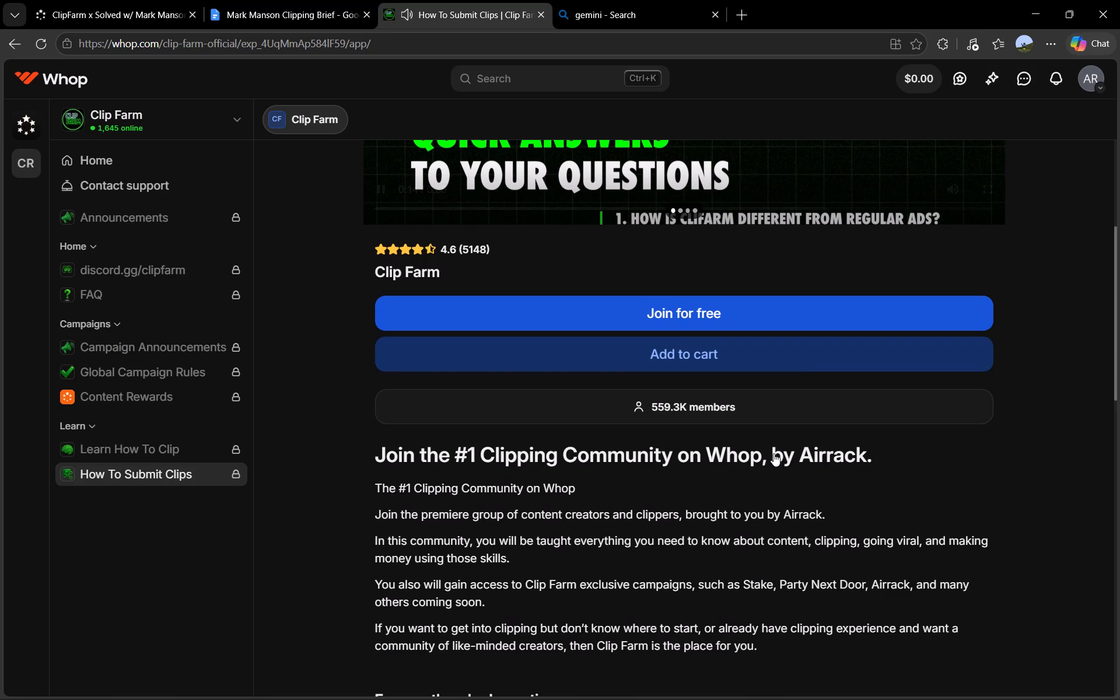
Try to move back up the Clip Farm page and restart the graphics driver to refresh the display.
scroll(773, 453, up, 5)
scroll(509, 379, up, 6)
scroll(309, 295, up, 6)
scroll(655, 208, up, 4)
click(1067, 447)
scroll(1067, 447, up, 2)
drag(1115, 359, 1118, 204)
triple_click(1055, 198)
key(ctrl+shift+super+b)
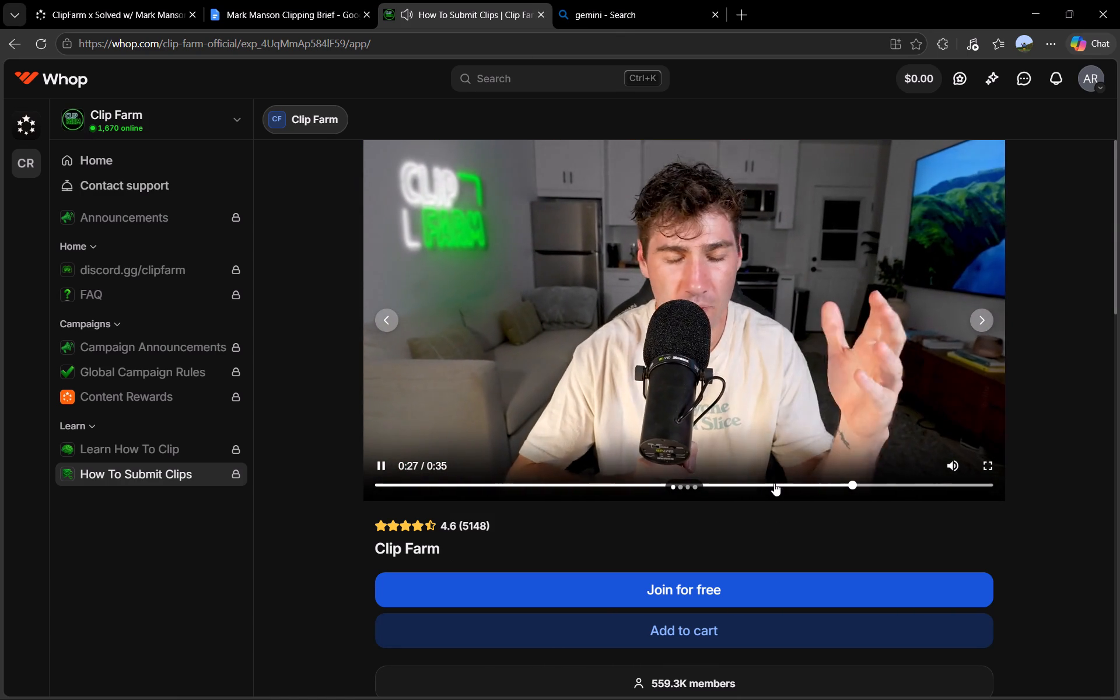
Review the Clip Farm community description, FAQ and customer reviews, and close the page's tab.
scroll(774, 483, down, 9)
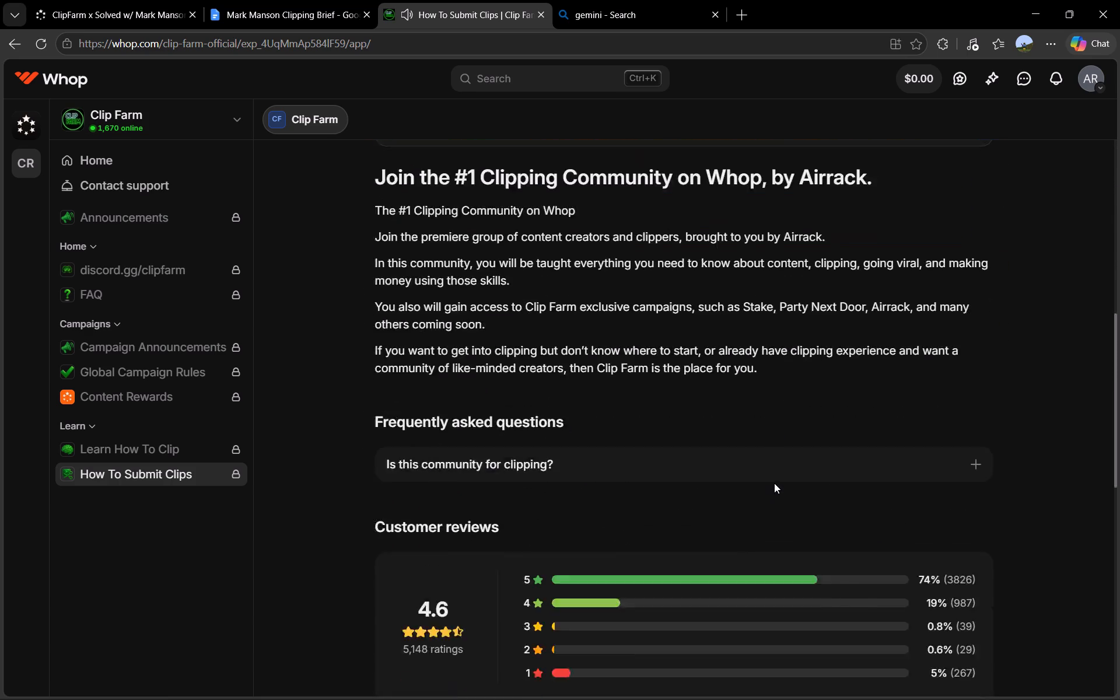
scroll(774, 483, down, 3)
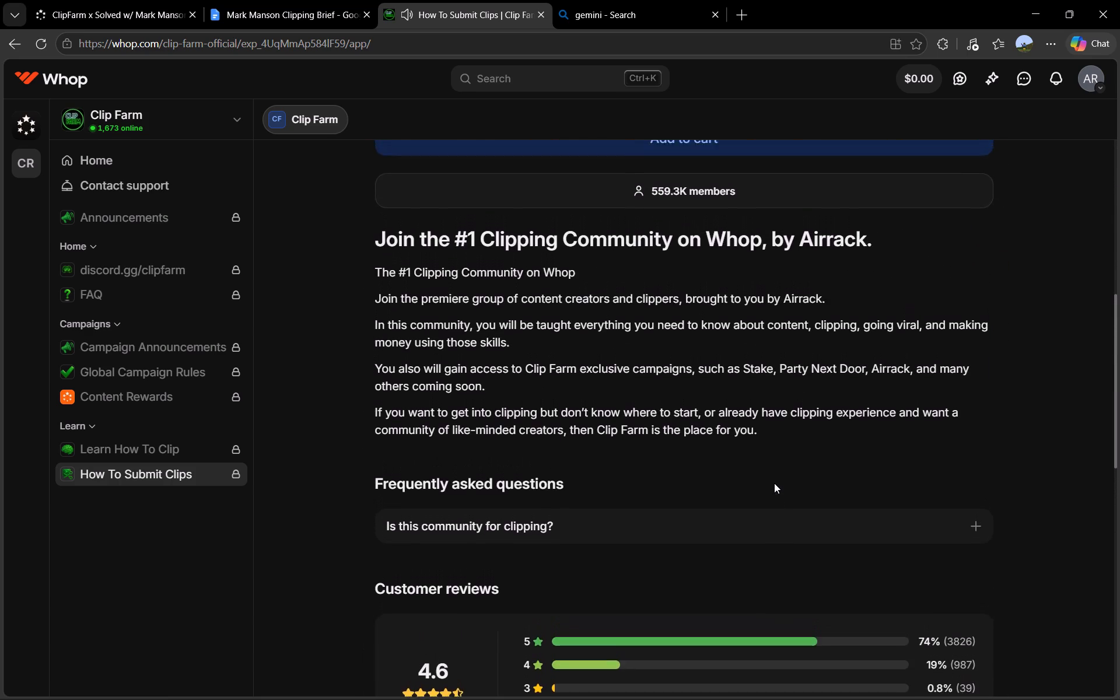
scroll(774, 483, down, 6)
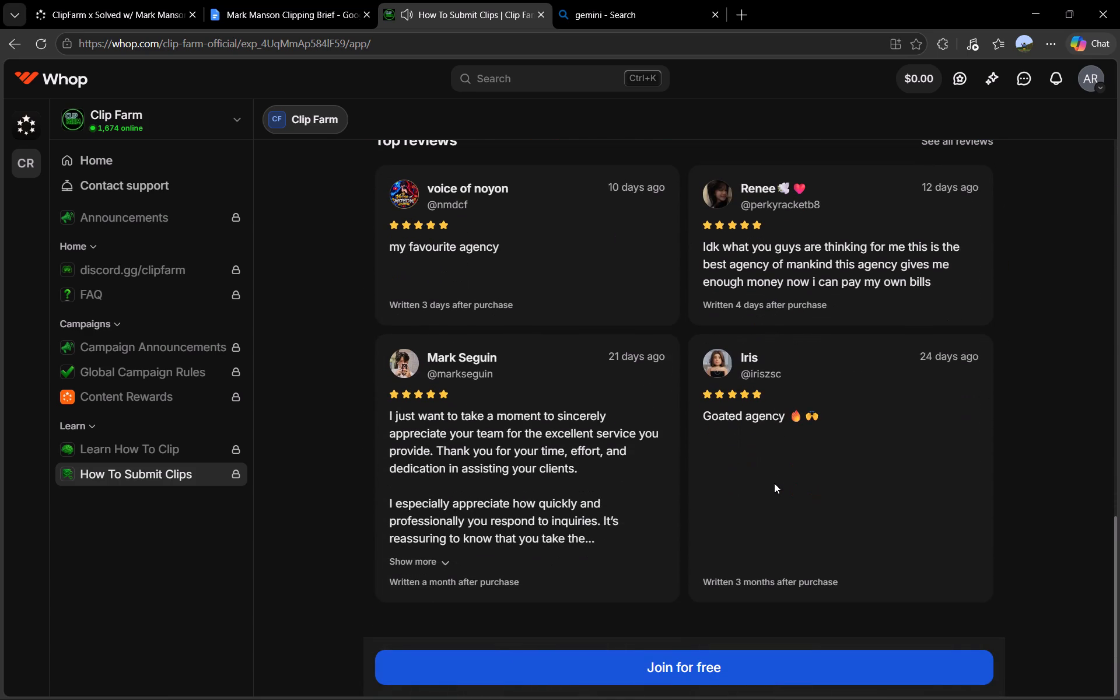
scroll(774, 483, down, 1)
scroll(774, 483, up, 11)
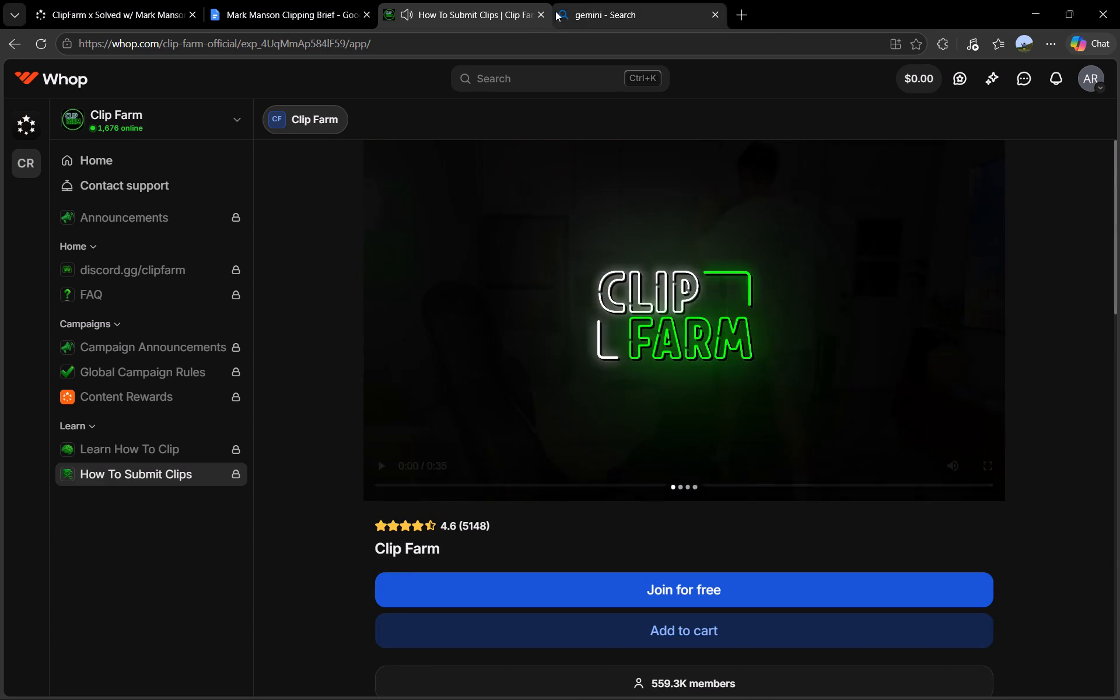
click(535, 13)
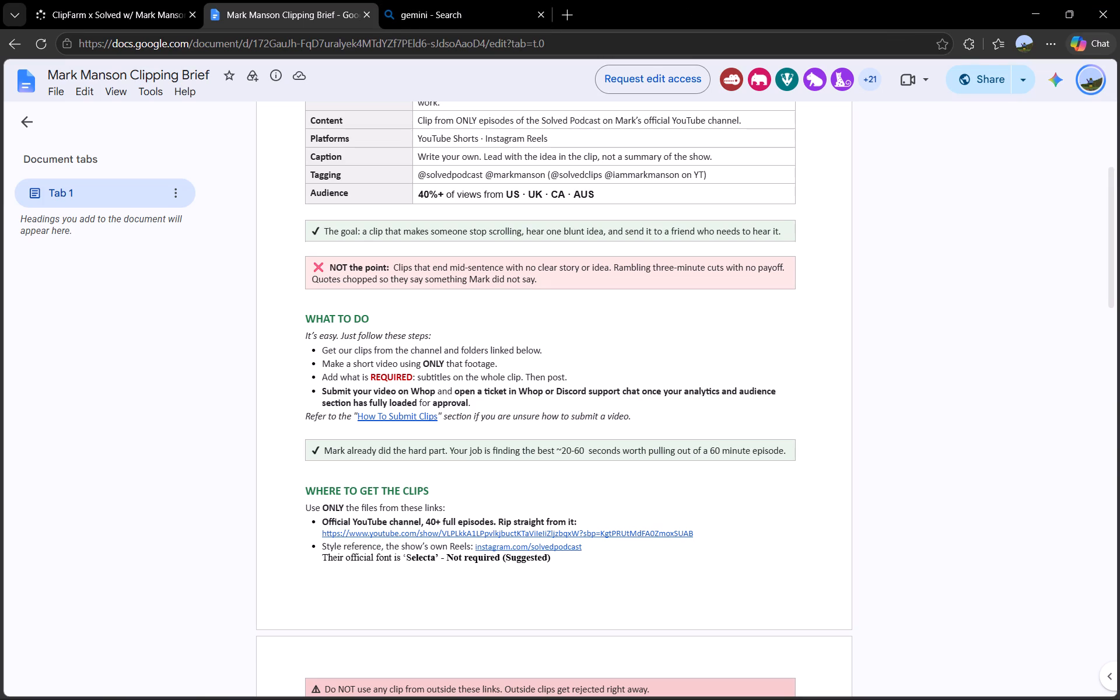
Resume Spotify playback and return to the Where To Get The Clips section of the brief.
scroll(538, 380, down, 1)
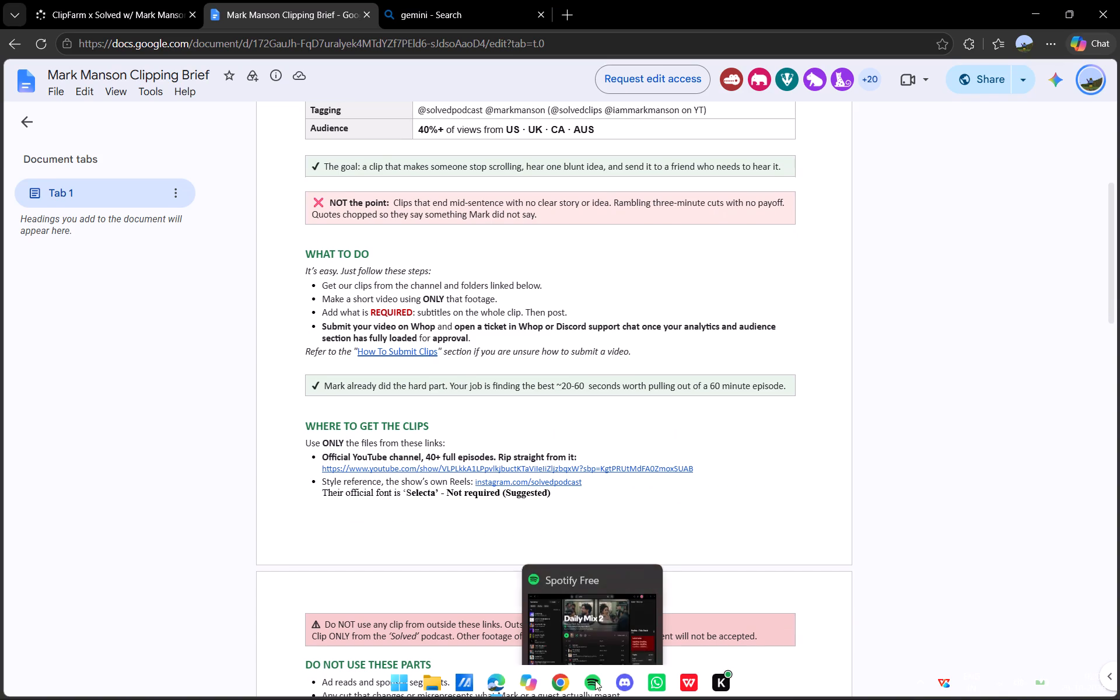
click(597, 646)
click(432, 511)
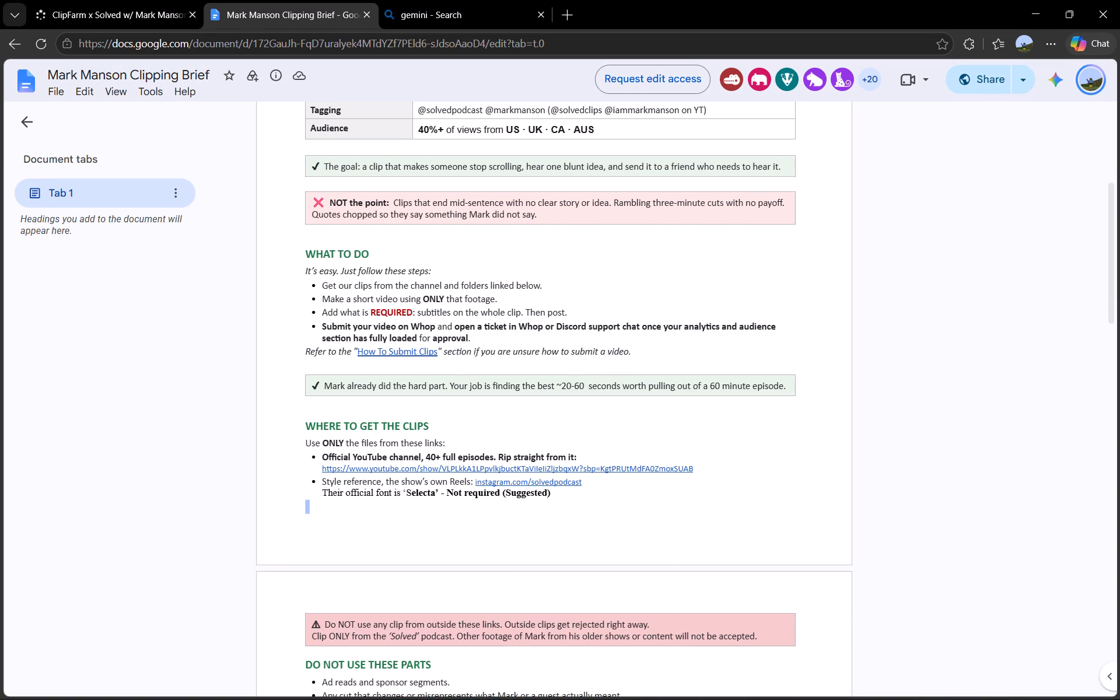
Open the brief's official YouTube episodes link and load the "Dating, Solved" episode, leaving it paused.
click(560, 468)
click(447, 487)
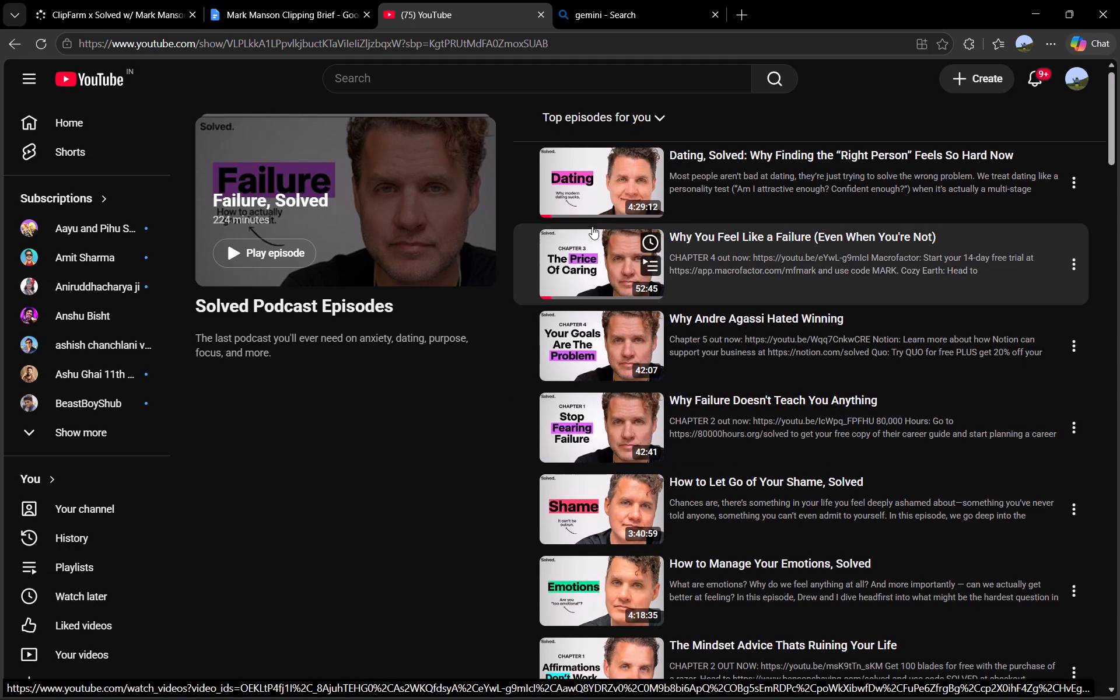
click(578, 199)
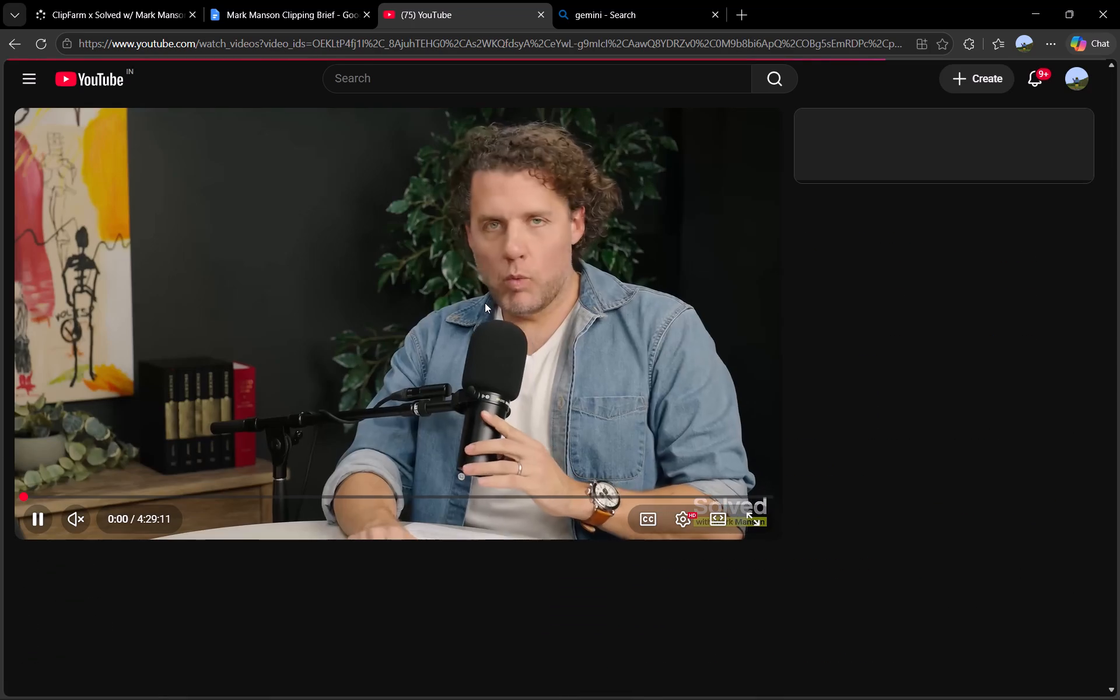
click(485, 303)
click(353, 0)
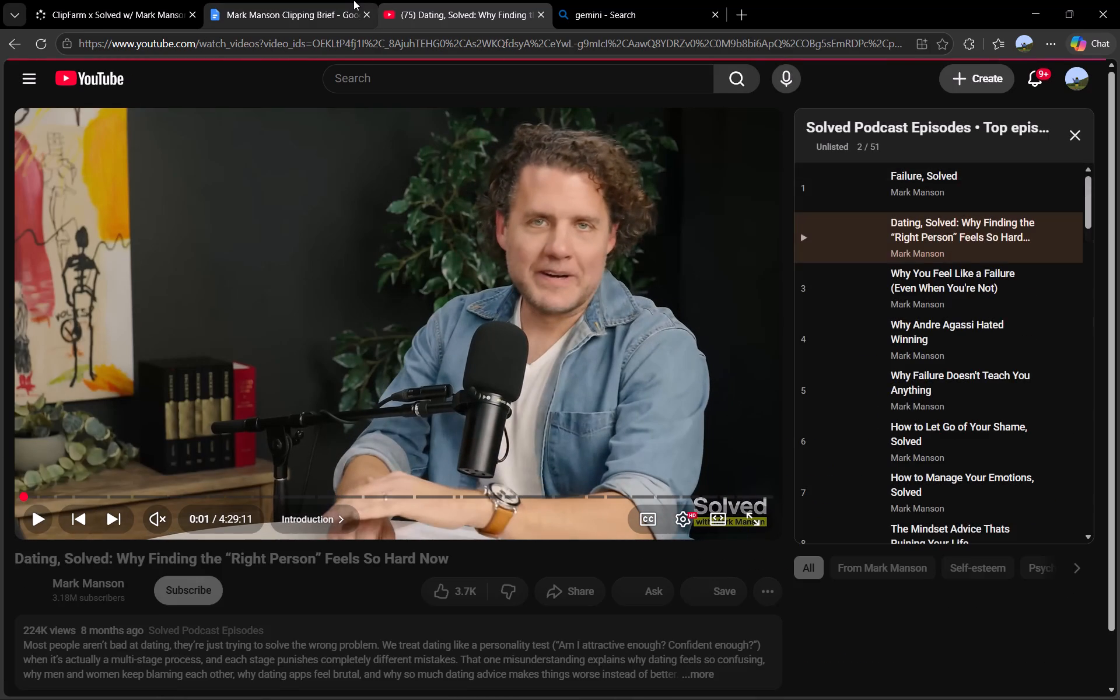
scroll(488, 383, down, 1)
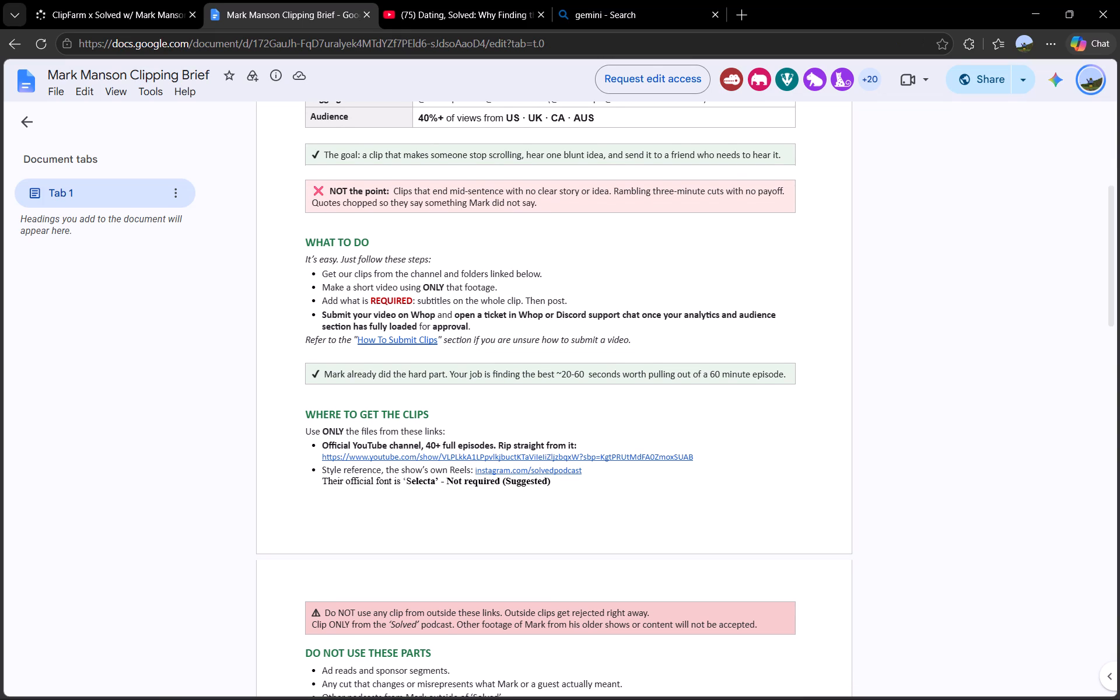
scroll(488, 384, down, 4)
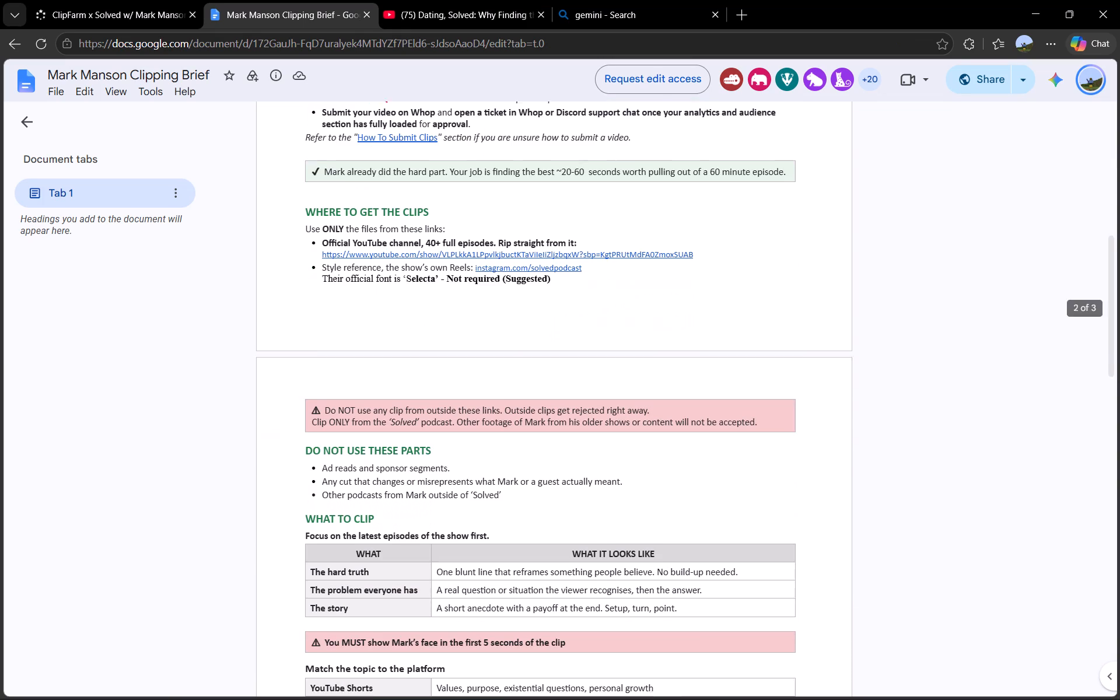
scroll(488, 384, down, 3)
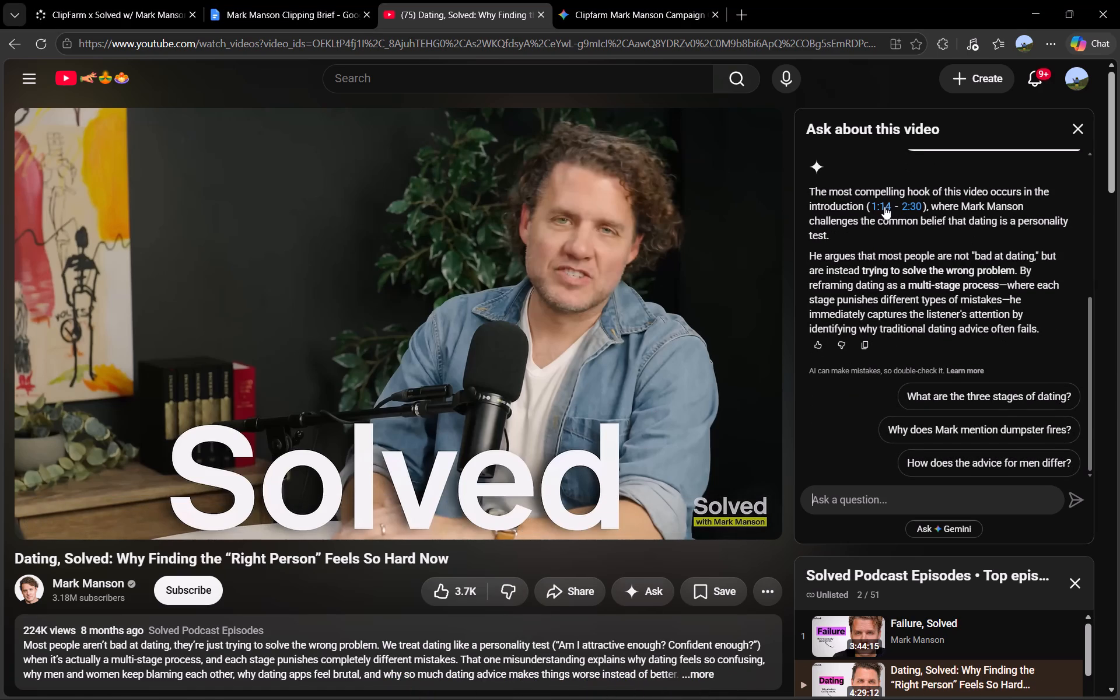
Jump to the suggested hook at 1:14 in the episode and play it.
click(883, 206)
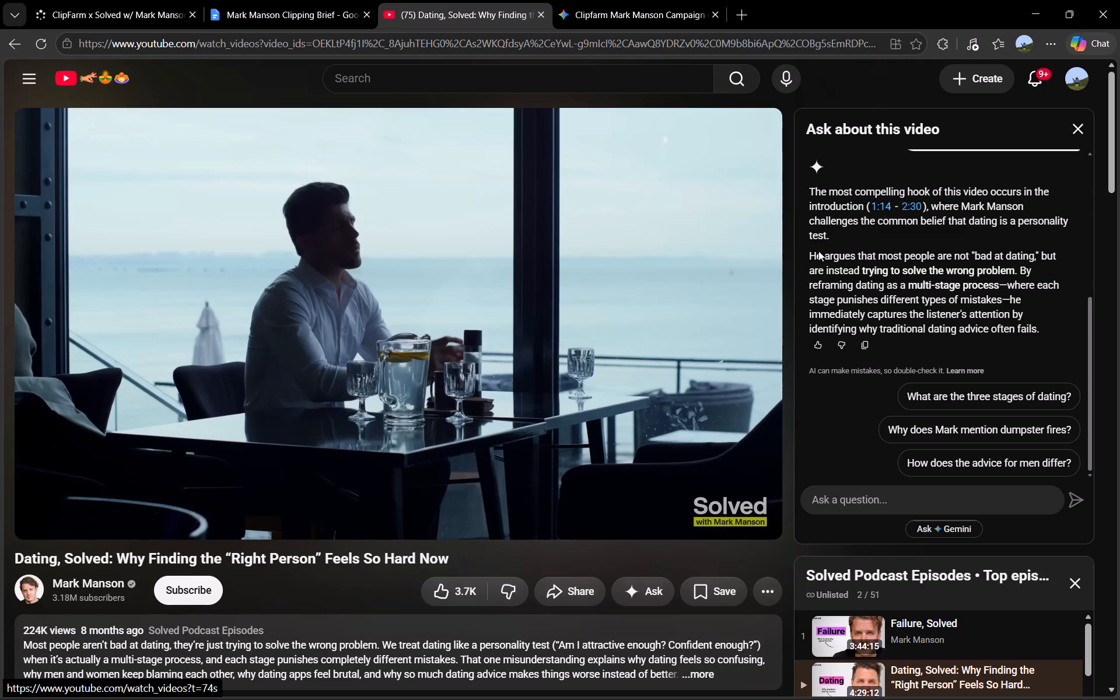
click(501, 392)
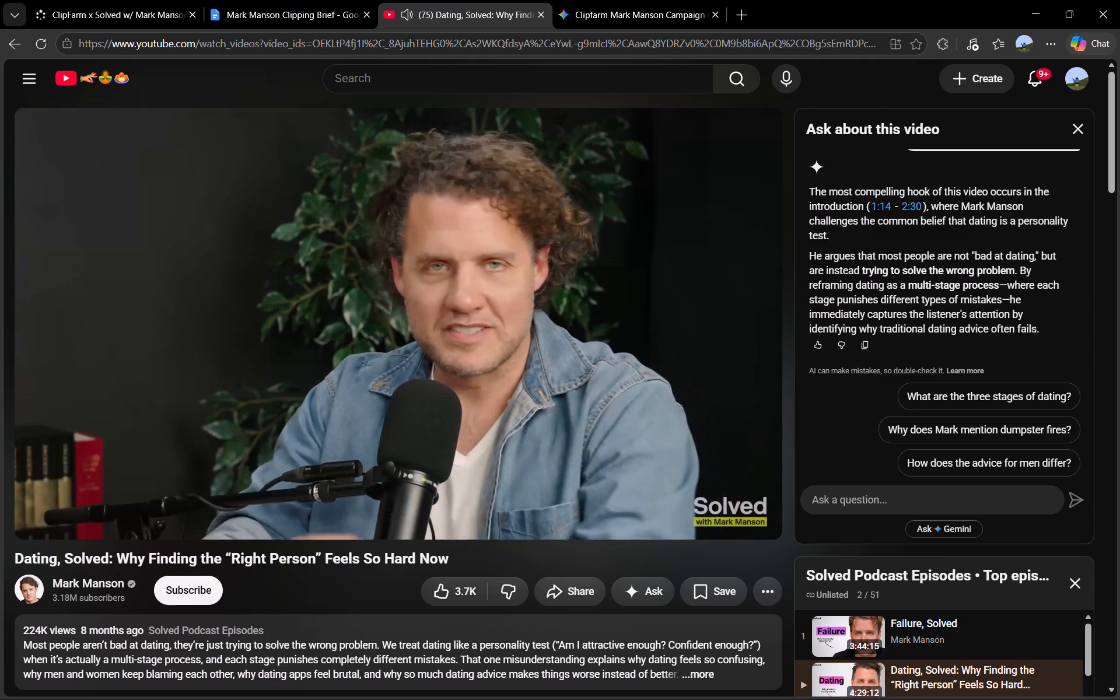
Ask the video assistant for "others", and rephrase the request as "other hook parts".
click(848, 501)
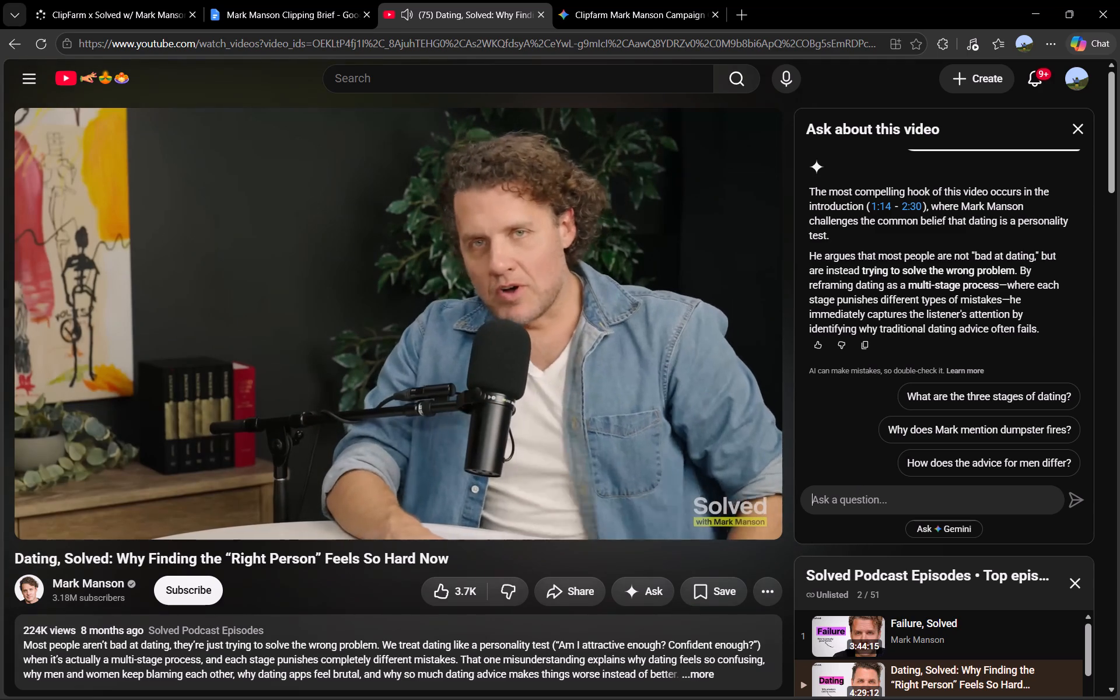
text(others)
key(Return)
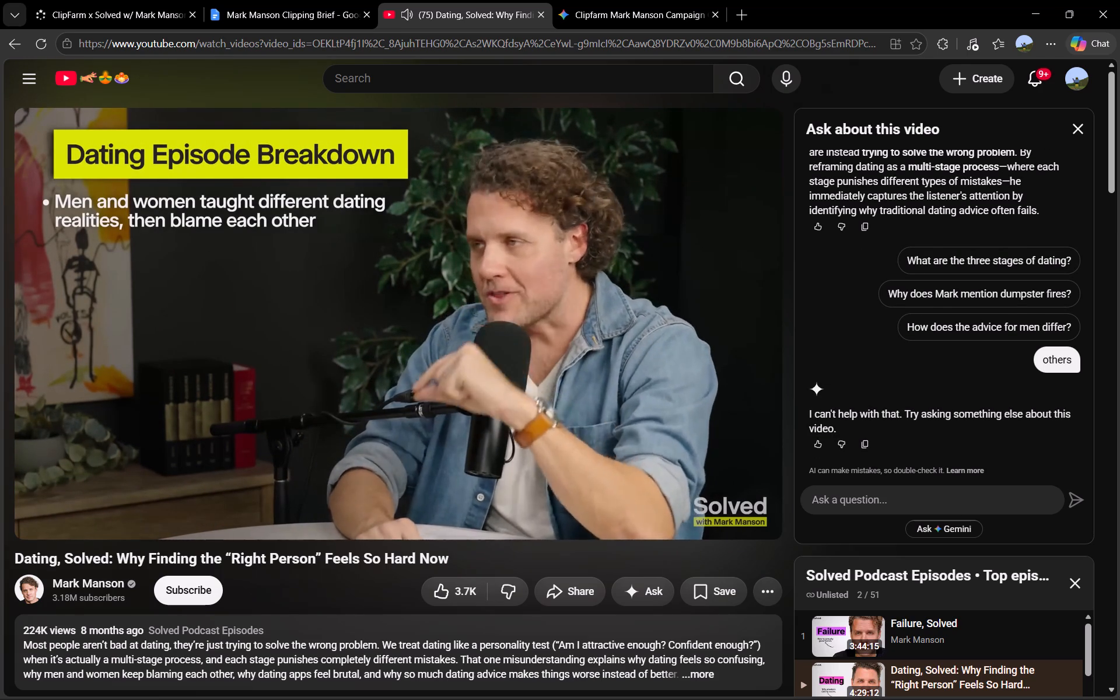
text(oh)
key(BackSpace)
text(ther hook parts)
key(Return)
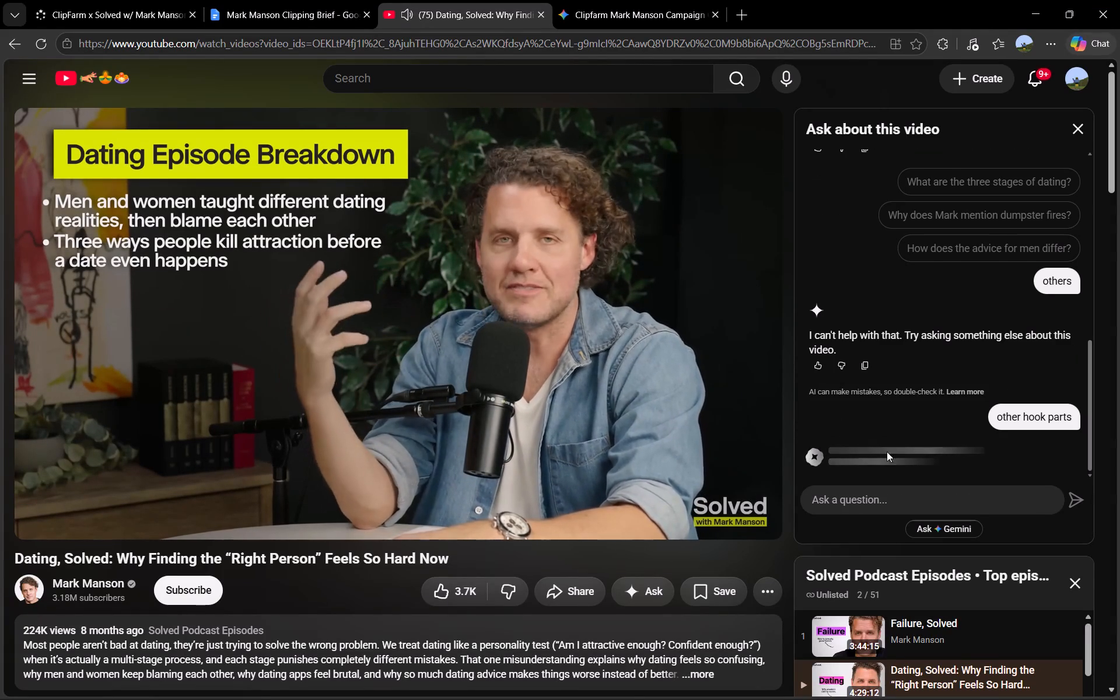
Pause the episode and read the additional hook moments the assistant suggests with their timestamps.
click(590, 354)
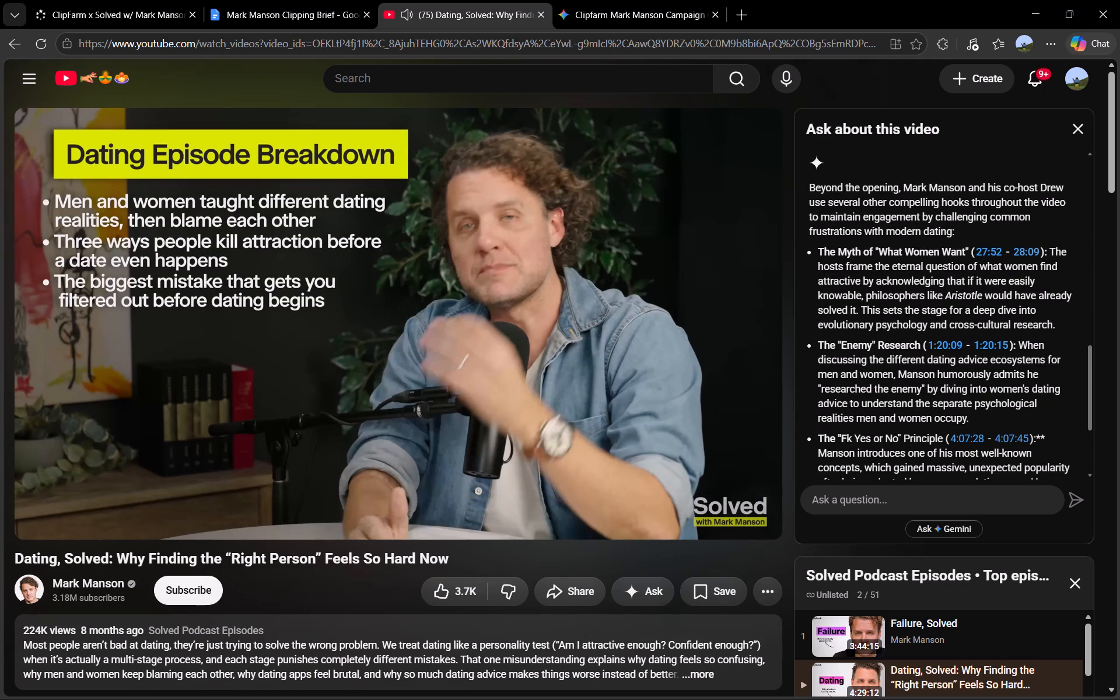
scroll(967, 297, down, 2)
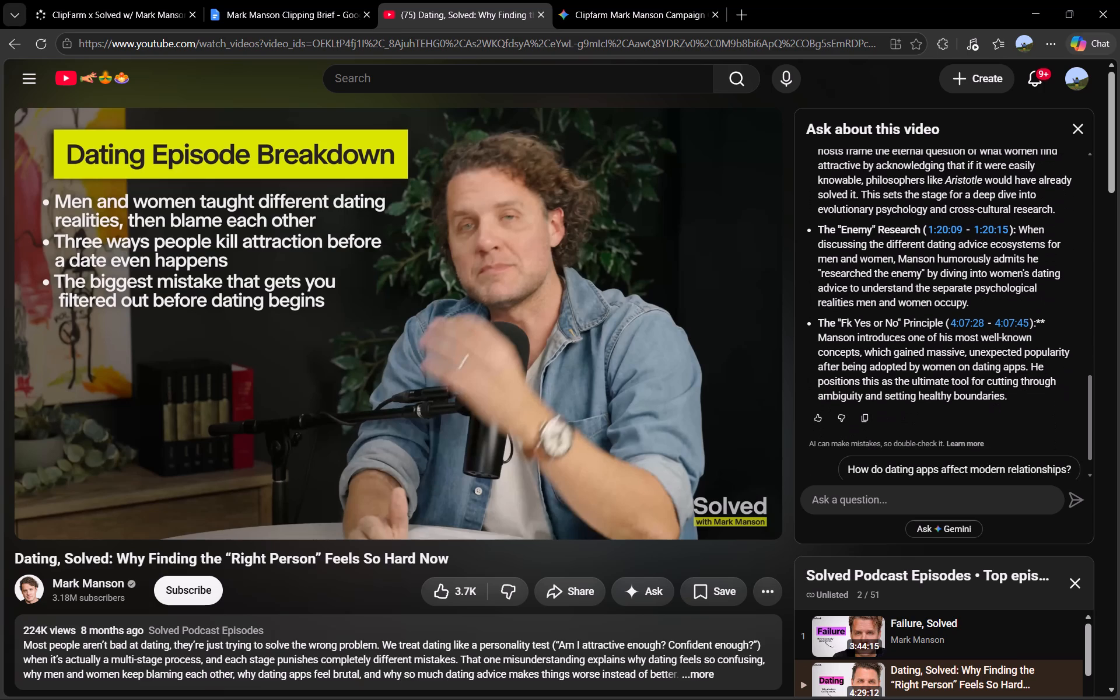
Ask the video assistant on the "Dating, Solved" episode: "give for less than 60sec and more than 30 sec".
click(874, 501)
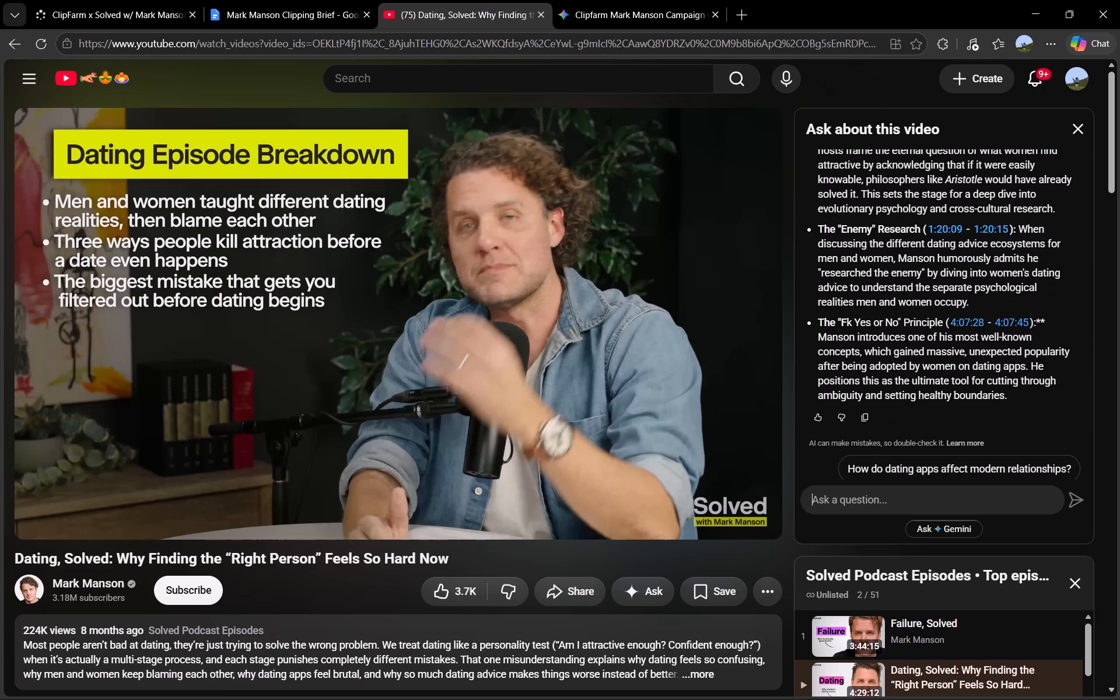
text(give)
key(space)
text(for atle)
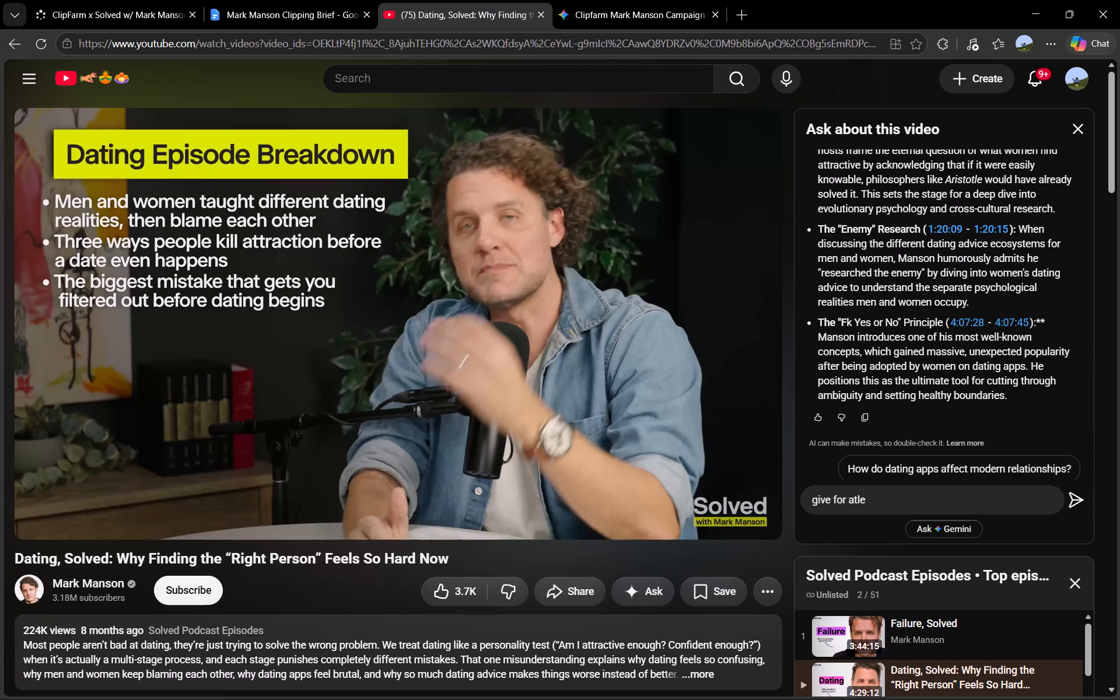
key(BackSpace)
key(BackSpace)
key(BackSpace)
key(BackSpace)
text(less than 6-)
key(BackSpace)
text(0sec and)
key(space)
key(shift+greater)
key(BackSpace)
text(more than)
key(space)
text(30 sec)
key(Return)
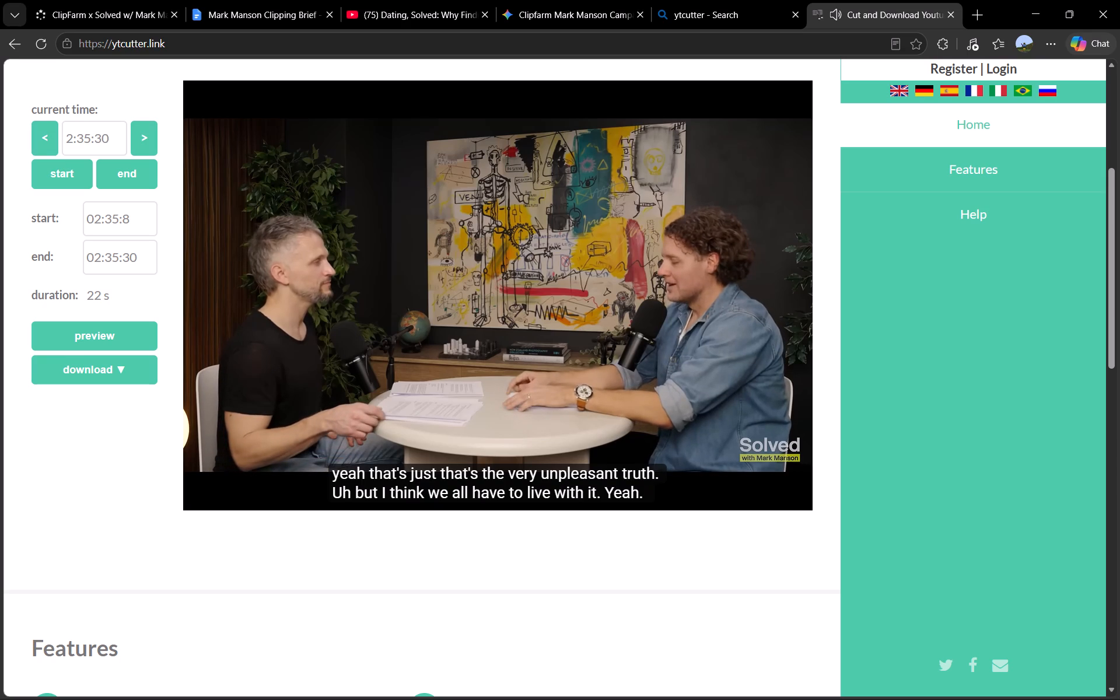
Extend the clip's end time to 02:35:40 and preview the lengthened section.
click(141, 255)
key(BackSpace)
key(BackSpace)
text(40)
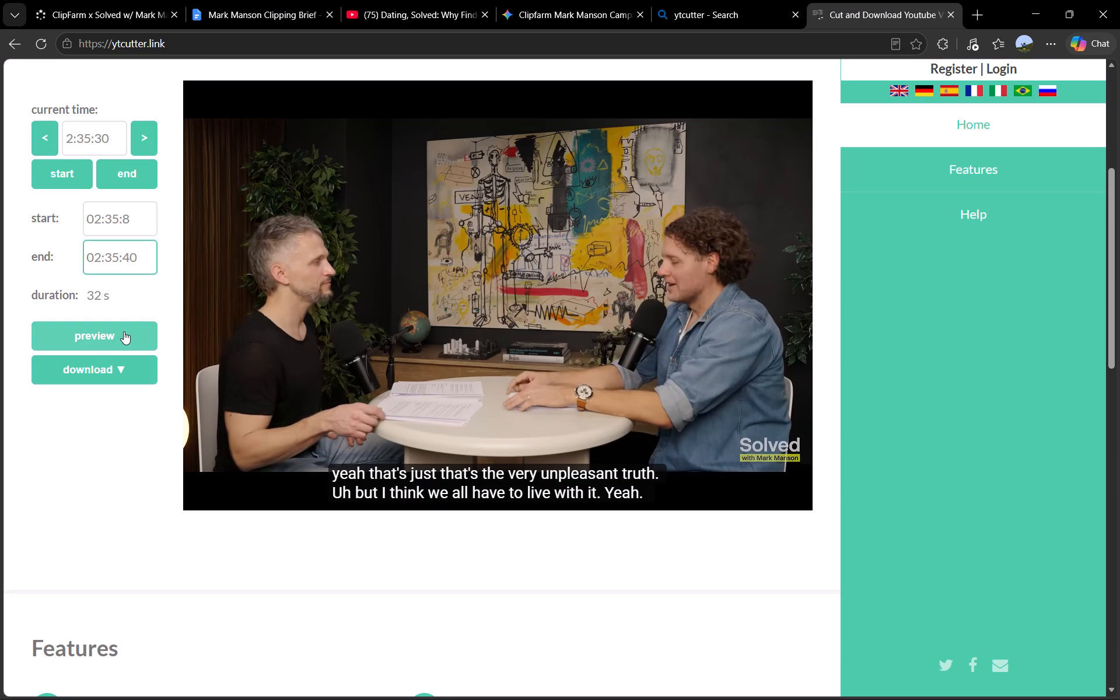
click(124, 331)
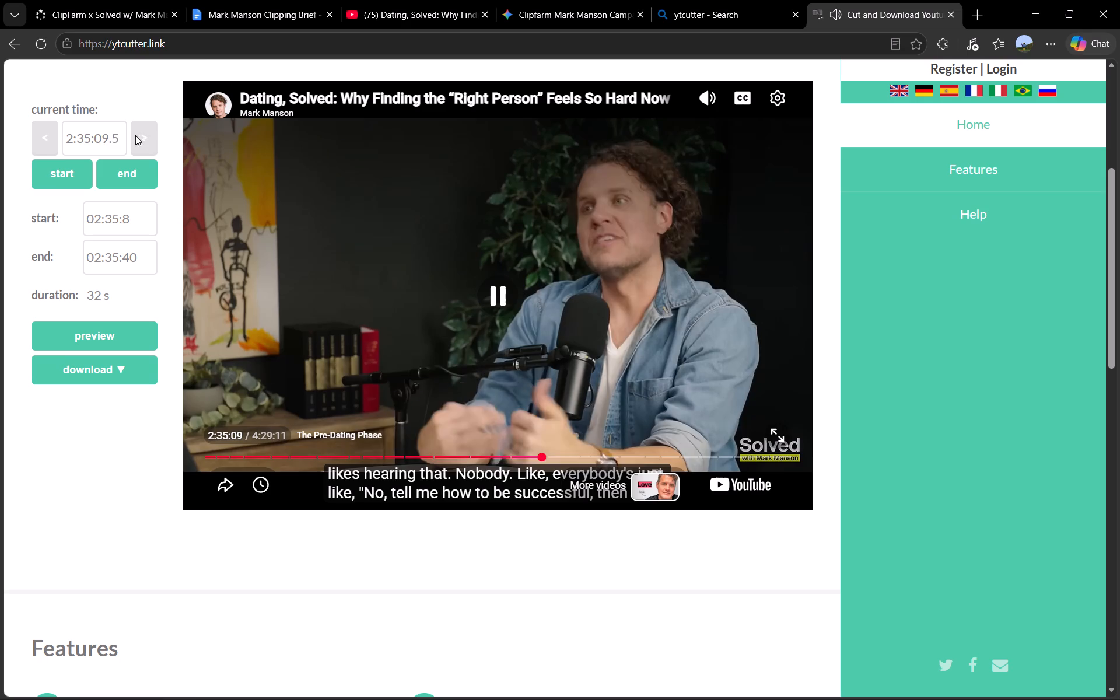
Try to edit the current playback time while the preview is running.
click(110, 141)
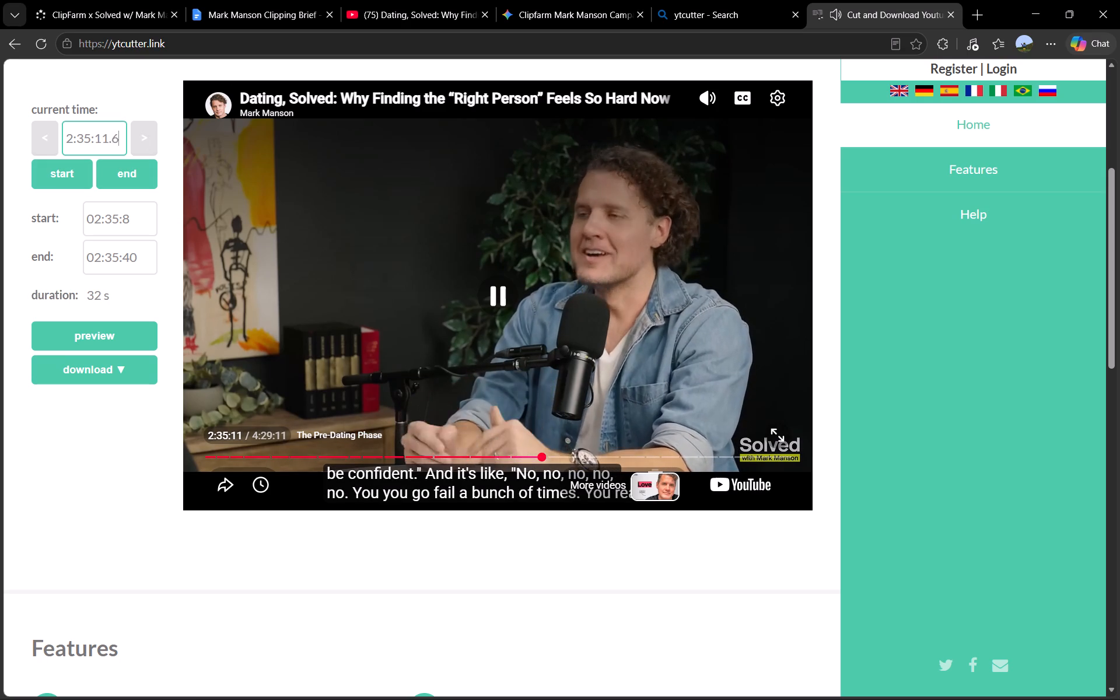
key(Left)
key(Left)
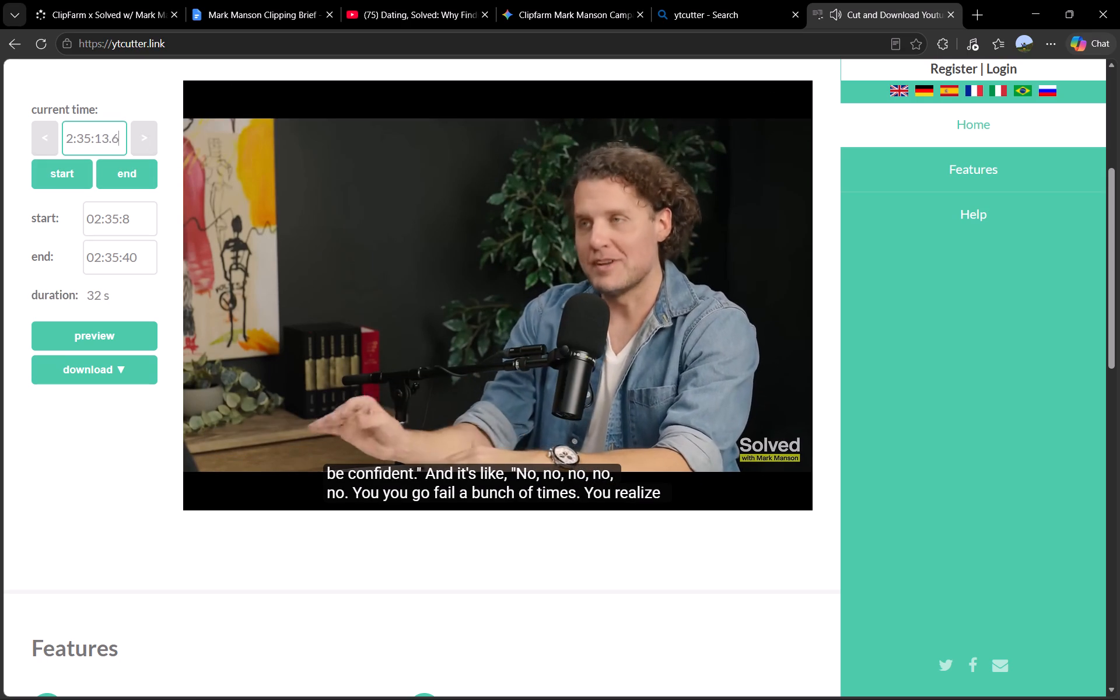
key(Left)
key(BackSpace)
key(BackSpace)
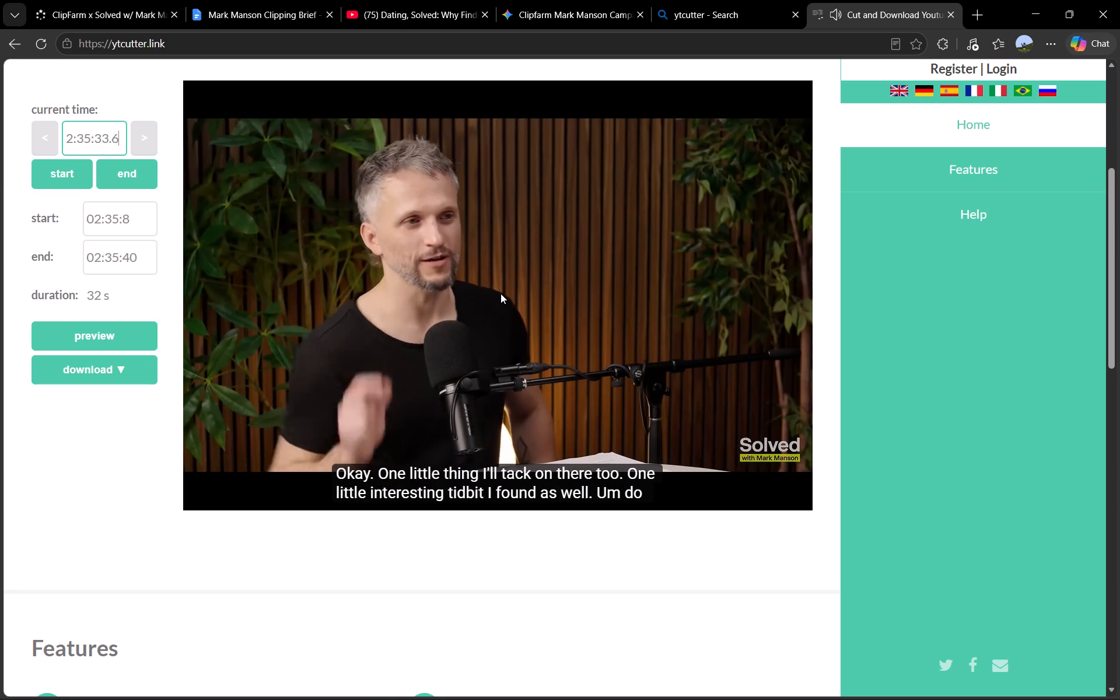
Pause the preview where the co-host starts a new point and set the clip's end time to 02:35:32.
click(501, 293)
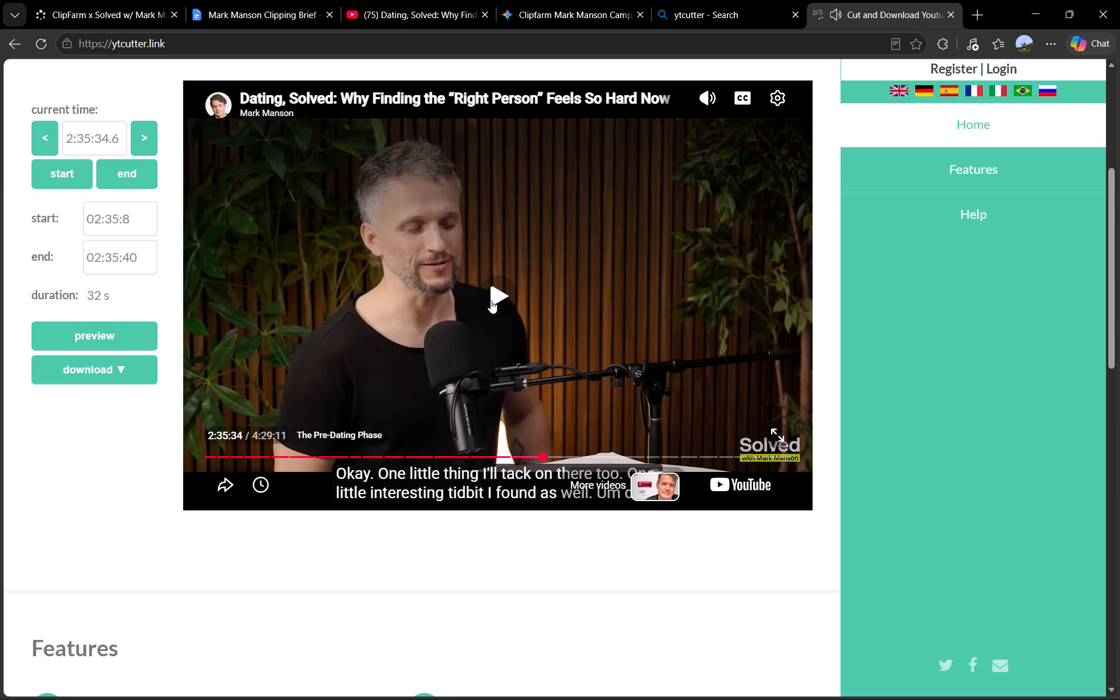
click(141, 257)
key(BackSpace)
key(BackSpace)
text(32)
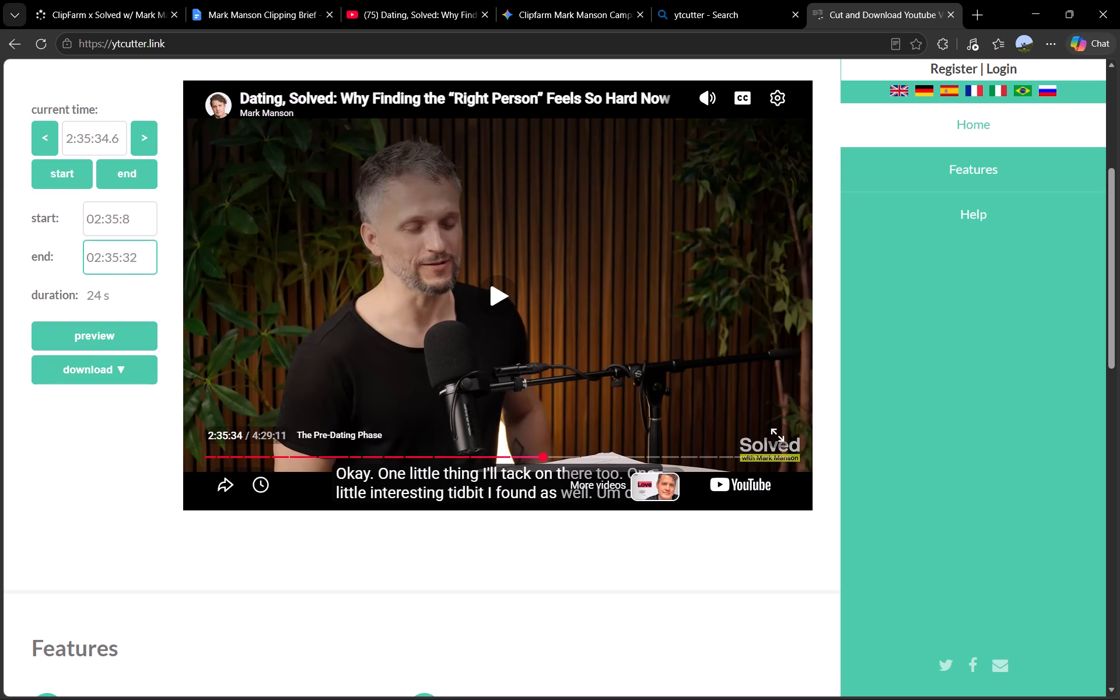
Move playback back to about 2:35:25 and play the closing seconds to check where the clip should end.
click(533, 454)
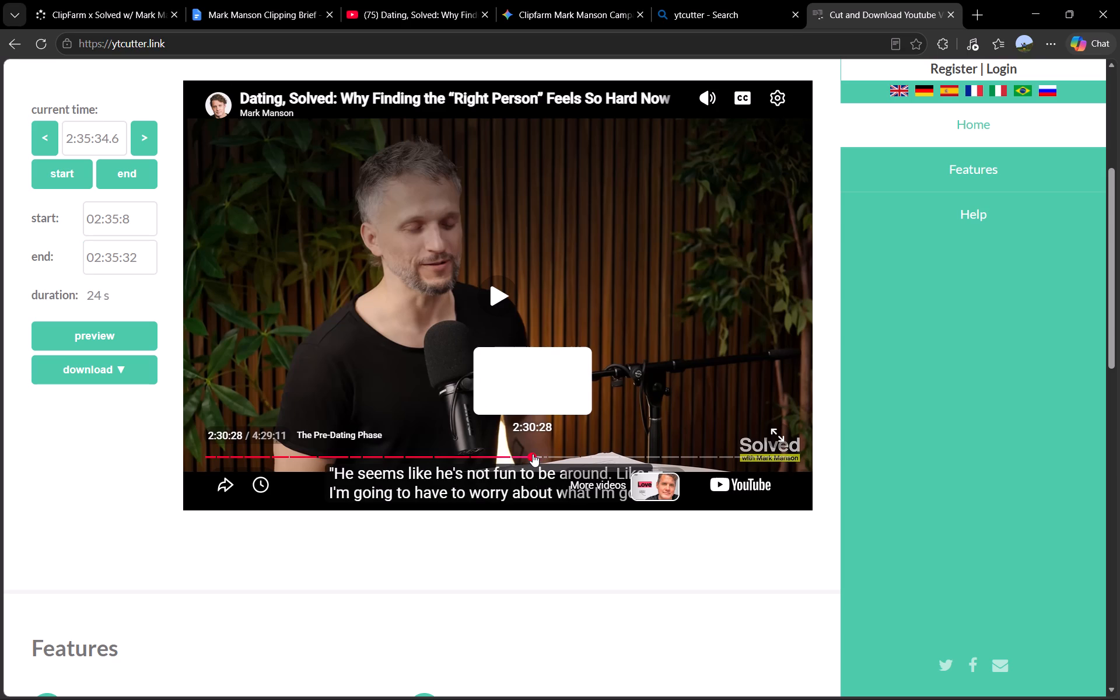
click(509, 310)
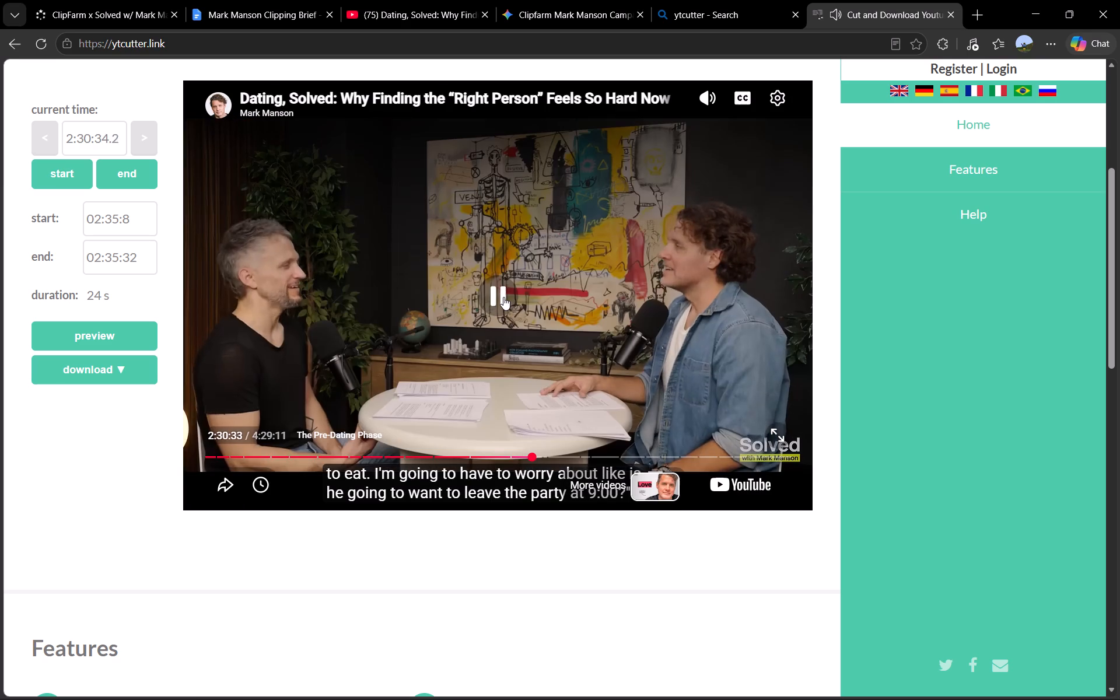
click(503, 297)
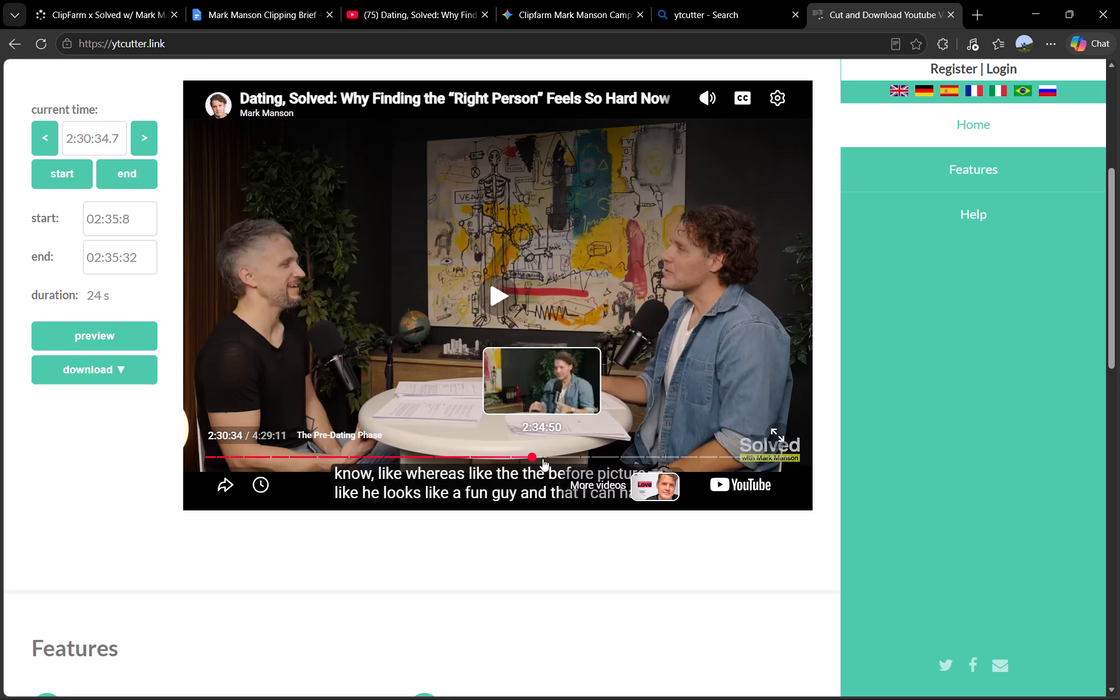
click(542, 459)
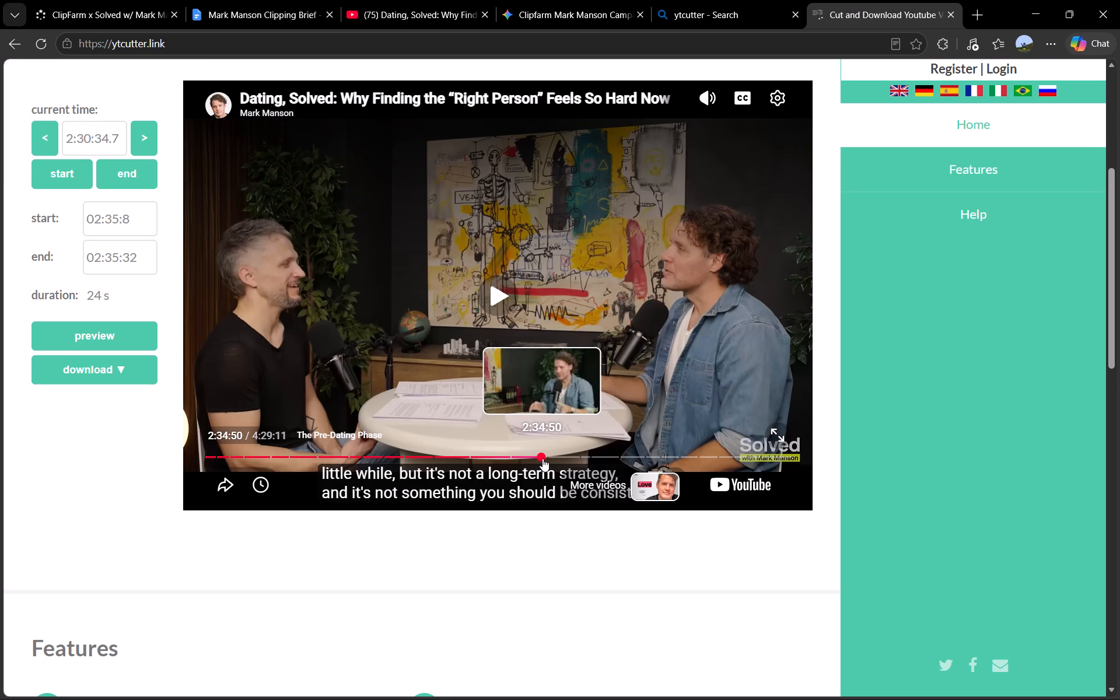
key(Right)
key(Right)
key(Right)
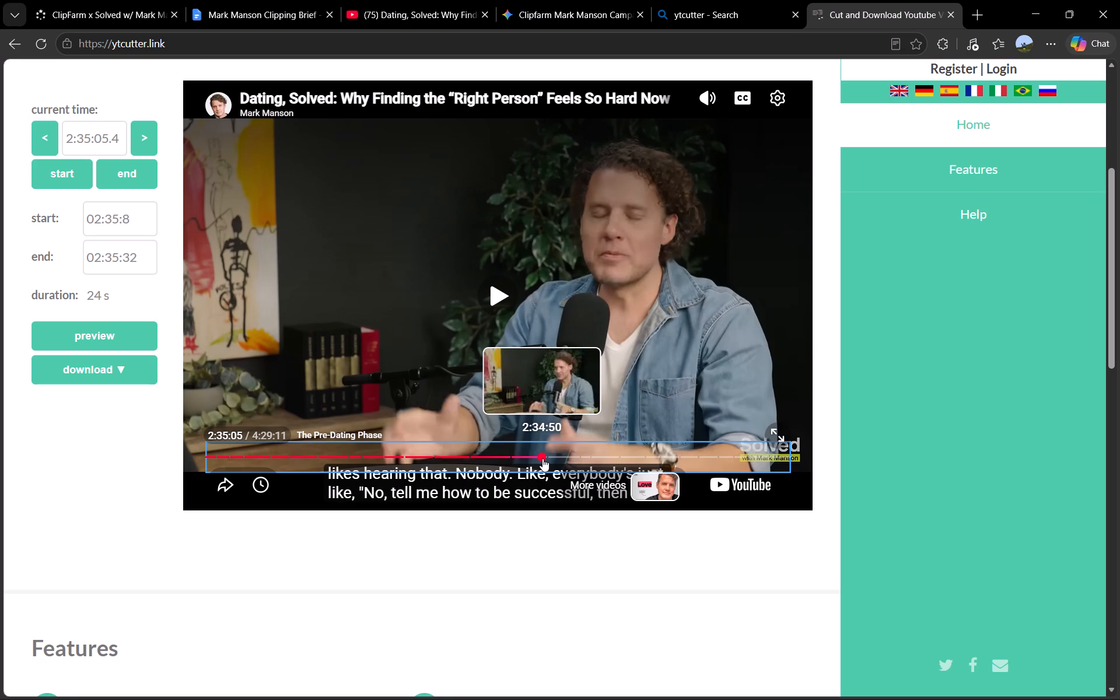
key(Right)
key(Right)
key(Right)
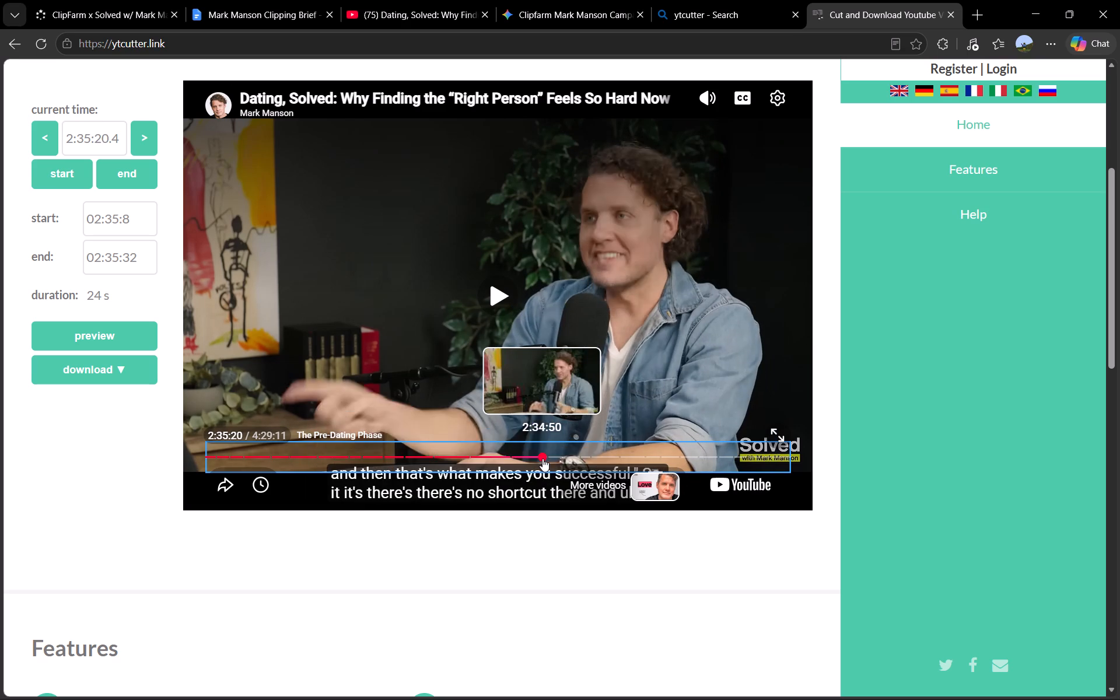
key(Right)
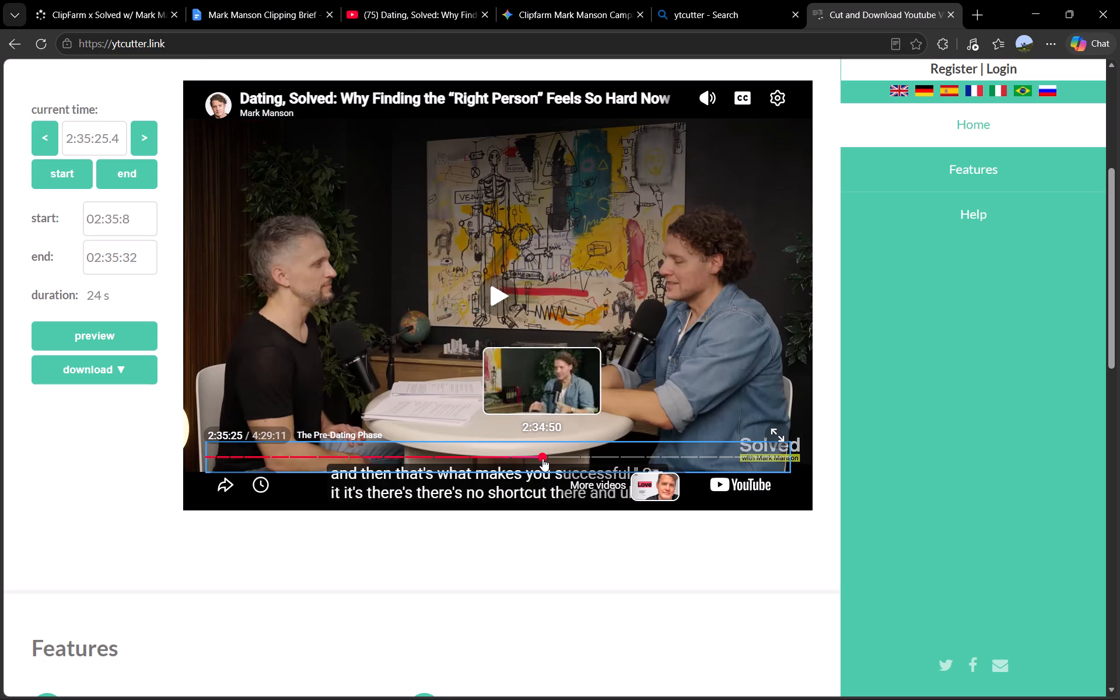
click(501, 285)
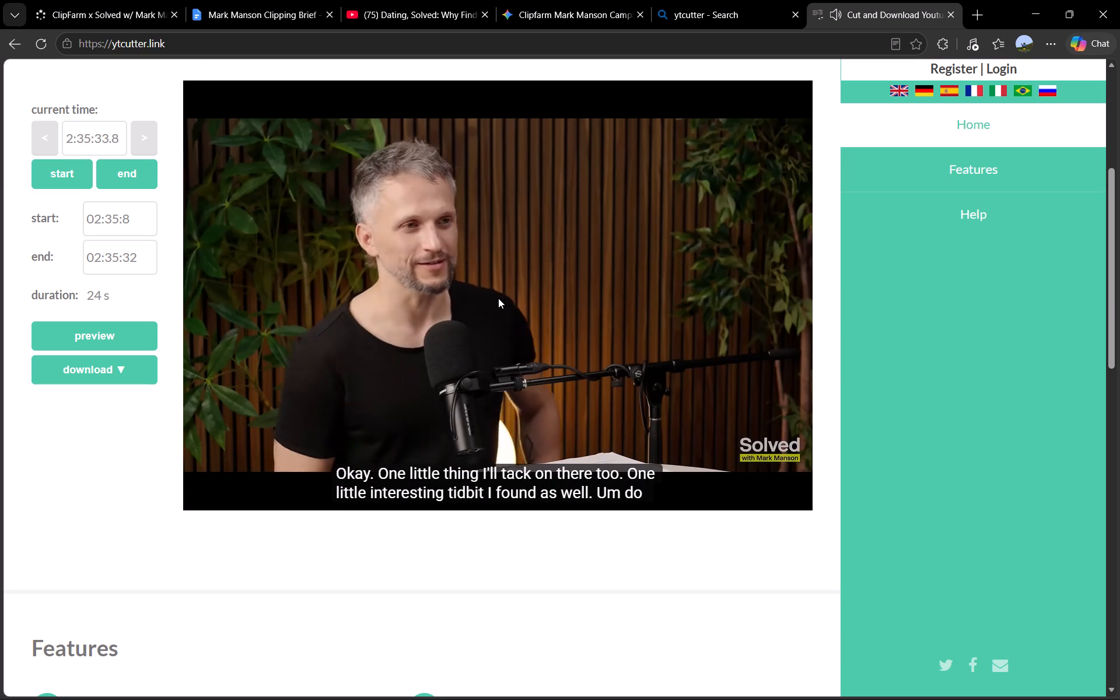
click(498, 298)
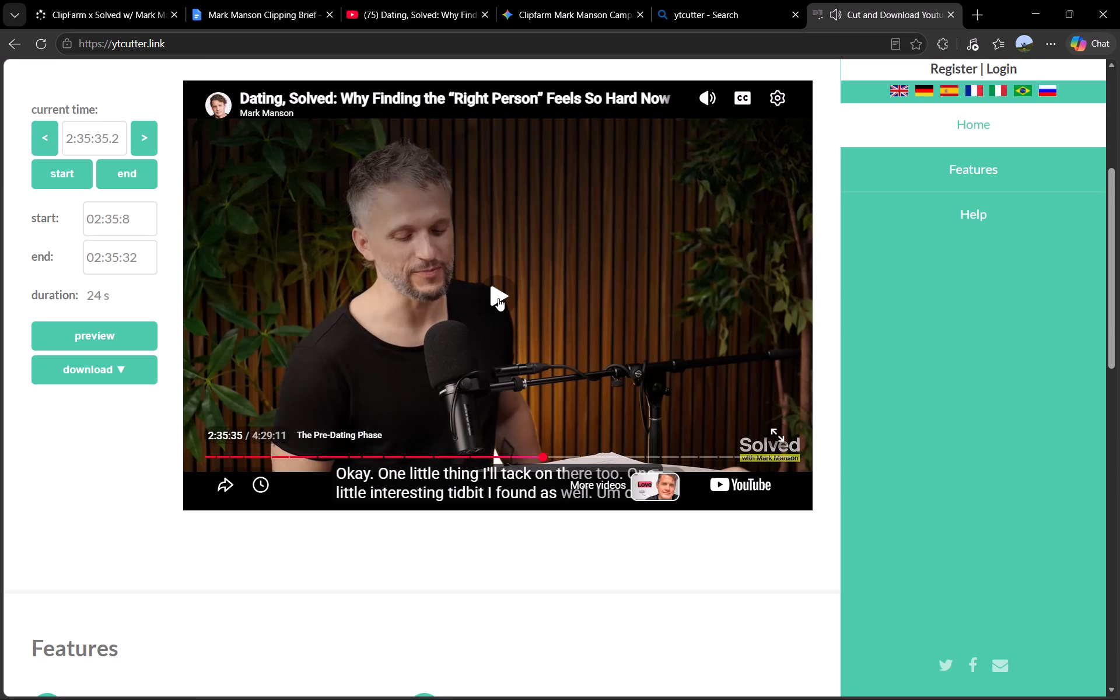
Set the clip's end time to 02:35:31.
click(142, 267)
key(BackSpace)
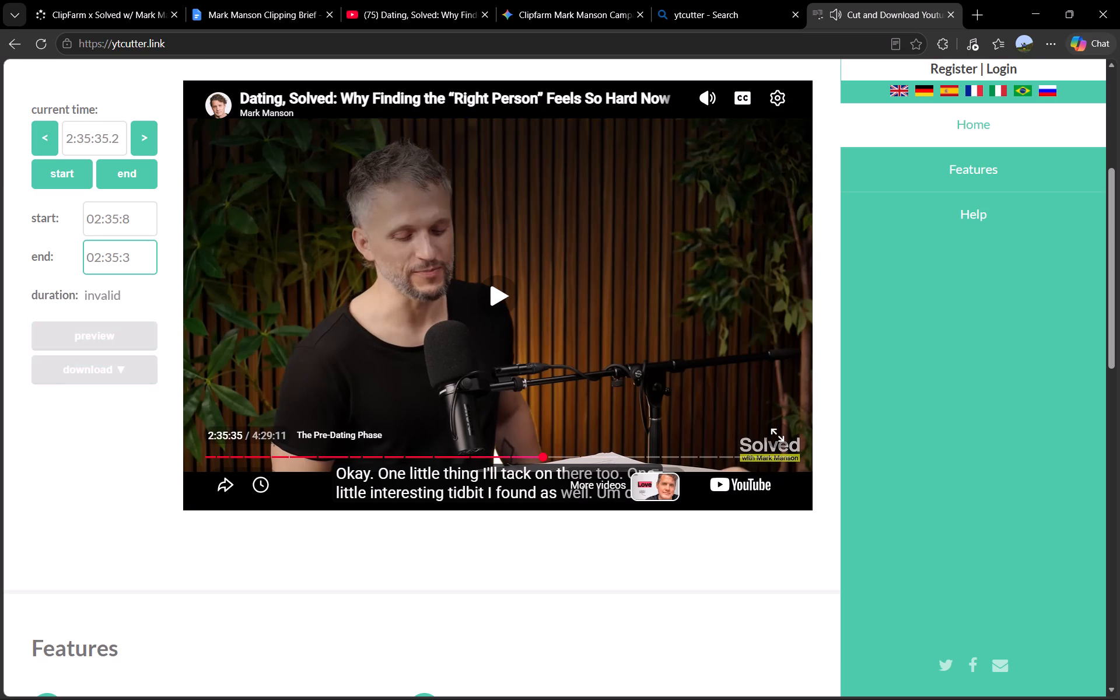
key(1)
Rewind playback a few seconds and replay the clip's ending to check the cut point.
key(Left)
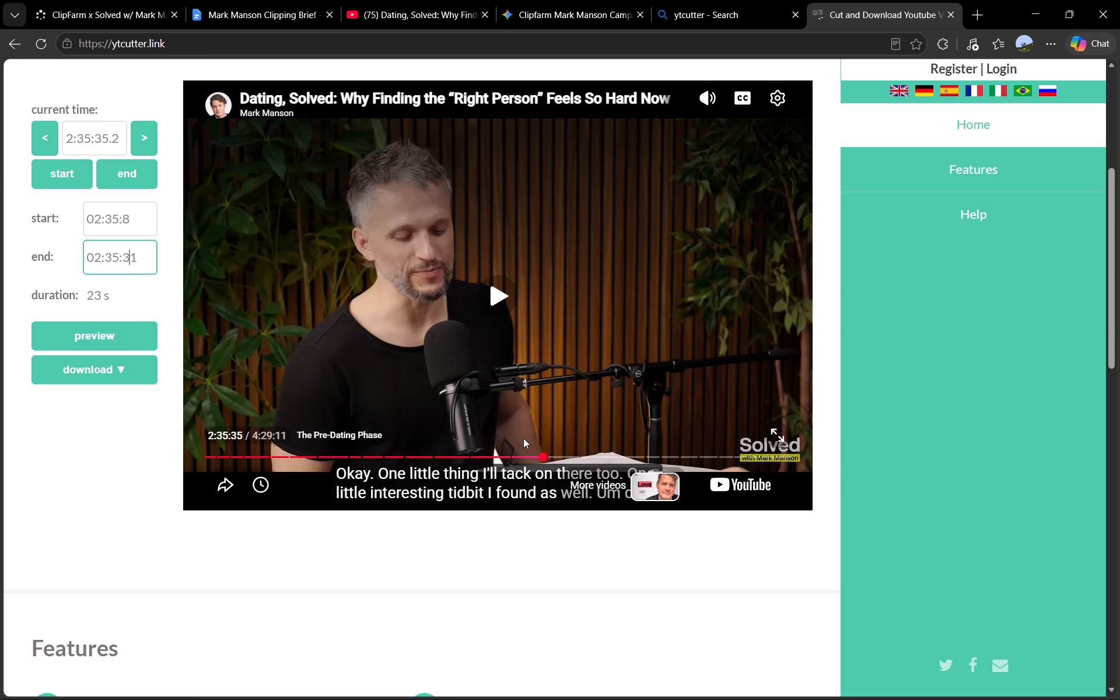
key(Left)
click(437, 389)
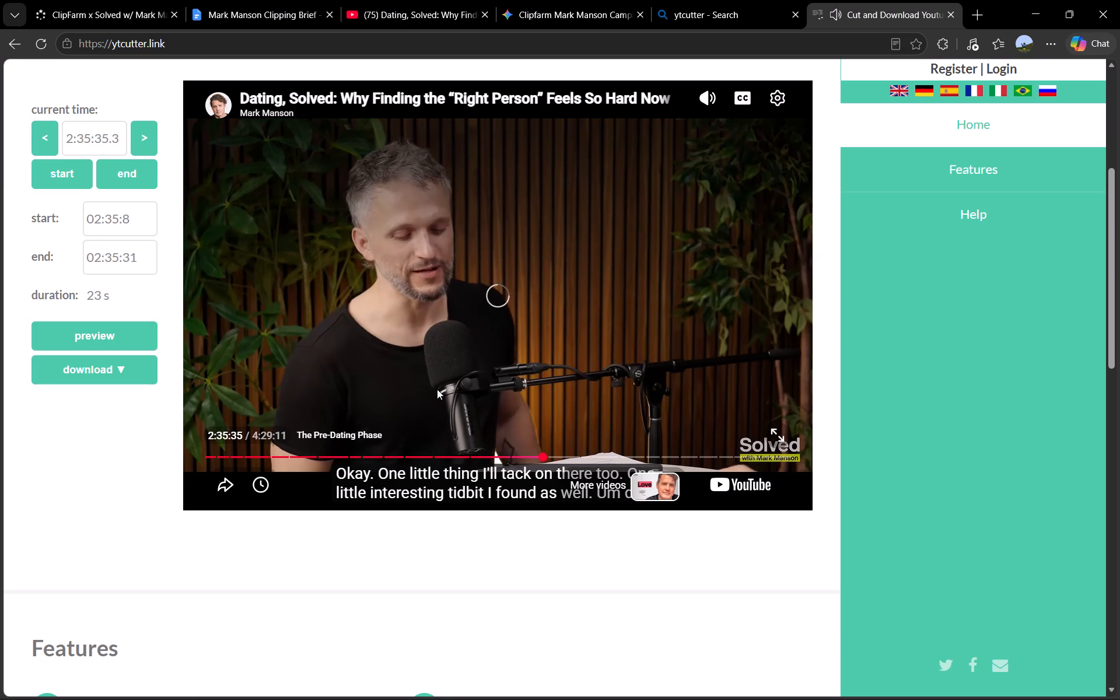
key(Left)
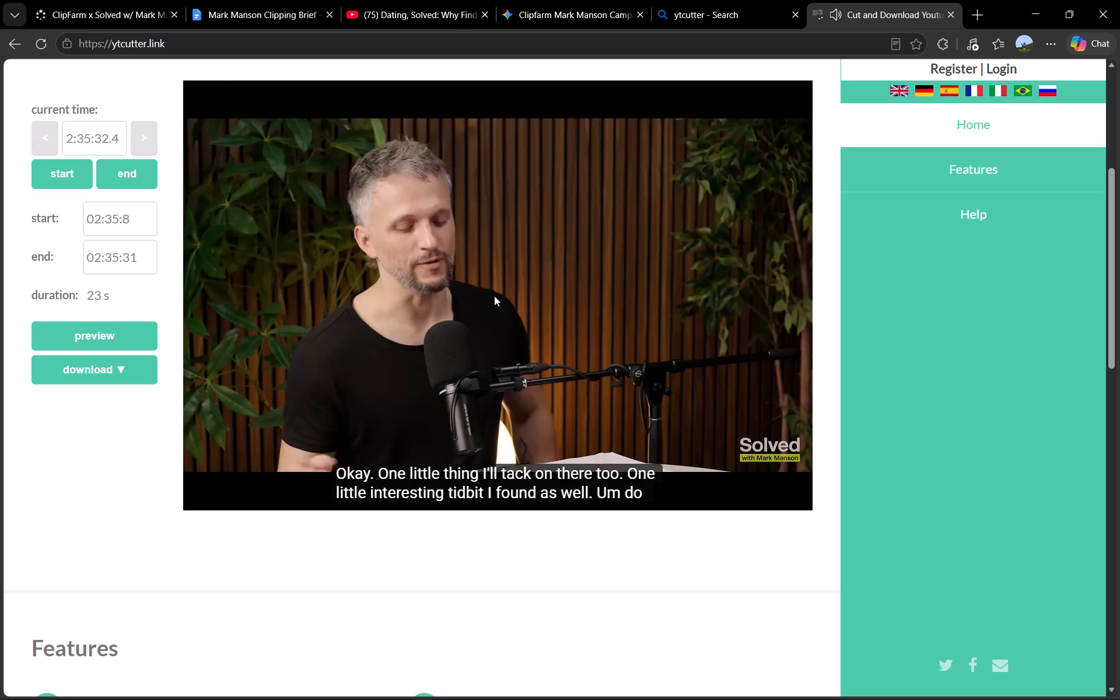
click(494, 296)
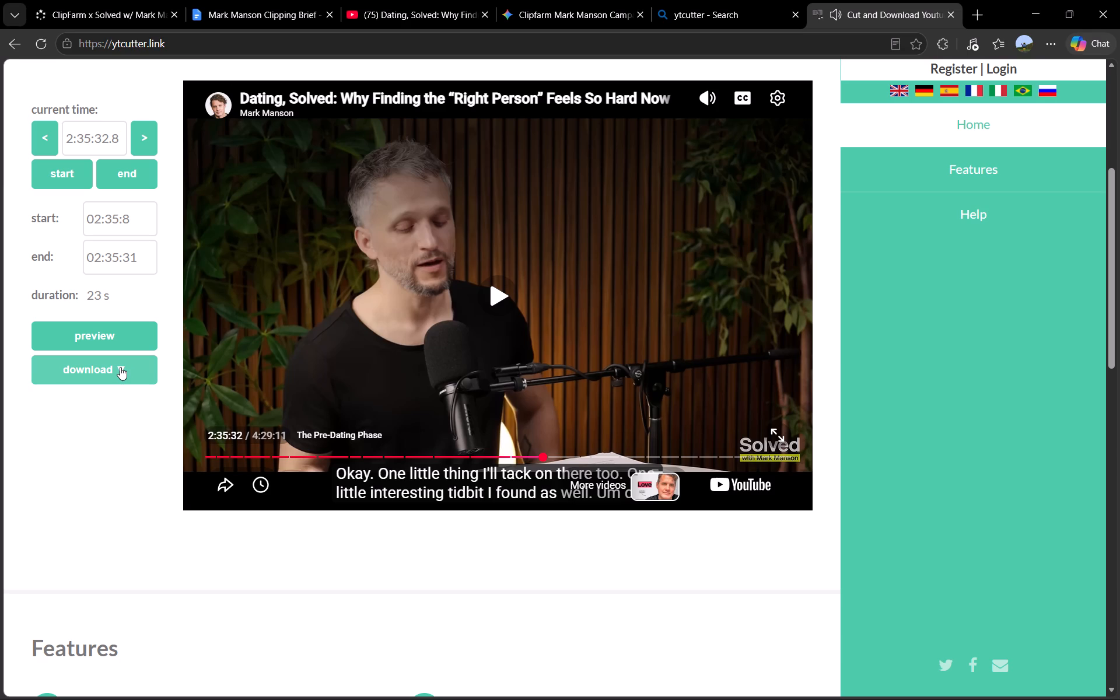
Generate the trimmed section as a regular video and open its Download file link.
click(120, 367)
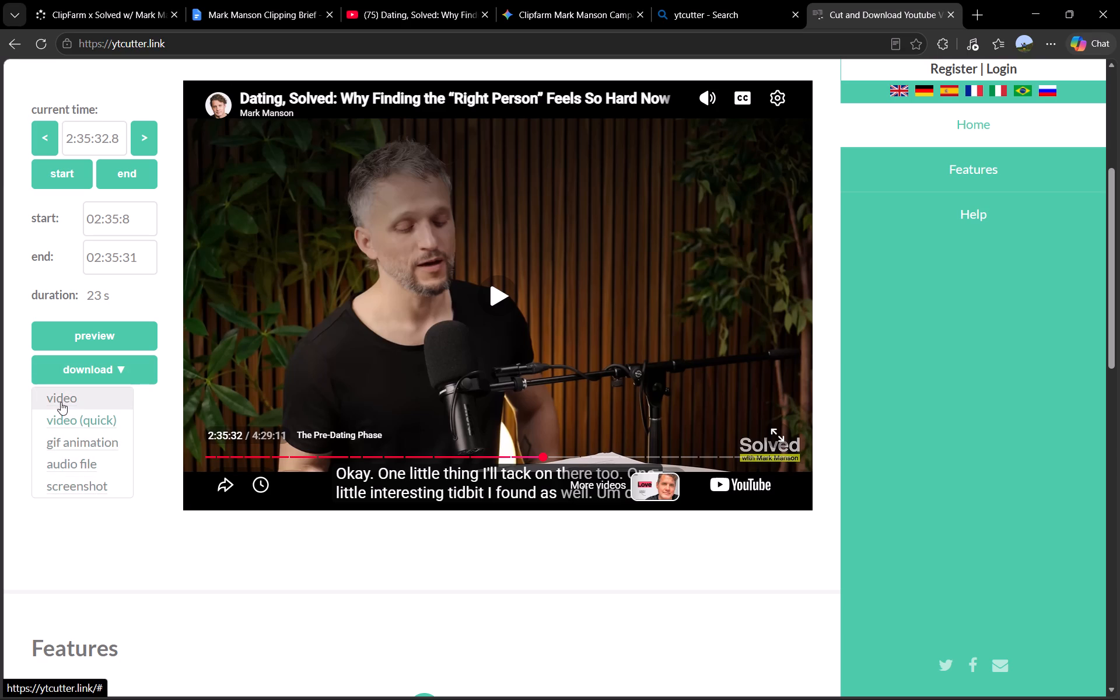
click(61, 401)
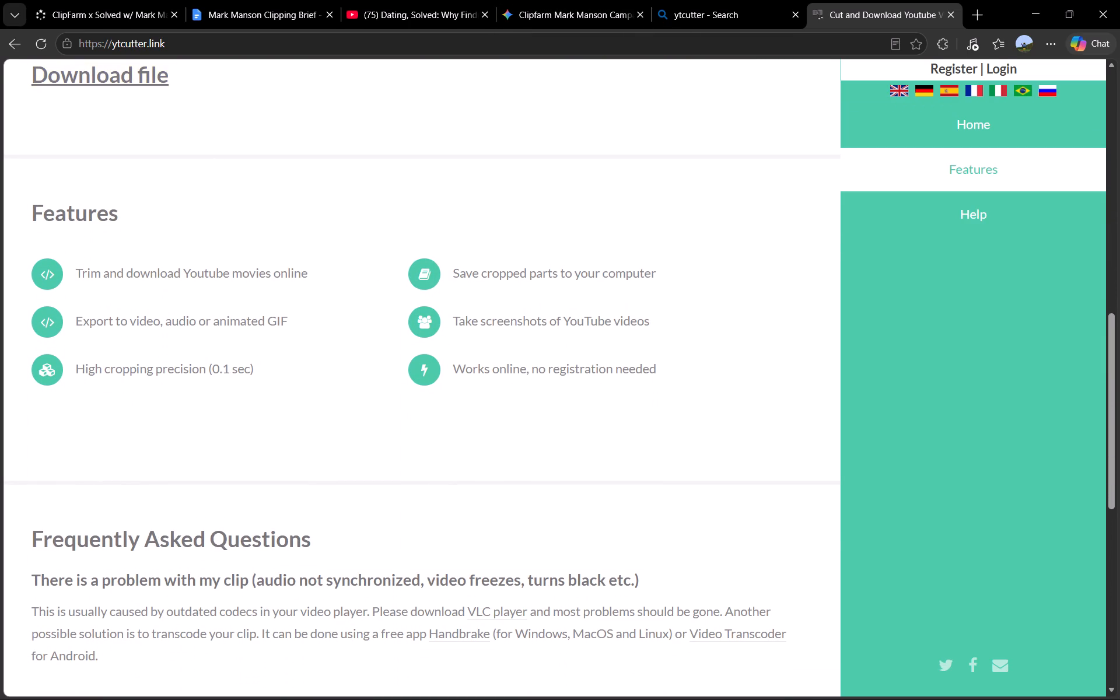
scroll(296, 279, down, 5)
scroll(296, 279, right, 1)
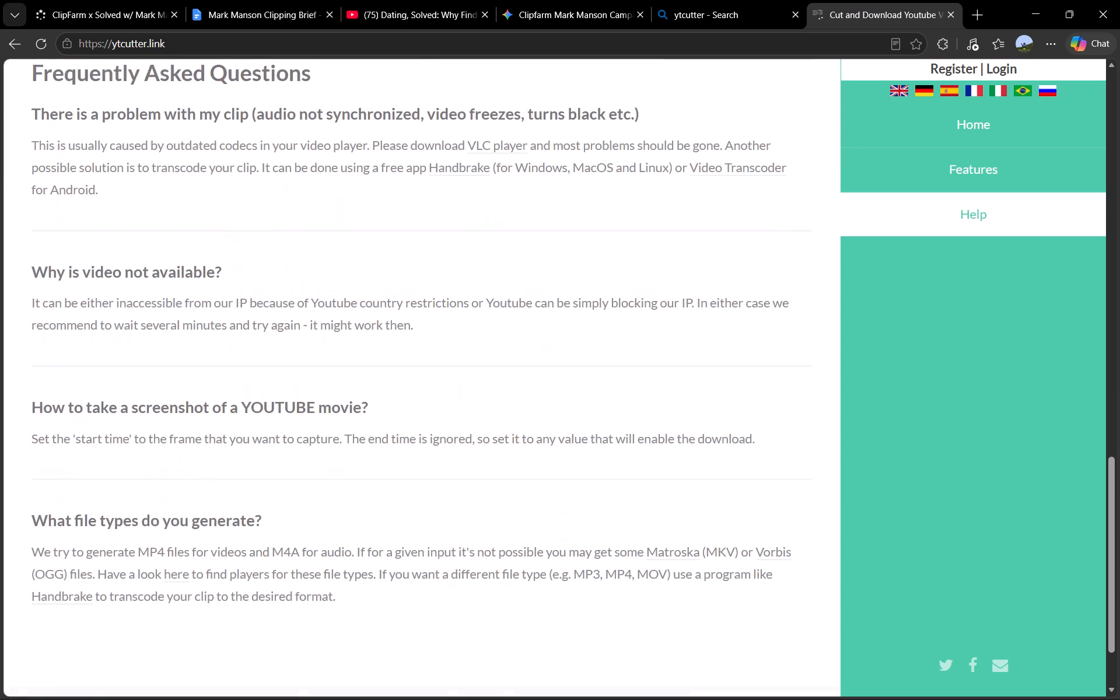
scroll(296, 279, right, 1)
scroll(296, 279, up, 1)
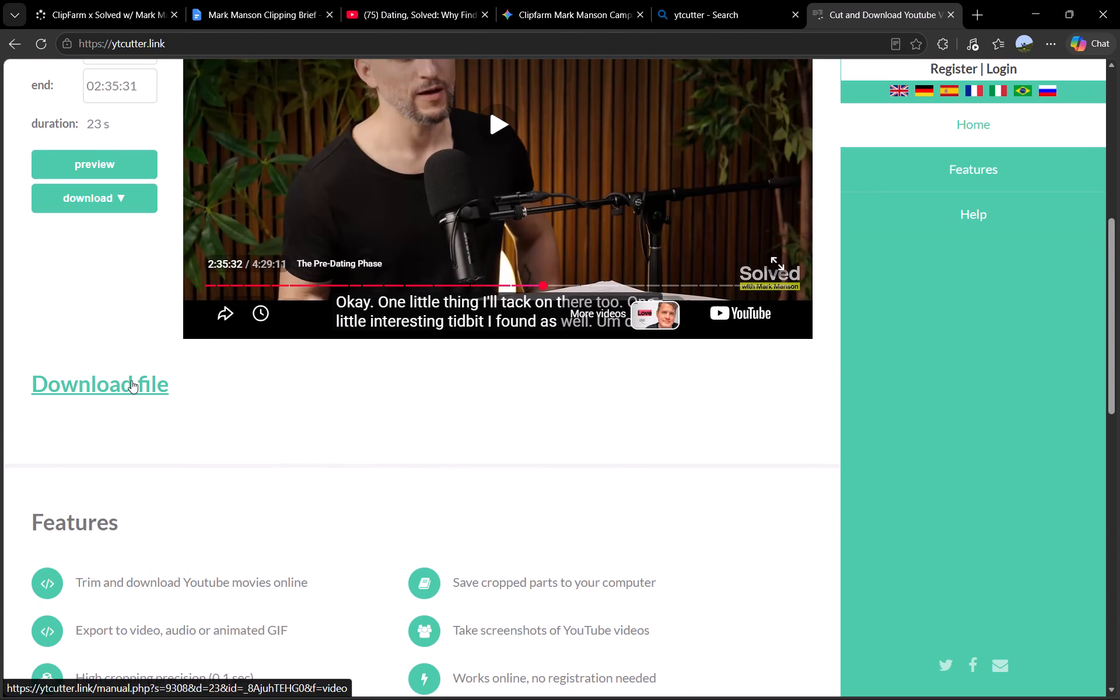
click(120, 391)
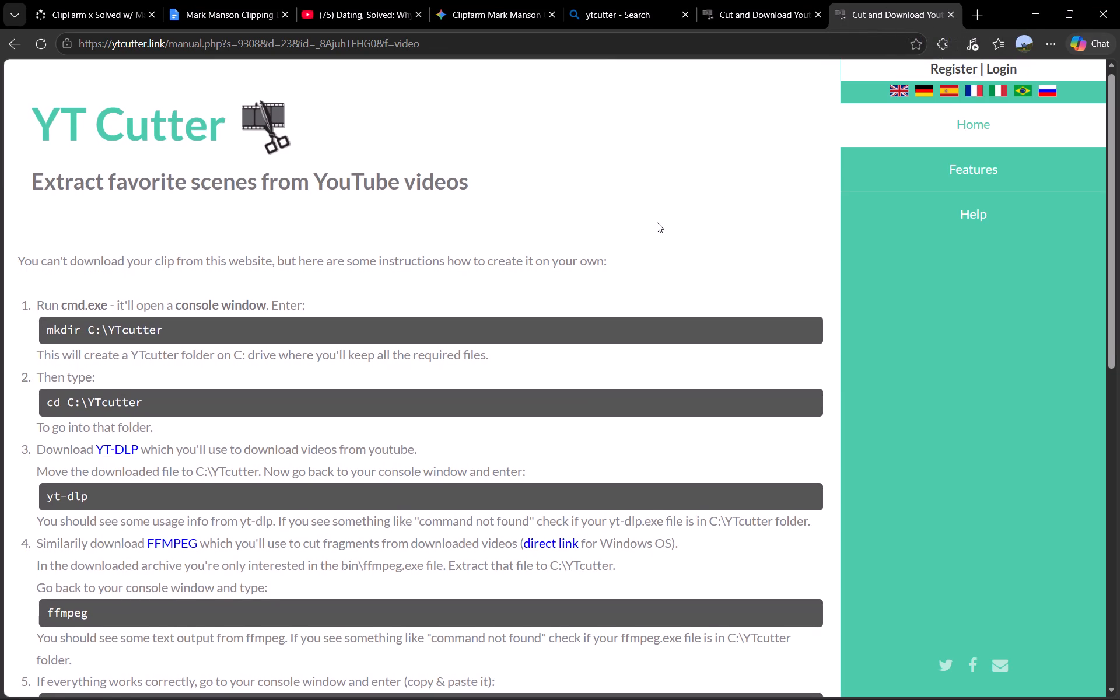
Read YT Cutter's instructions for creating the clip manually with yt-dlp and ffmpeg.
scroll(657, 222, down, 1)
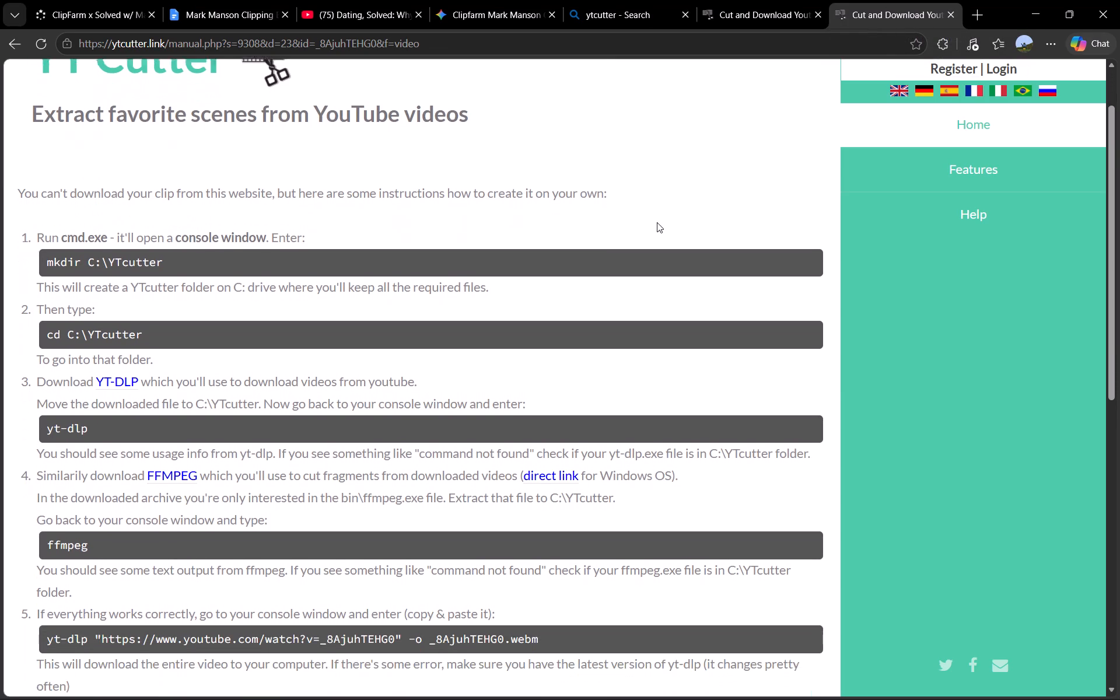
scroll(657, 222, down, 5)
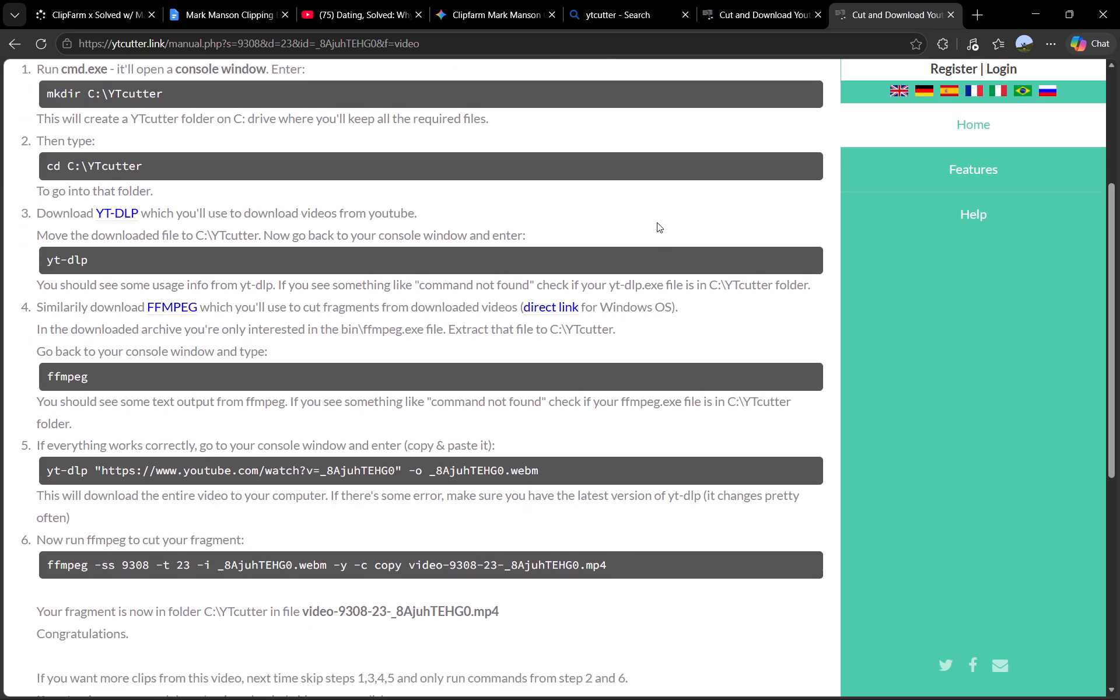
scroll(657, 222, down, 1)
scroll(657, 222, up, 4)
scroll(657, 222, down, 1)
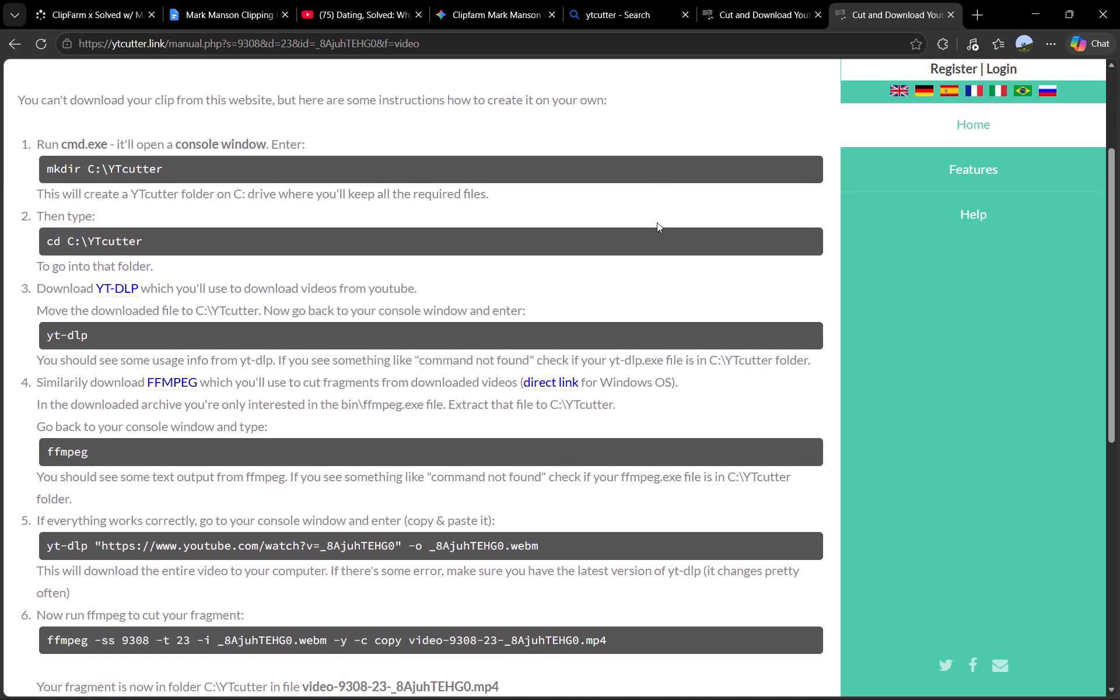
scroll(657, 222, down, 1)
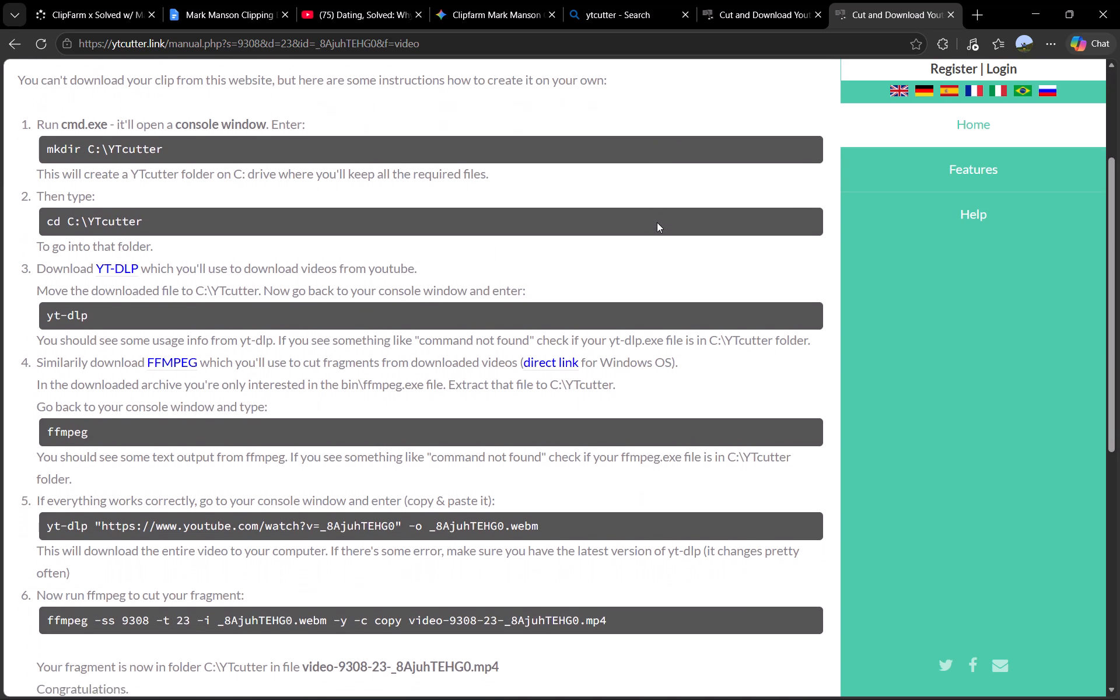
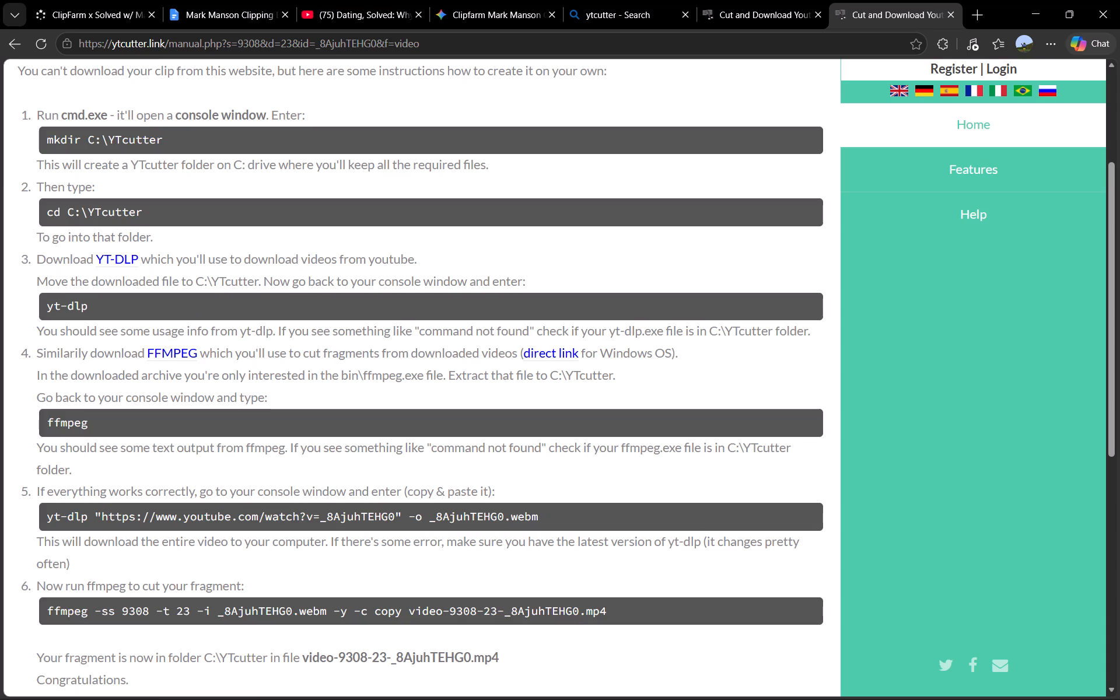
Download yt-dlp.exe, the Windows build, from the yt-dlp release files page and close that page.
click(126, 260)
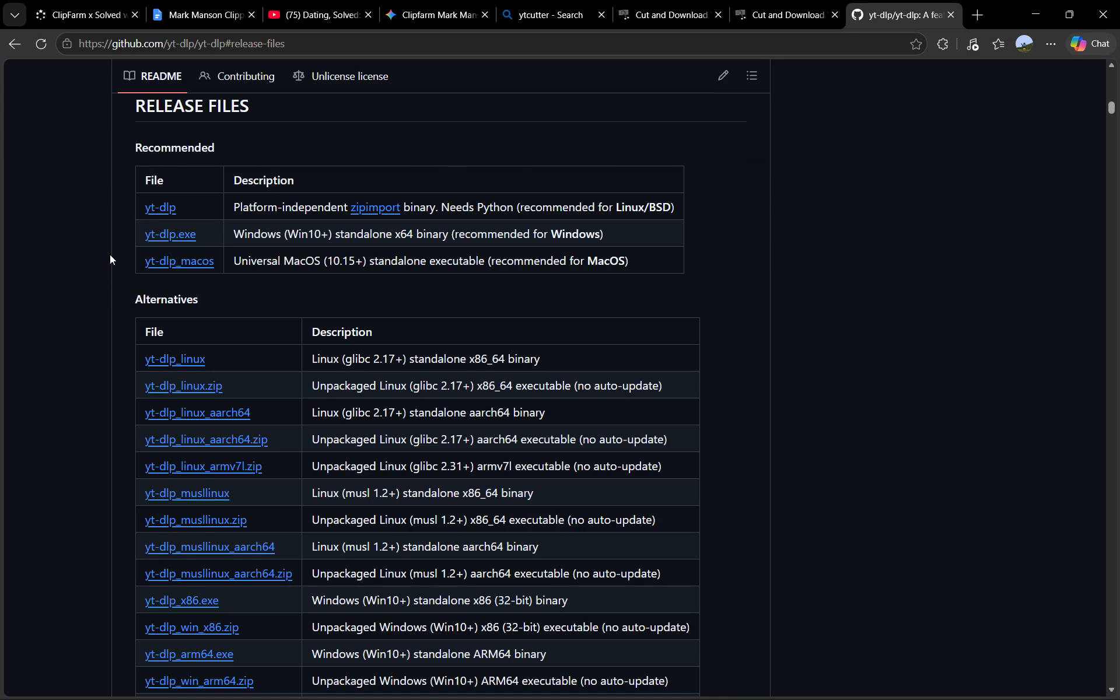
click(168, 234)
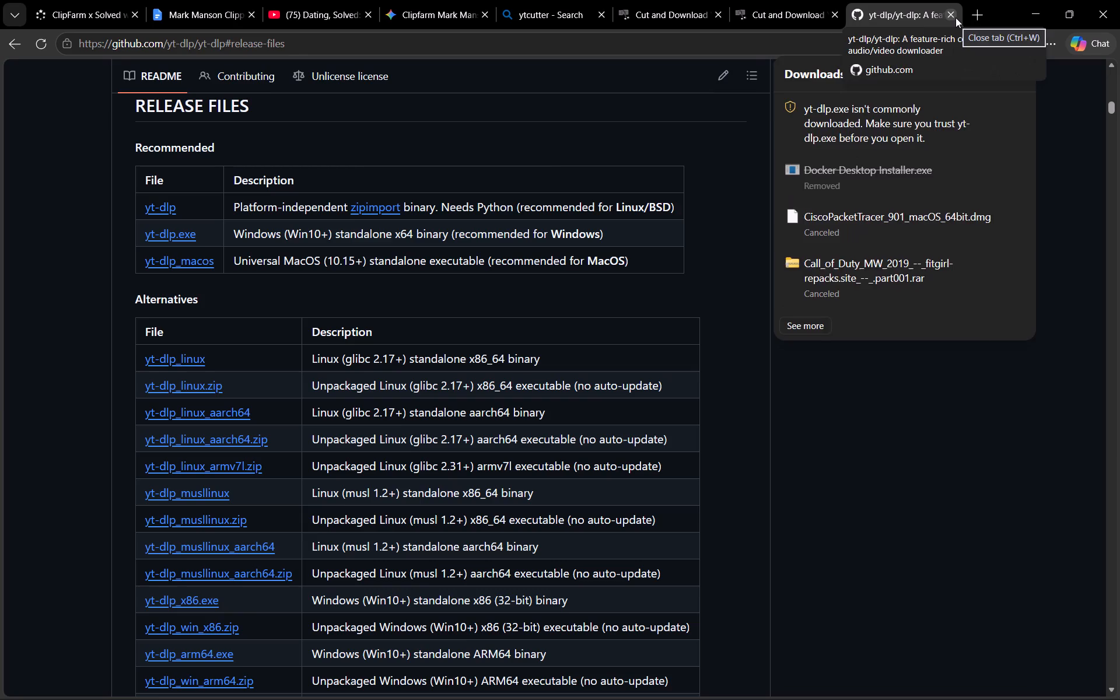
click(956, 17)
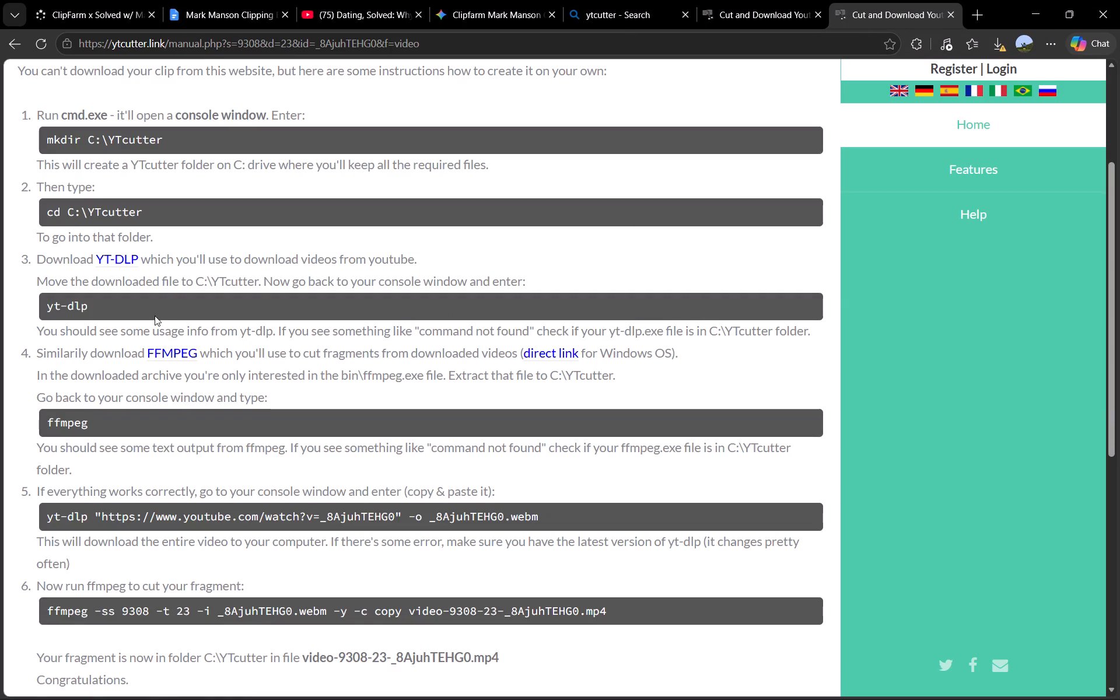
Download the FFmpeg source archive ffmpeg-9.0.2.tar.xz from the FFmpeg download page.
click(185, 355)
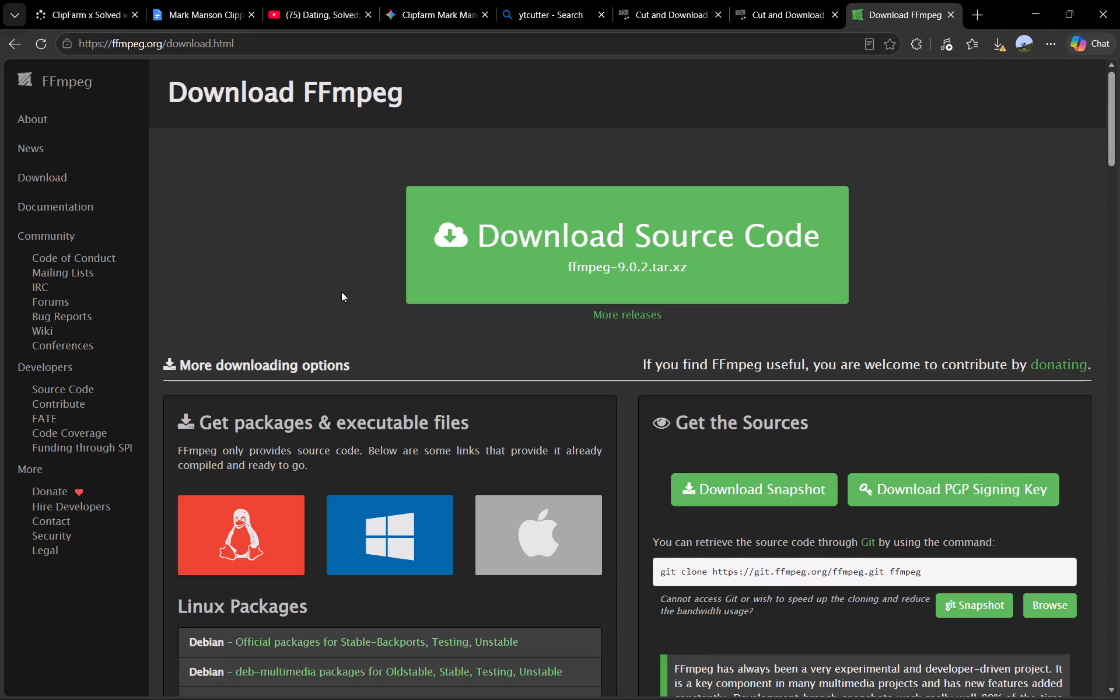
click(481, 242)
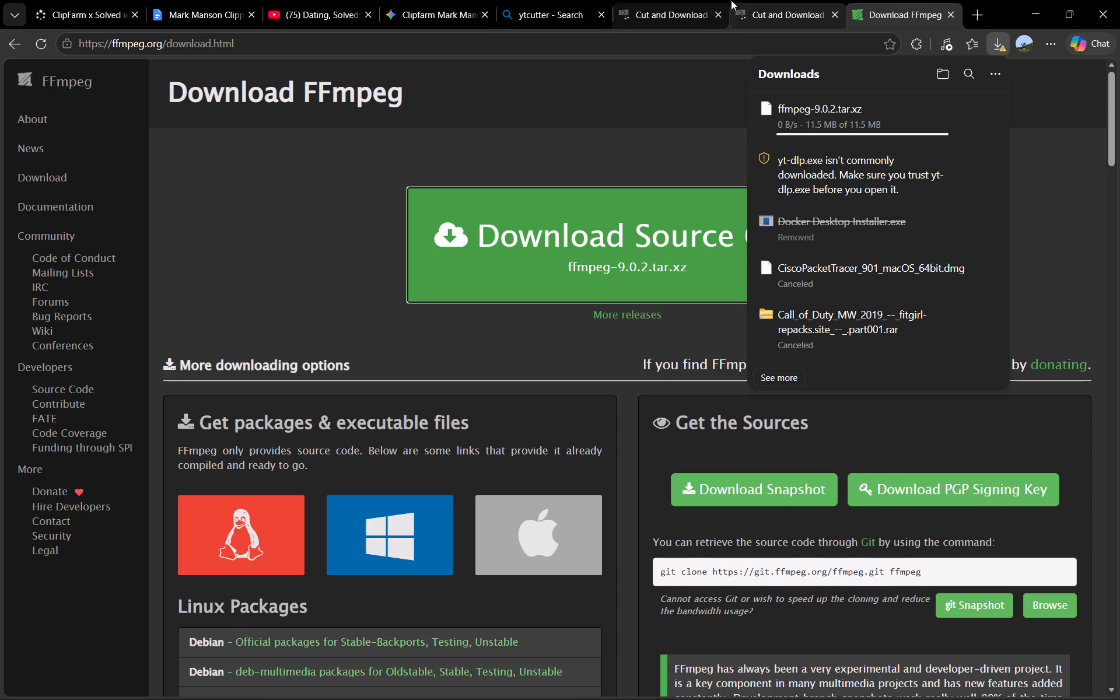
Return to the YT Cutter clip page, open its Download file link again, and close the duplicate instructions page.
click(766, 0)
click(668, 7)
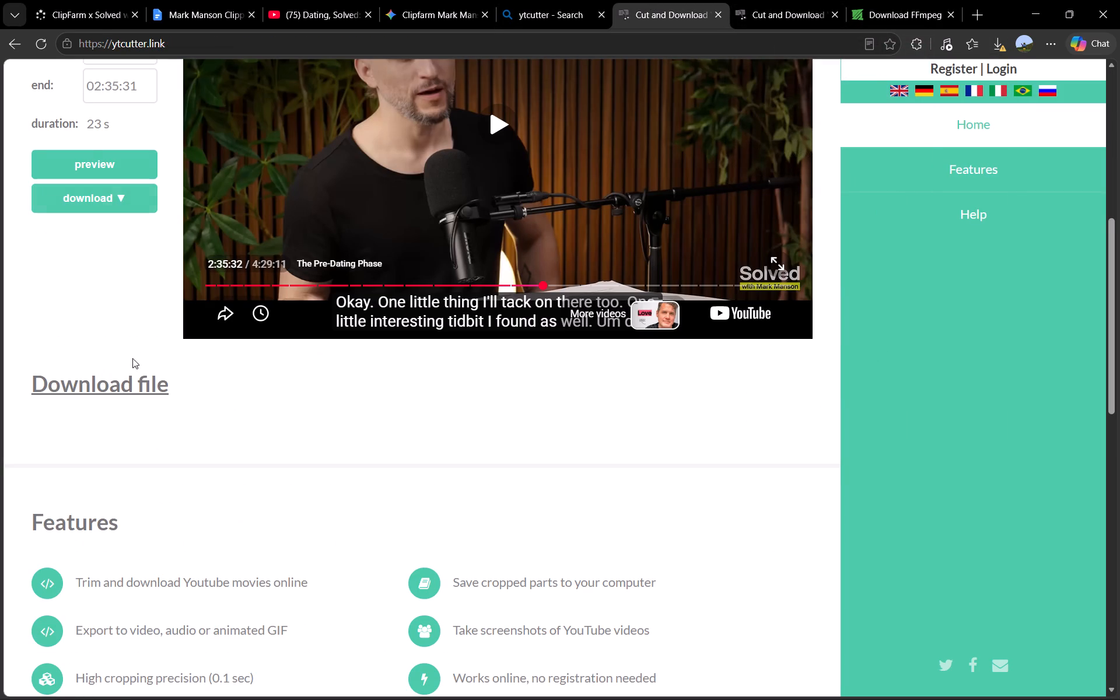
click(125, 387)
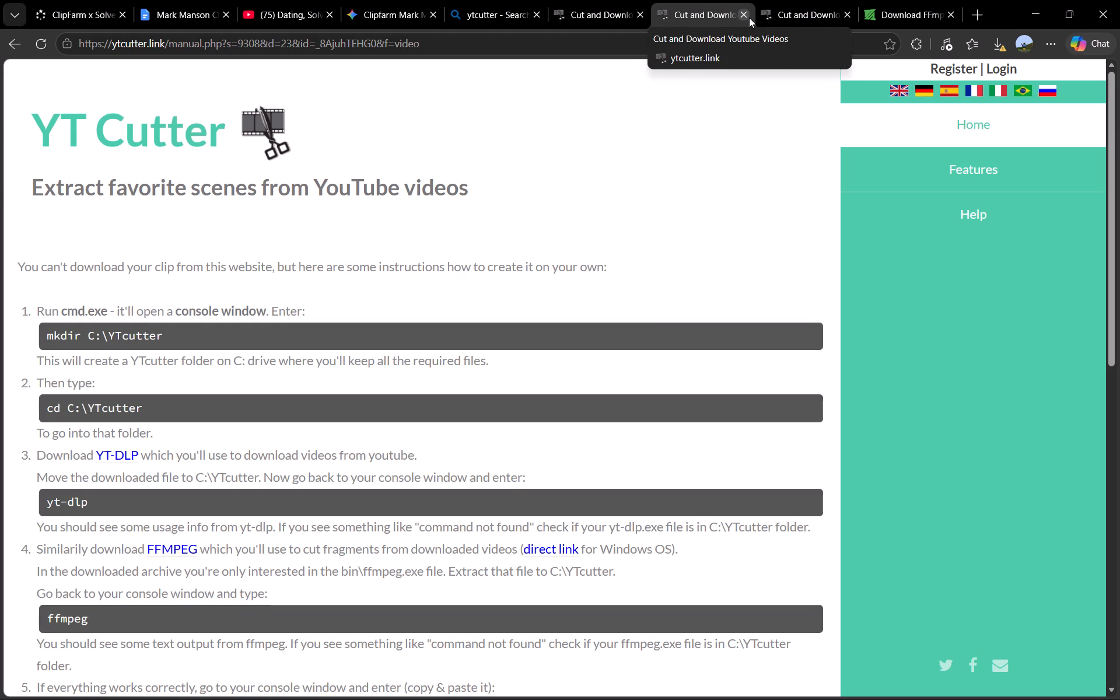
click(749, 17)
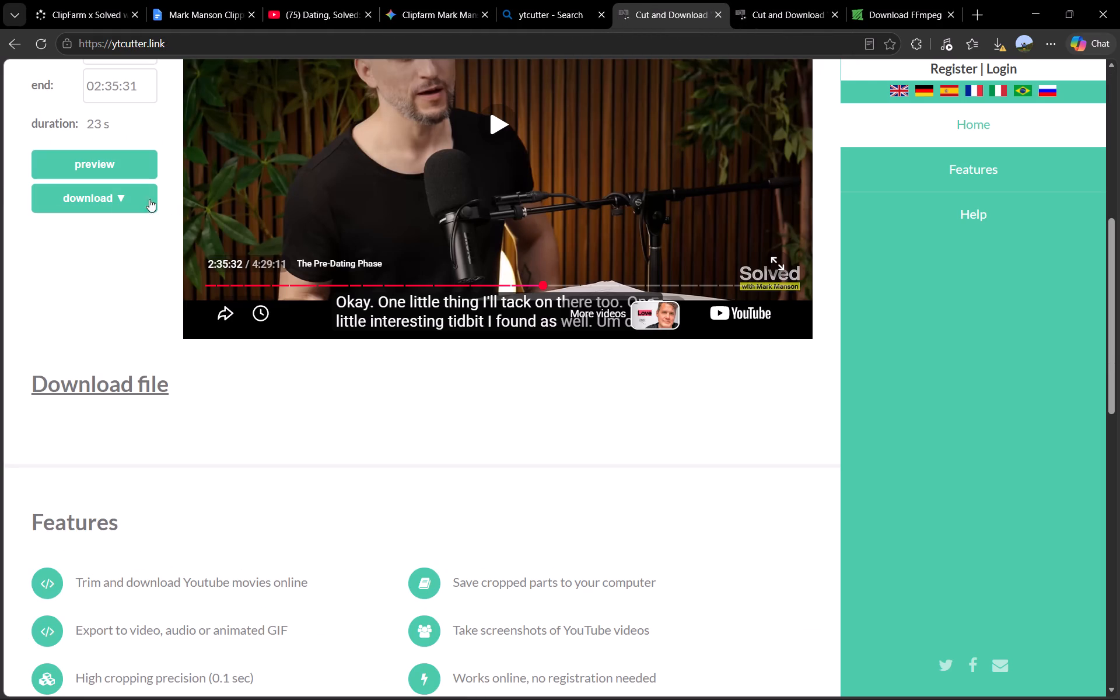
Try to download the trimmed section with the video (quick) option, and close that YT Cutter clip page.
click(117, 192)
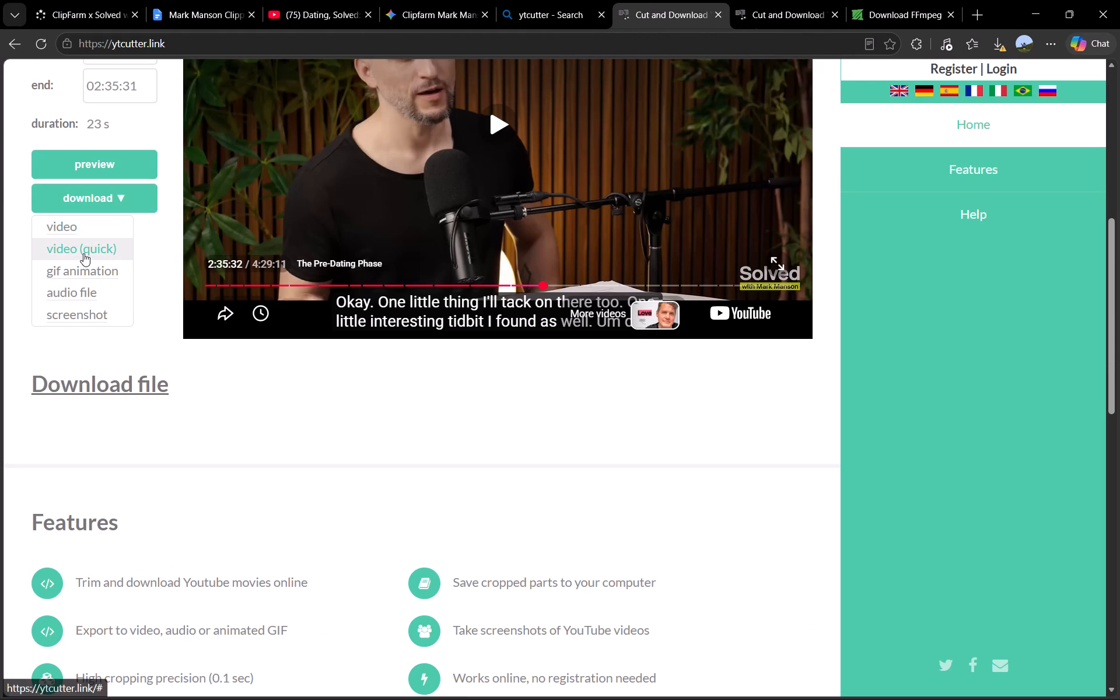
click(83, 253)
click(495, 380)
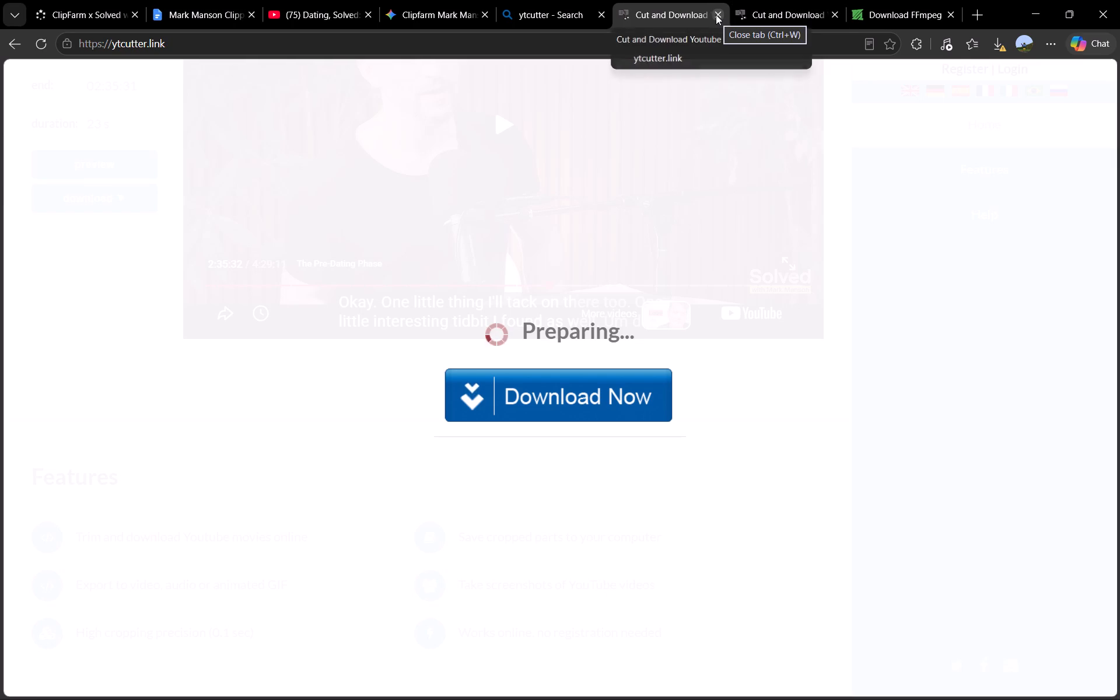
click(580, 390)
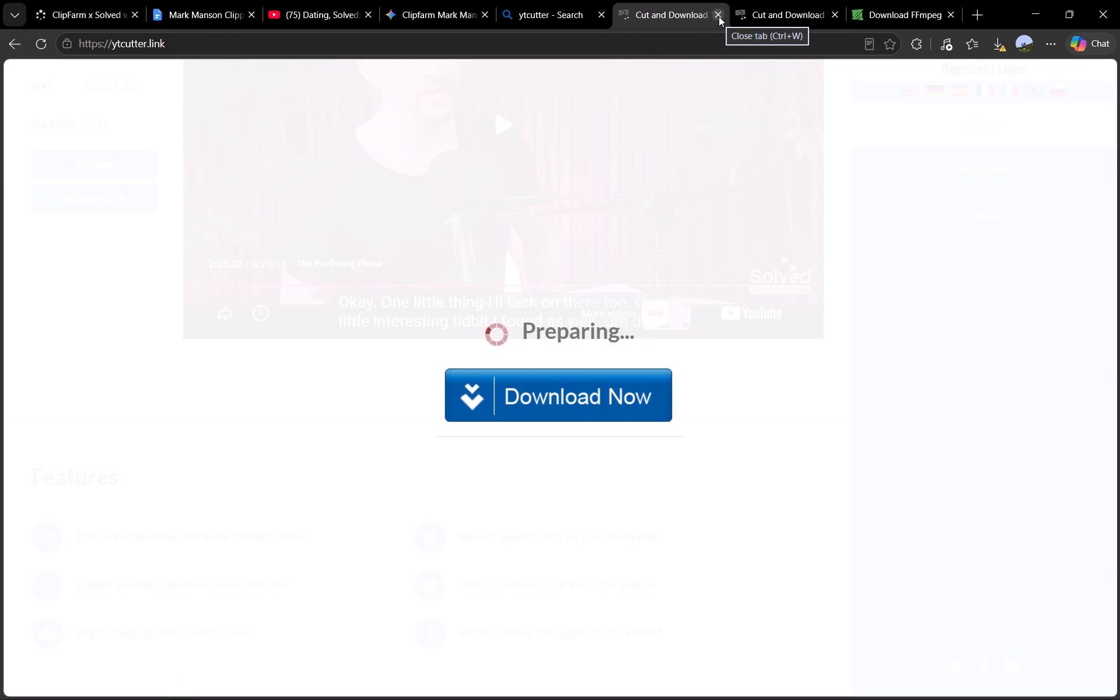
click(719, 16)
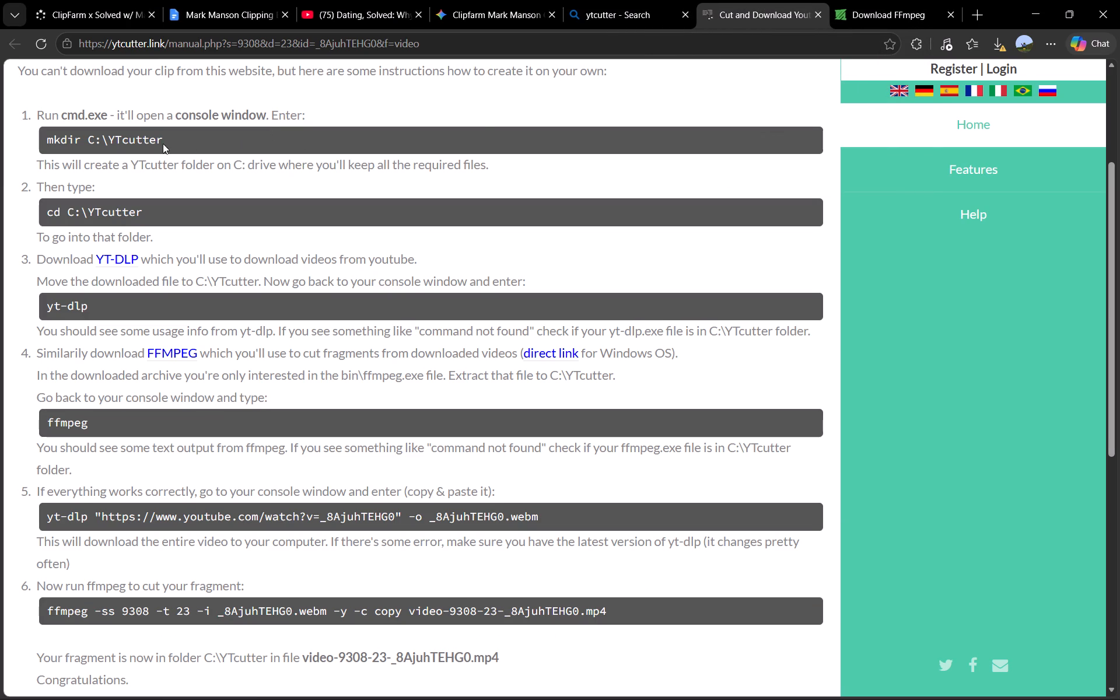
Copy the mkdir C:\YTcutter command from the instructions and run it in a new Command Prompt window.
drag(163, 138, 85, 143)
click(53, 143)
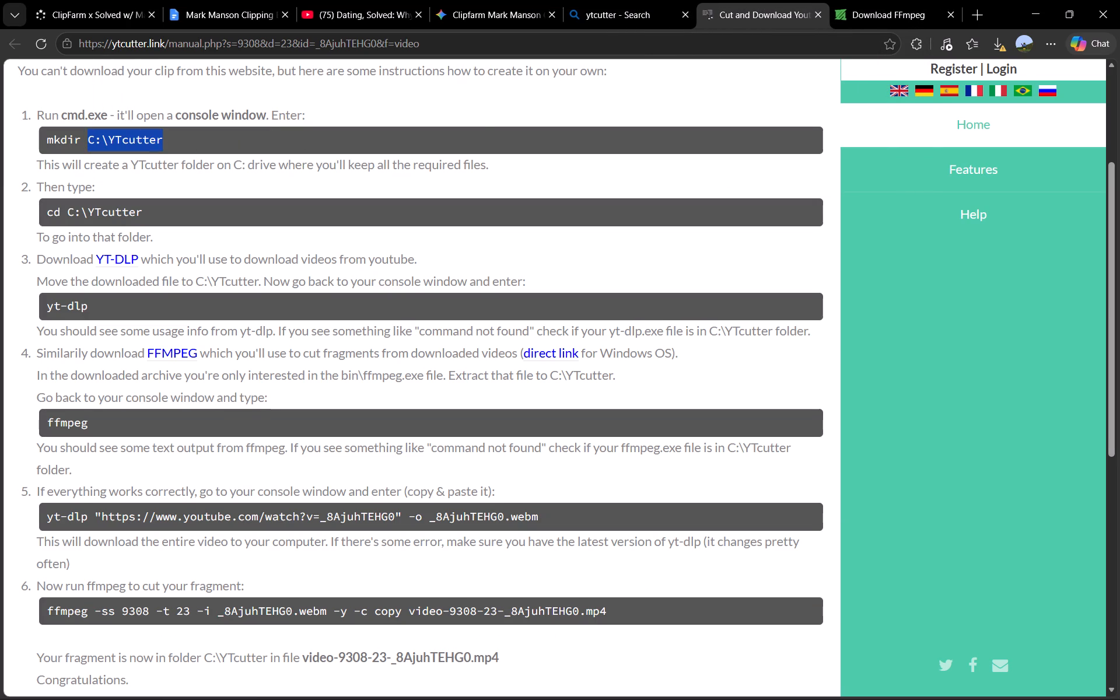
drag(48, 140, 167, 139)
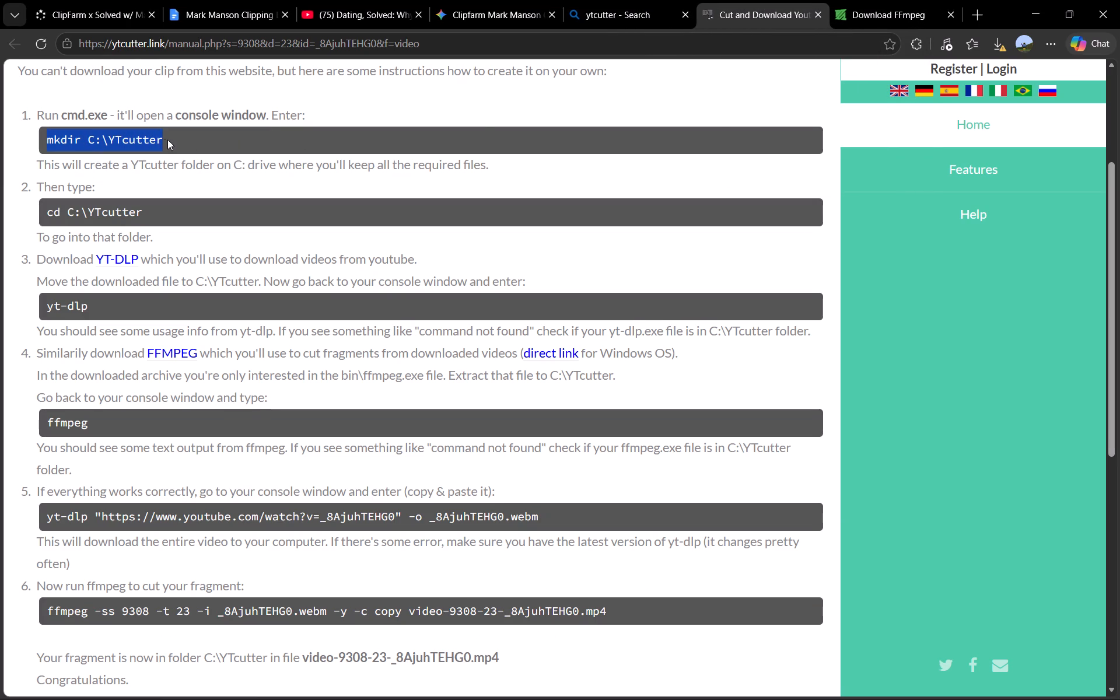
drag(167, 139, 168, 139)
click(203, 139)
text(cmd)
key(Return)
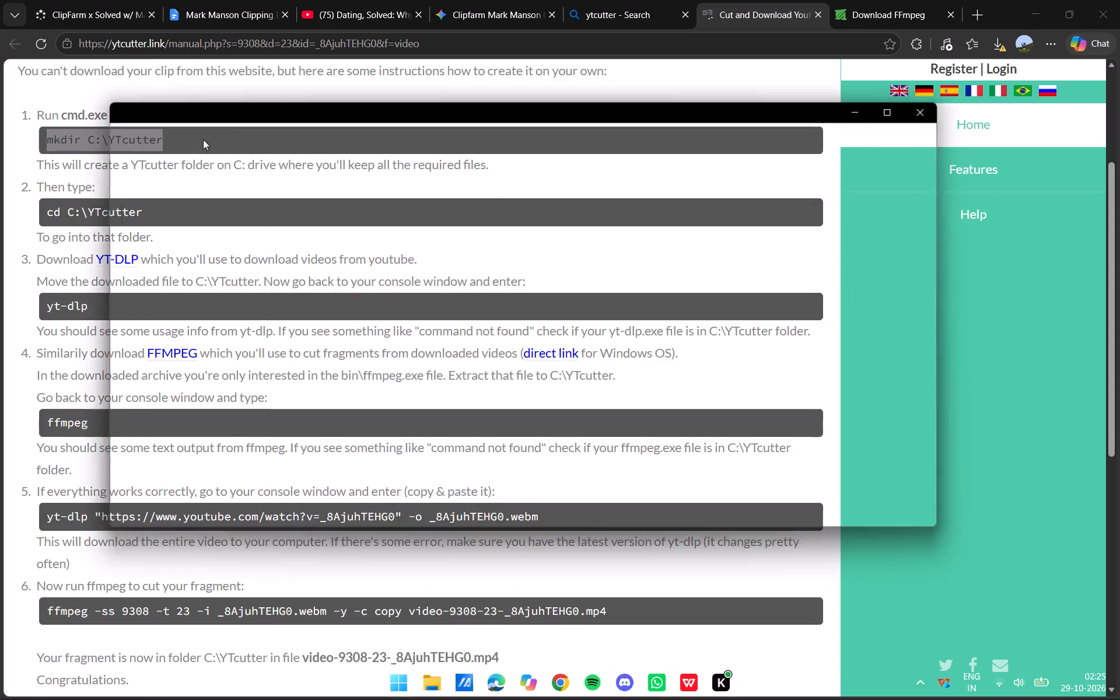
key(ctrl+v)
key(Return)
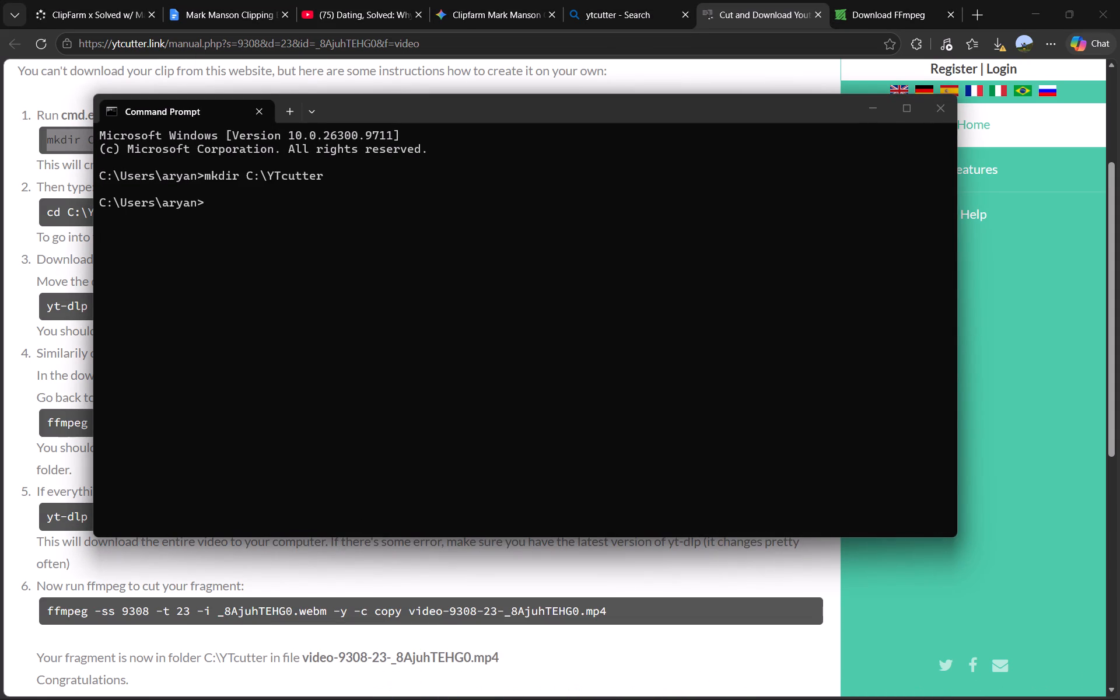
Copy the cd C:\YTcutter command from the instructions, run it in Command Prompt, and return to the instructions page.
drag(40, 209, 143, 208)
key(ctrl+c)
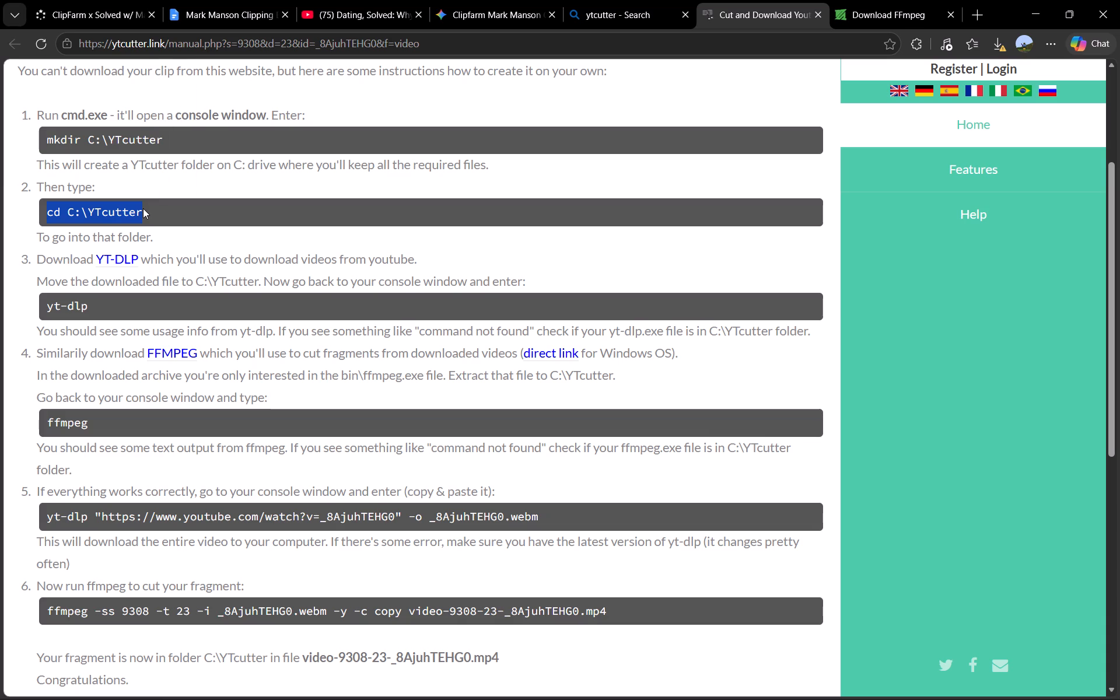
key(alt+Tab)
key(ctrl+v)
key(Return)
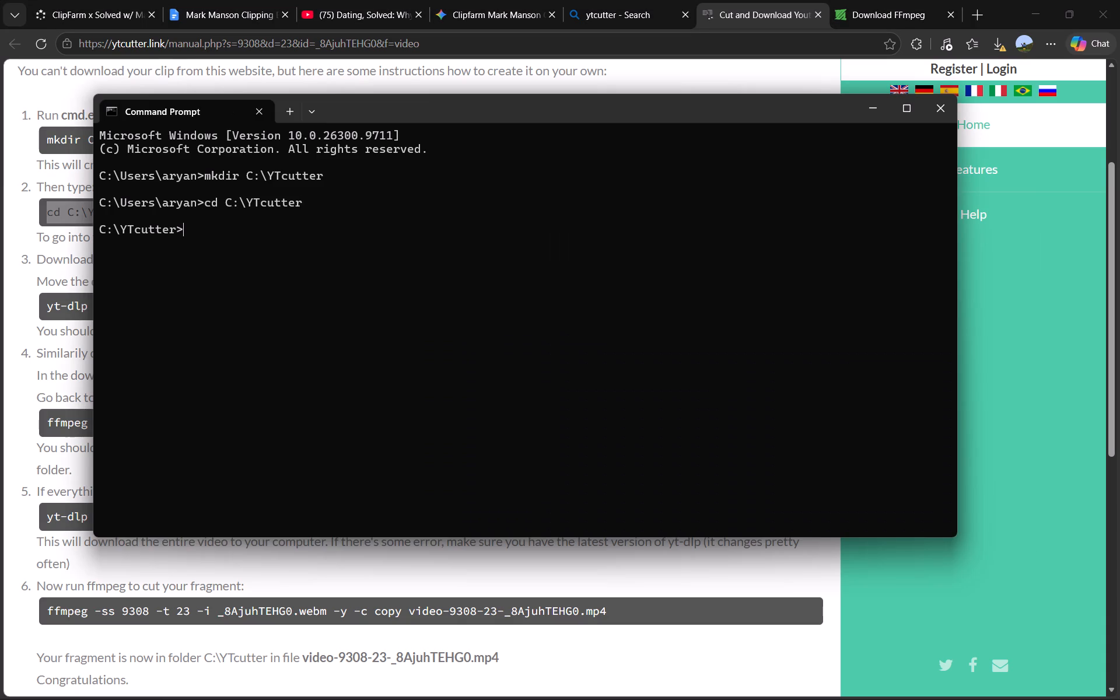
key(alt+Tab)
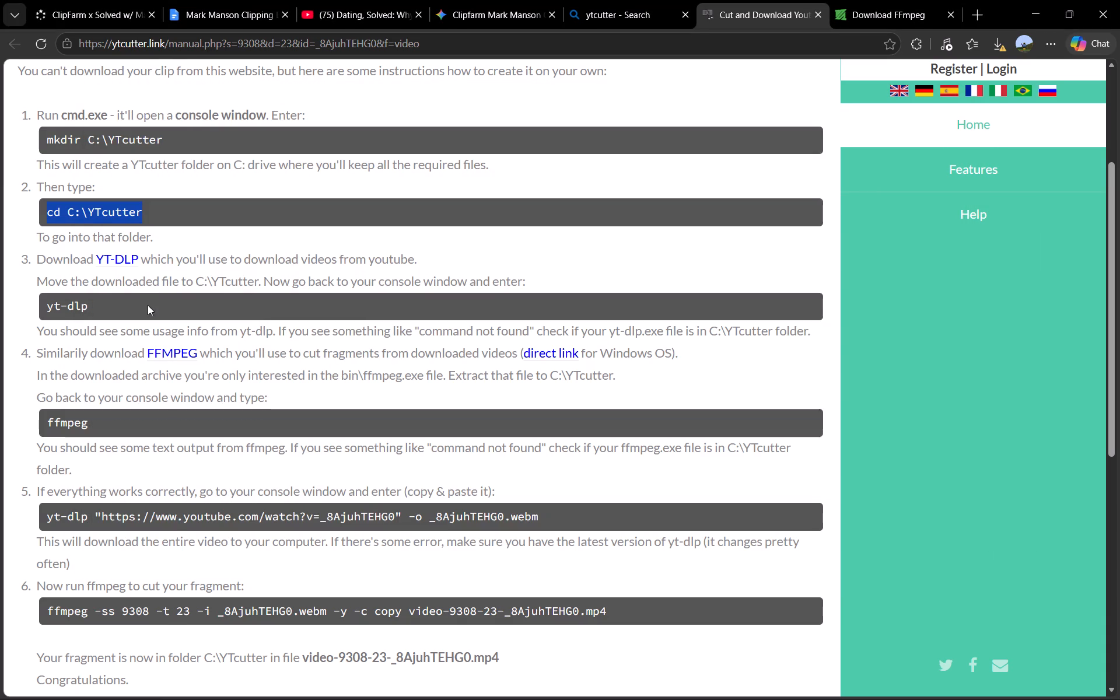
click(244, 282)
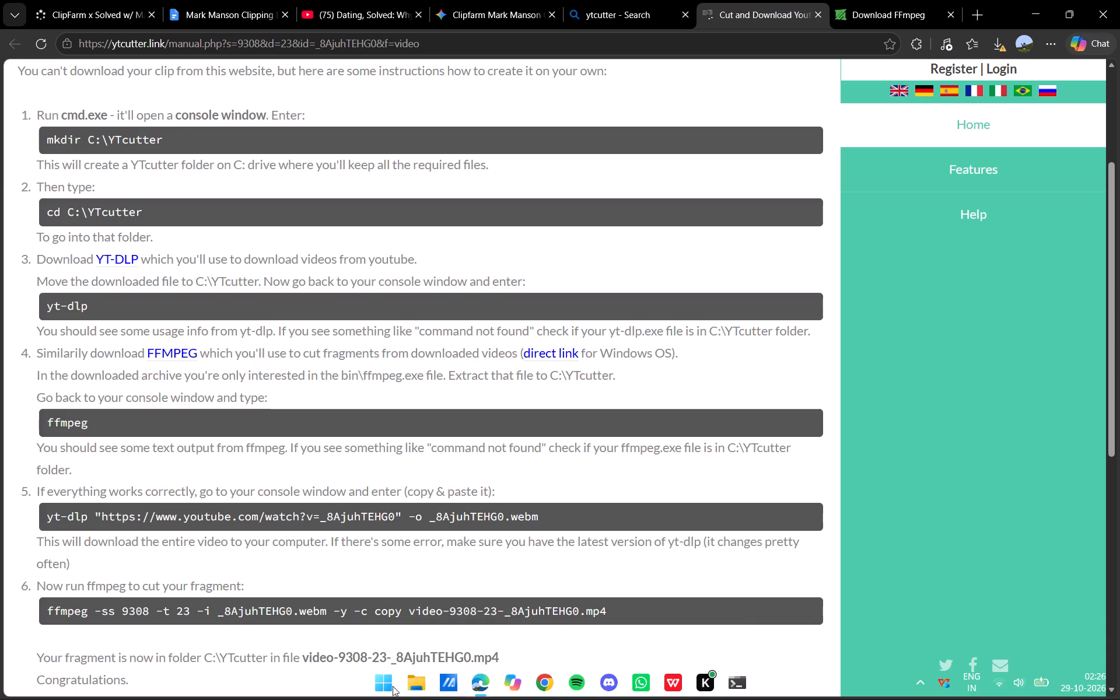
Check the Downloads folder in File Explorer for the downloaded yt-dlp and FFmpeg files.
click(418, 693)
click(78, 225)
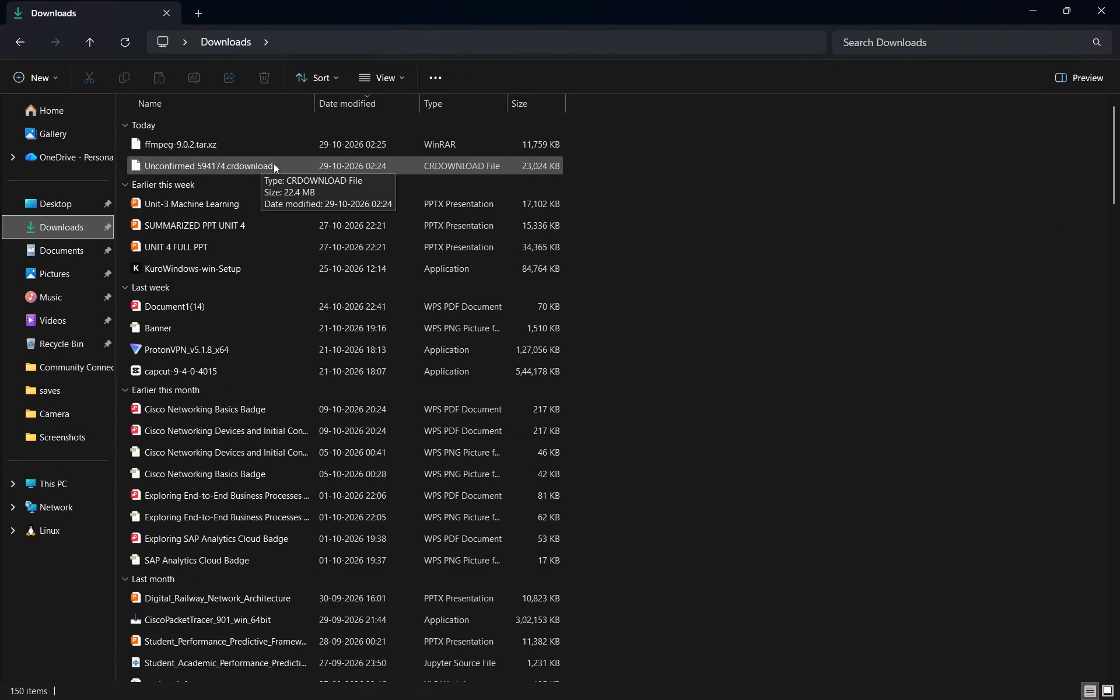
Switch back to Edge and choose to keep the flagged yt-dlp.exe download.
click(491, 684)
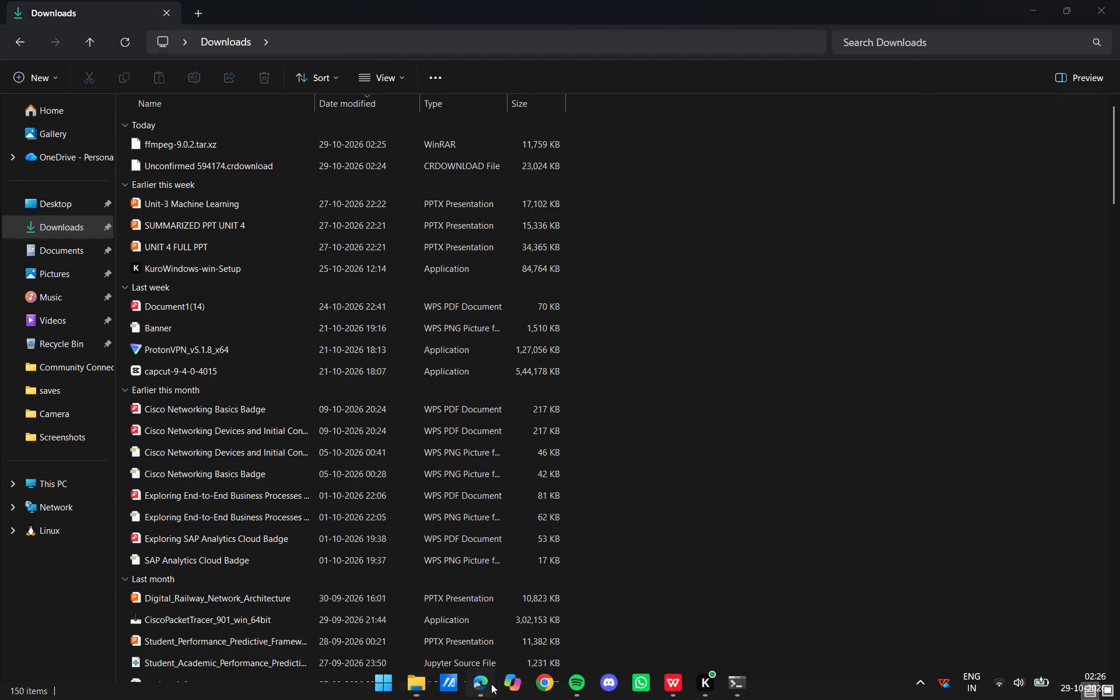
click(991, 40)
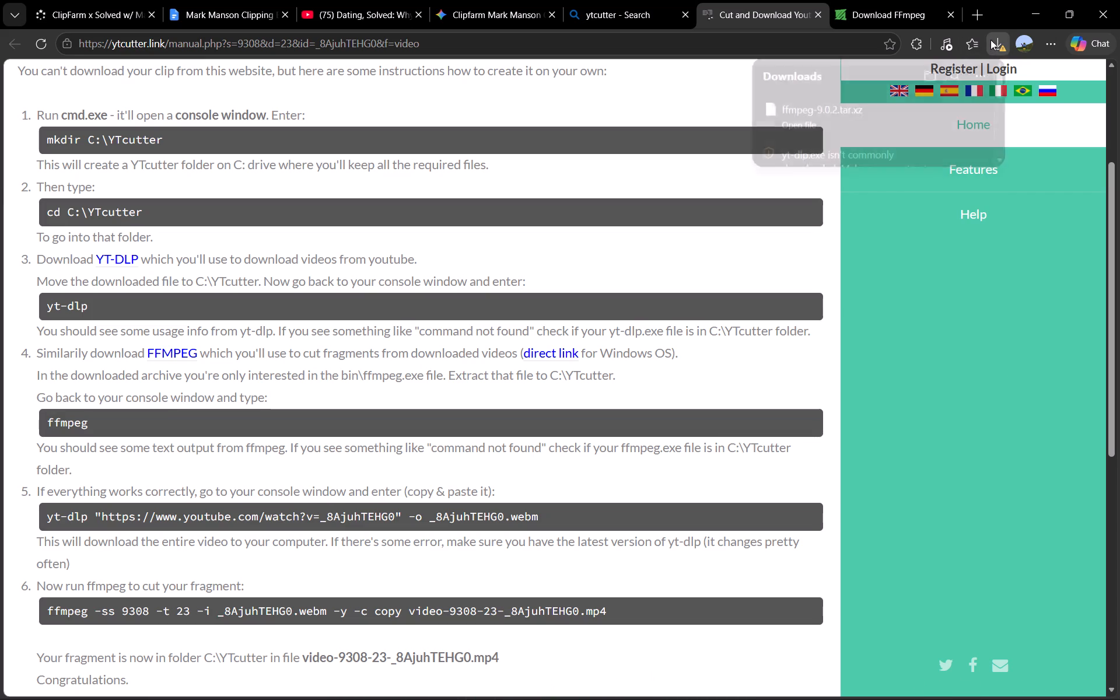
click(877, 159)
click(877, 159)
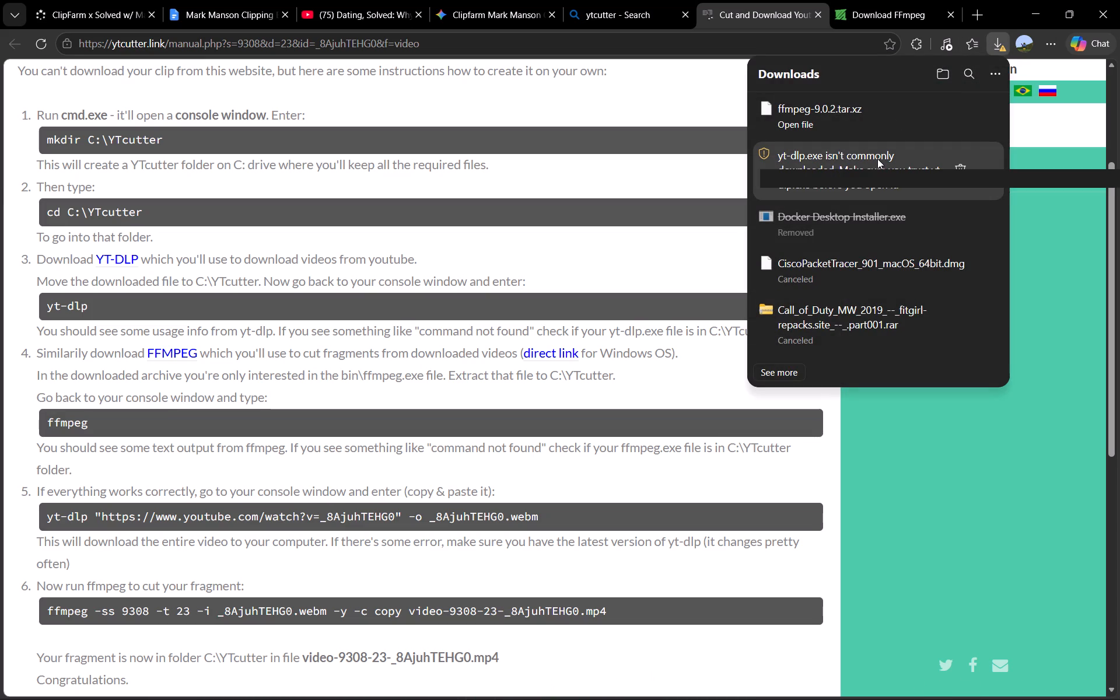
double_click(834, 166)
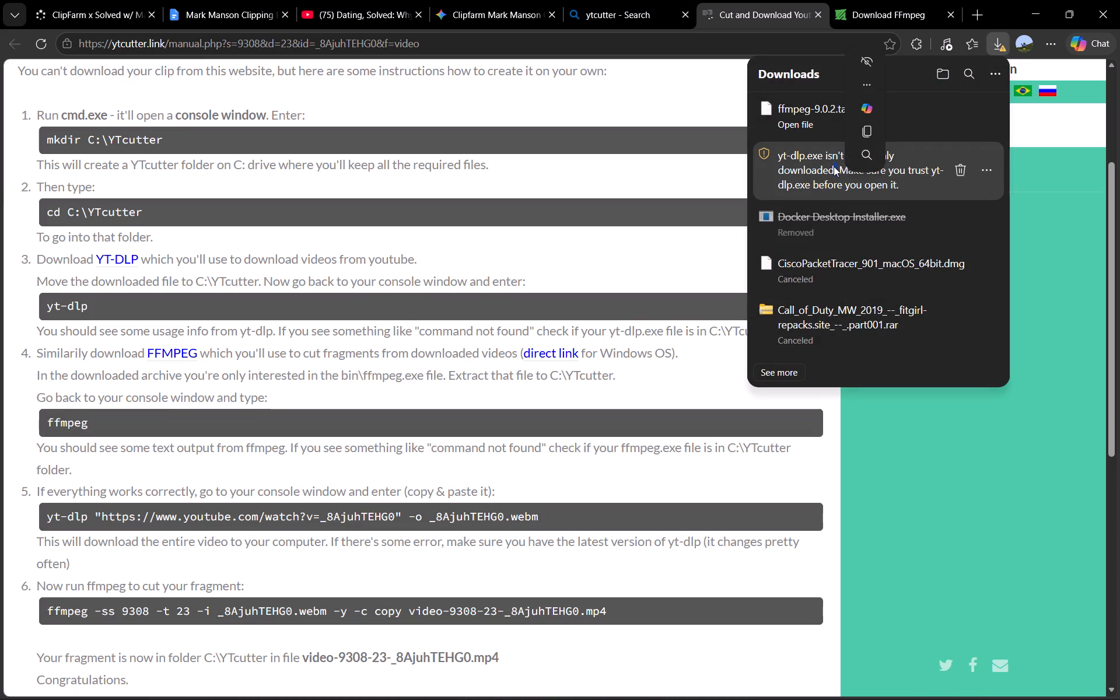
click(759, 167)
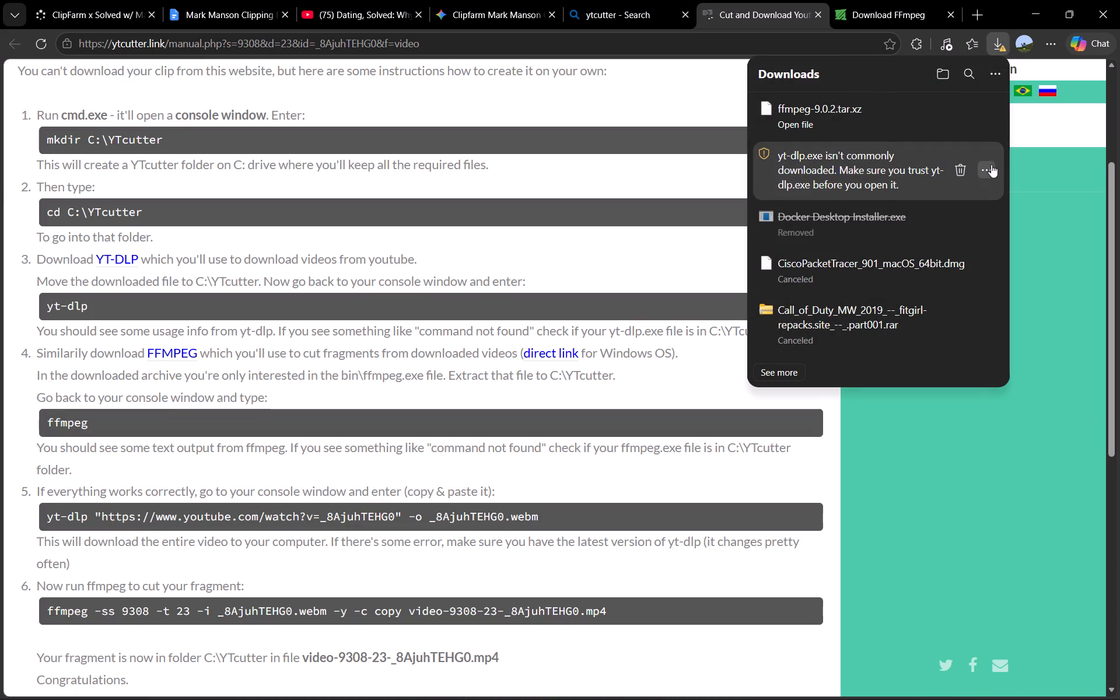
click(991, 164)
click(1021, 205)
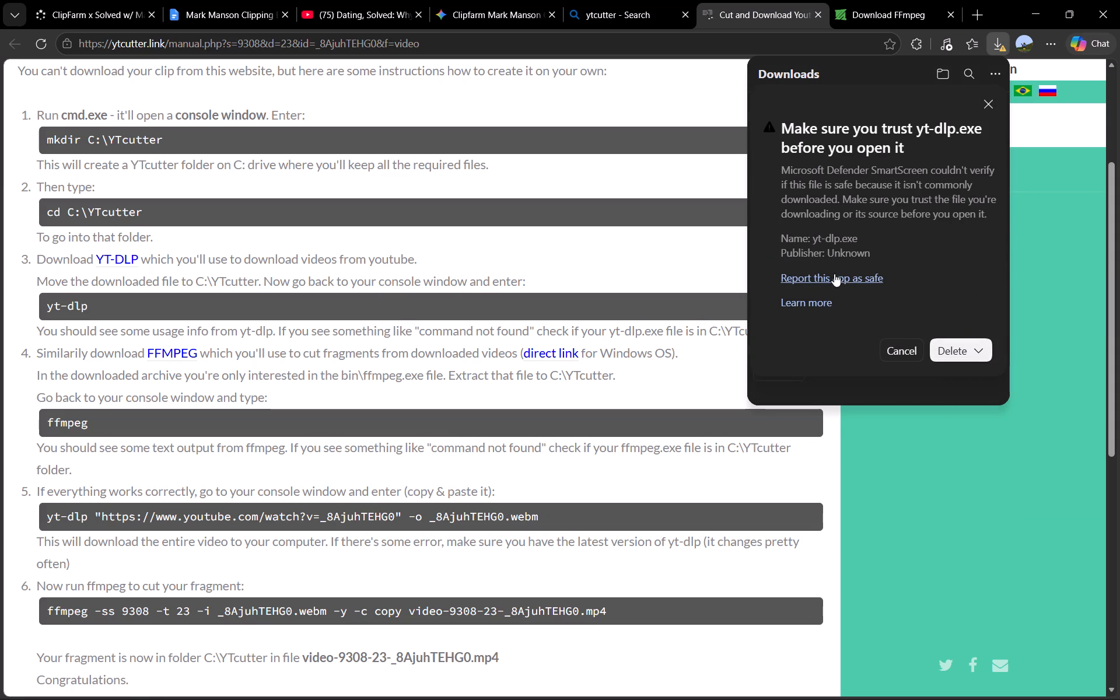
Report yt-dlp.exe to Microsoft as safe, complete the character check, submit the feedback form, and close it.
click(865, 279)
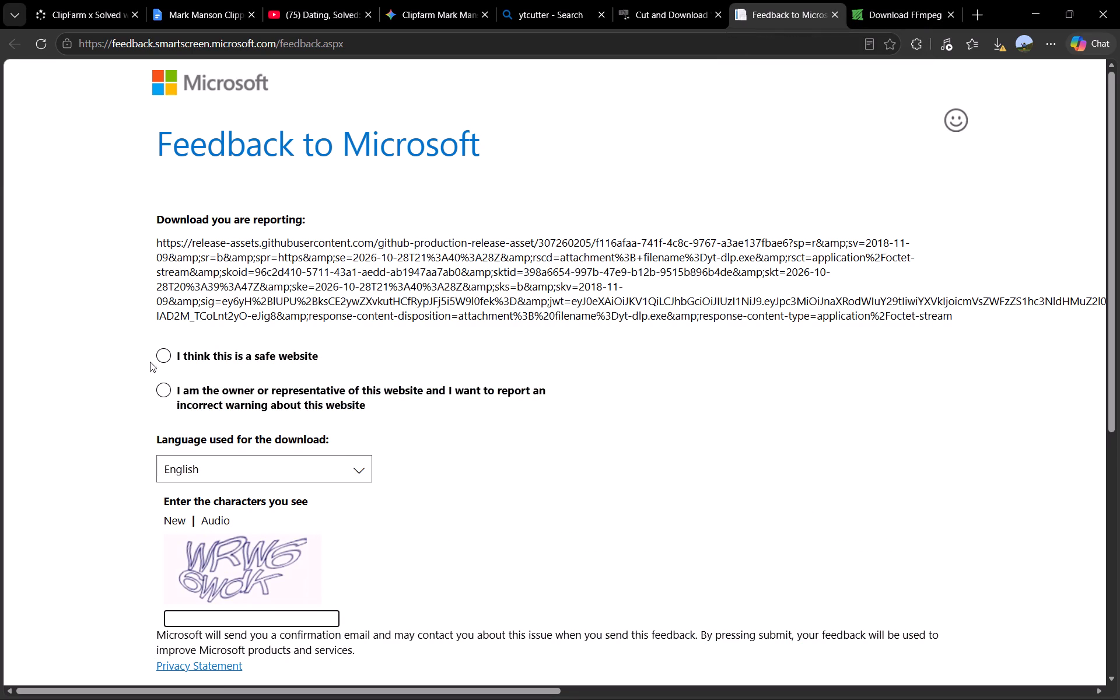
click(170, 353)
scroll(170, 353, down, 4)
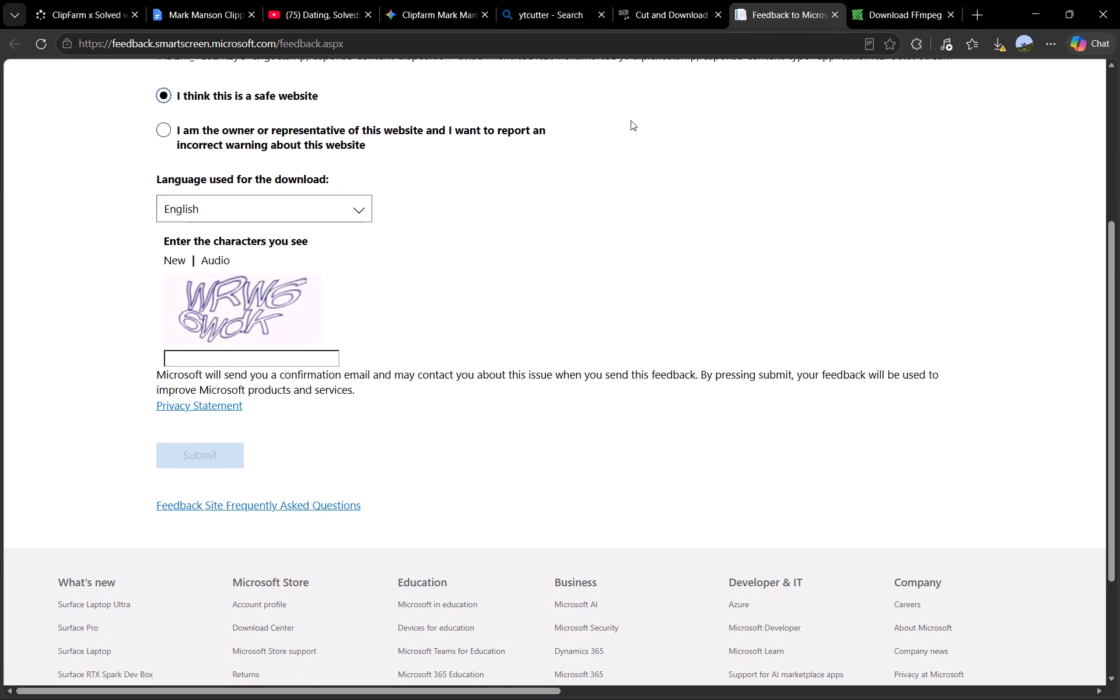
click(995, 52)
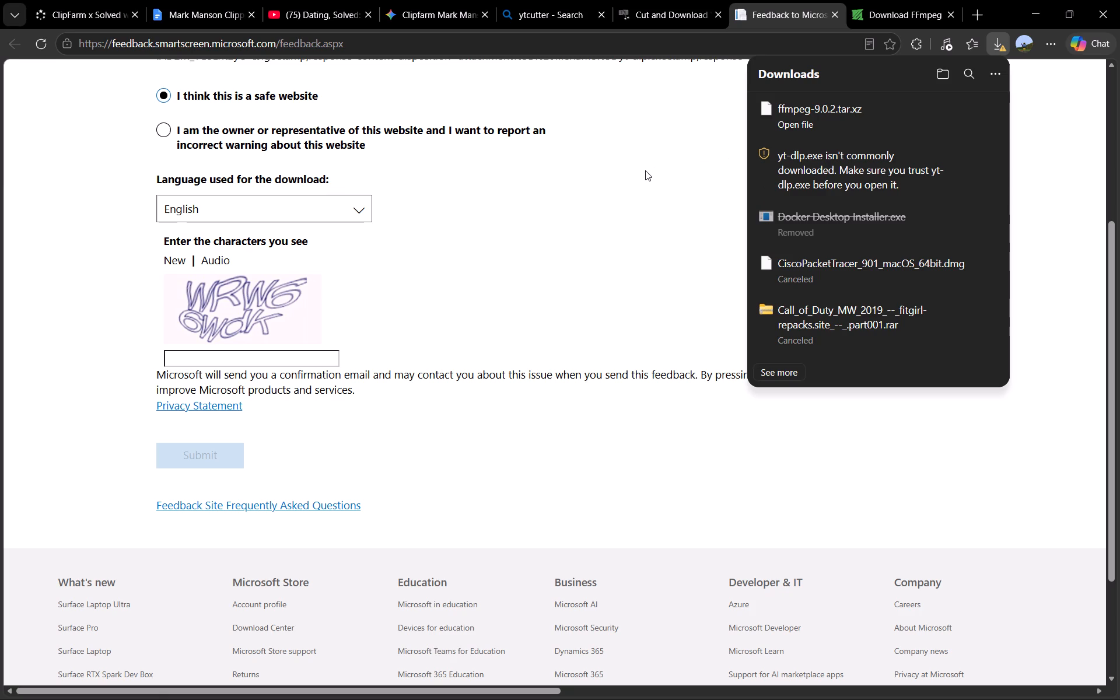
click(275, 357)
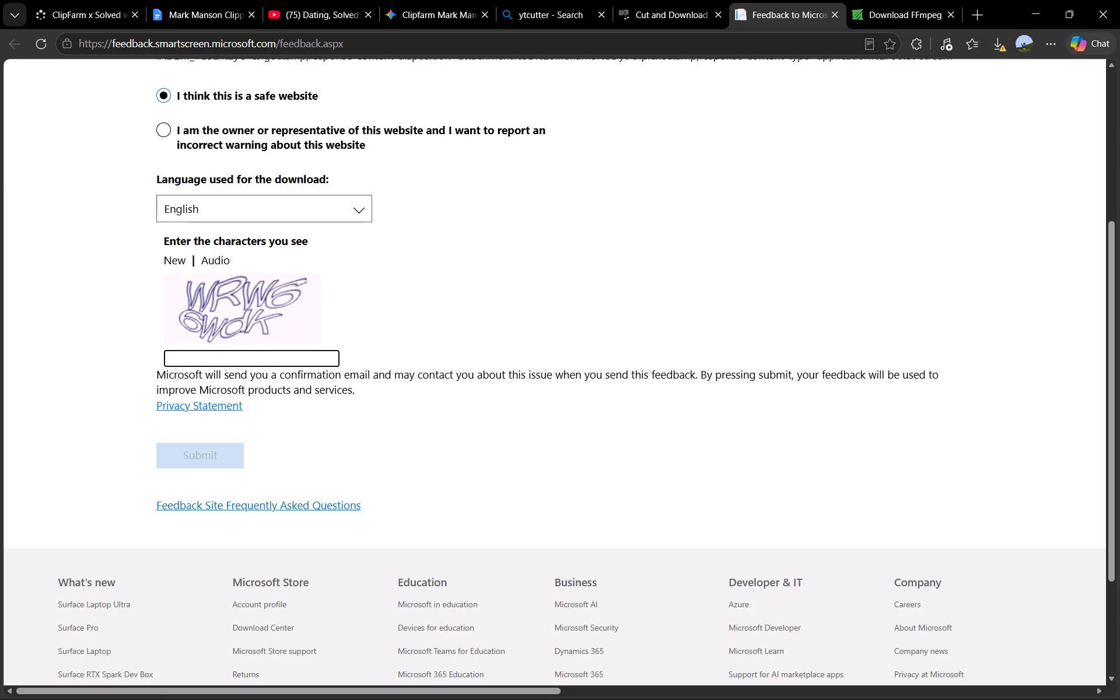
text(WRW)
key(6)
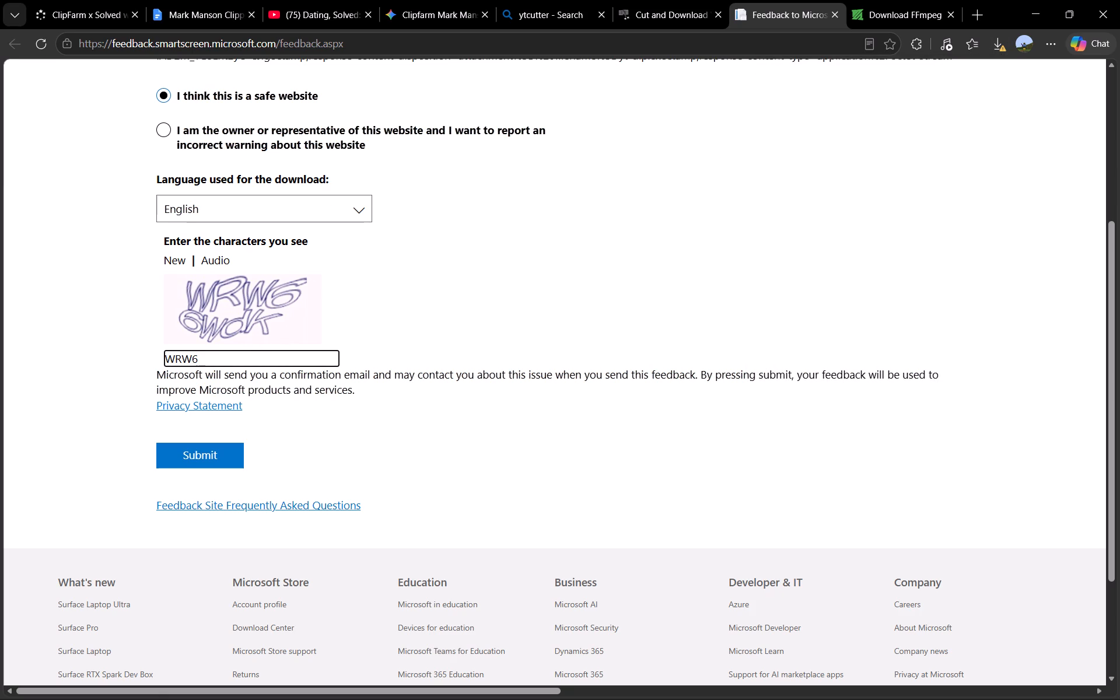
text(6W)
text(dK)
click(209, 459)
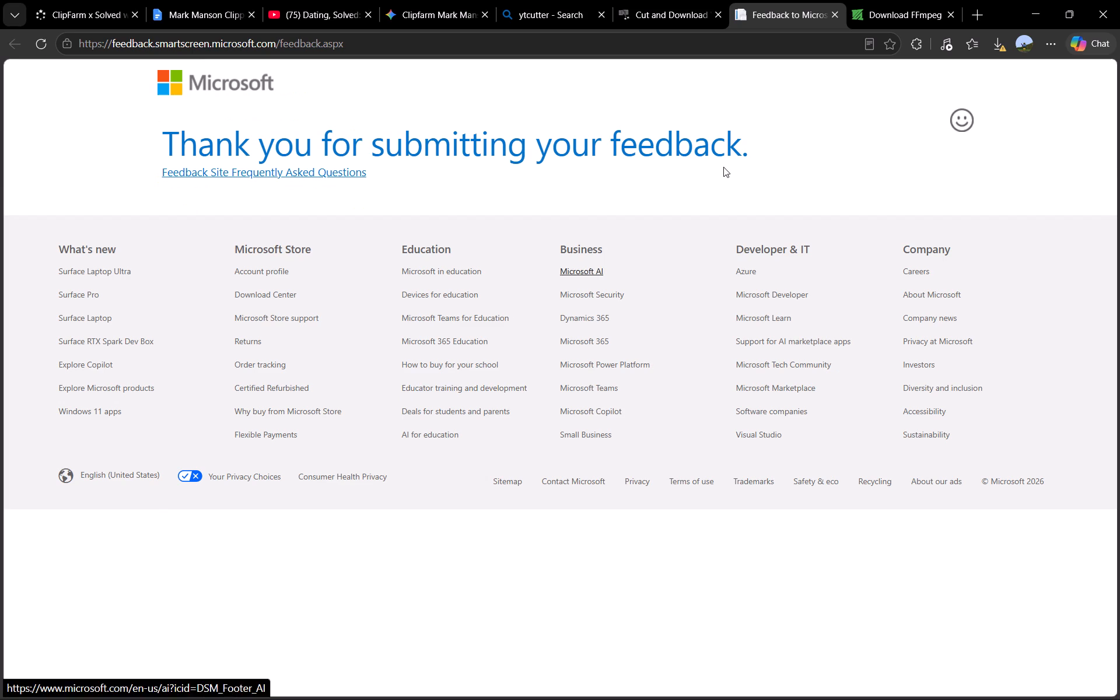
click(833, 13)
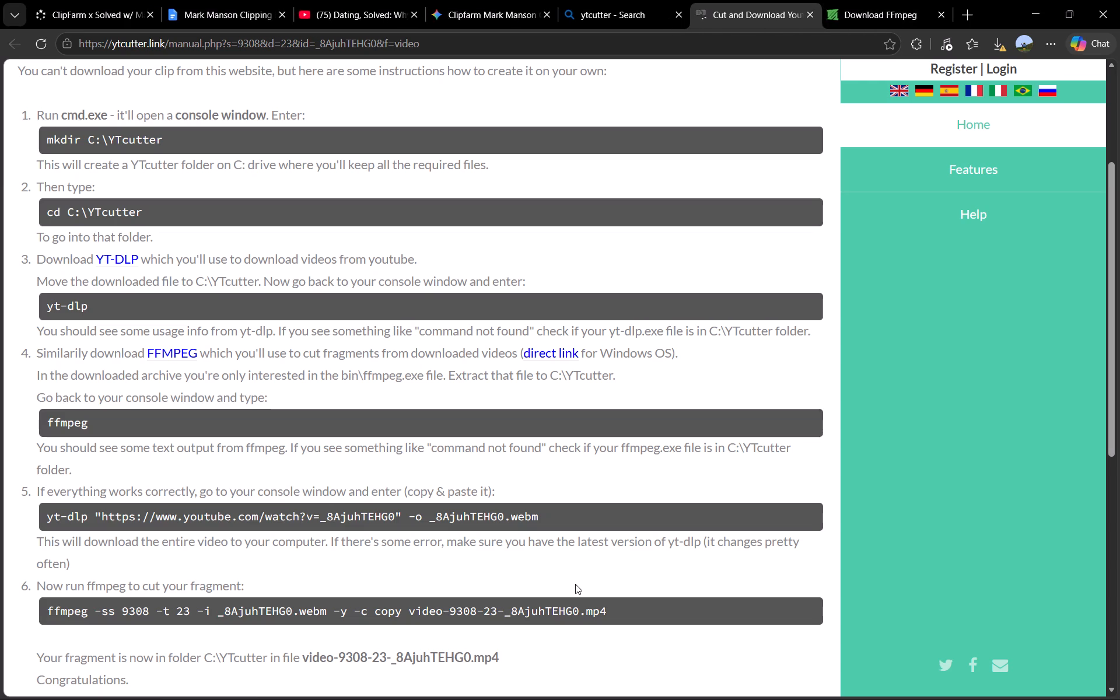
Refresh the Downloads folder in File Explorer to check the yt-dlp download.
click(407, 680)
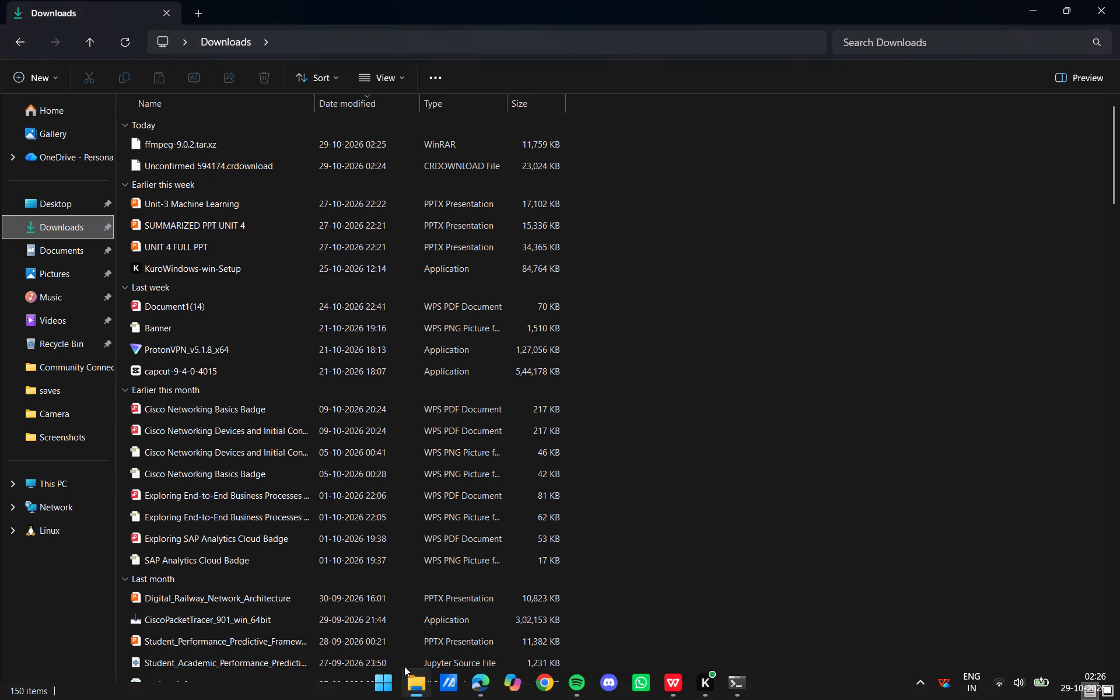
click(131, 40)
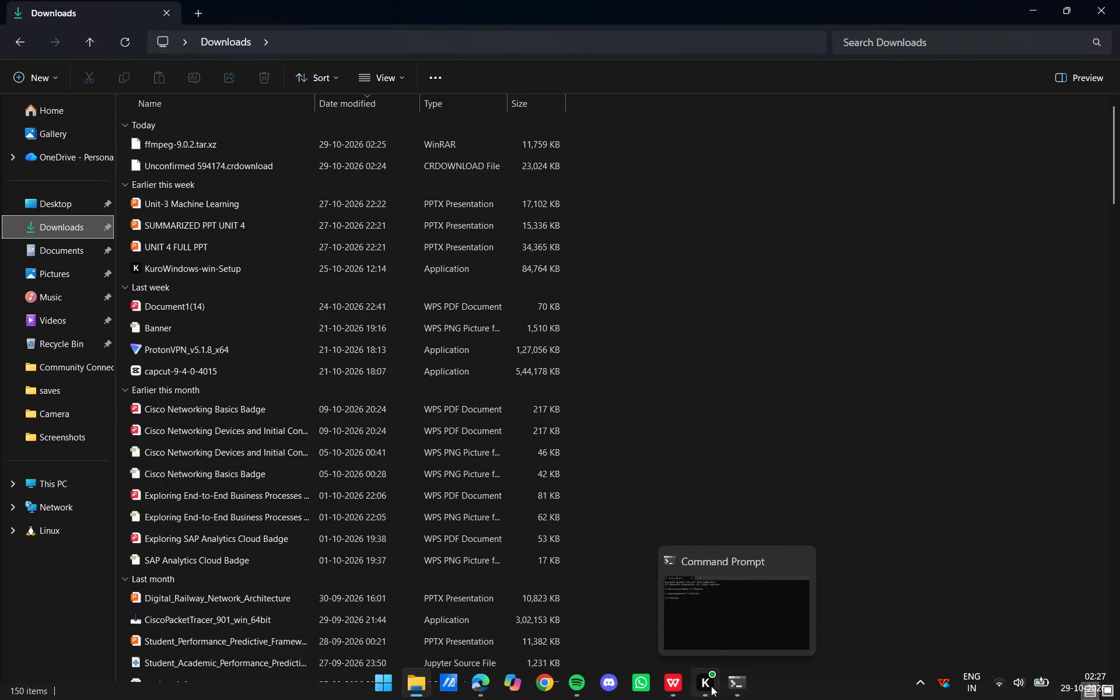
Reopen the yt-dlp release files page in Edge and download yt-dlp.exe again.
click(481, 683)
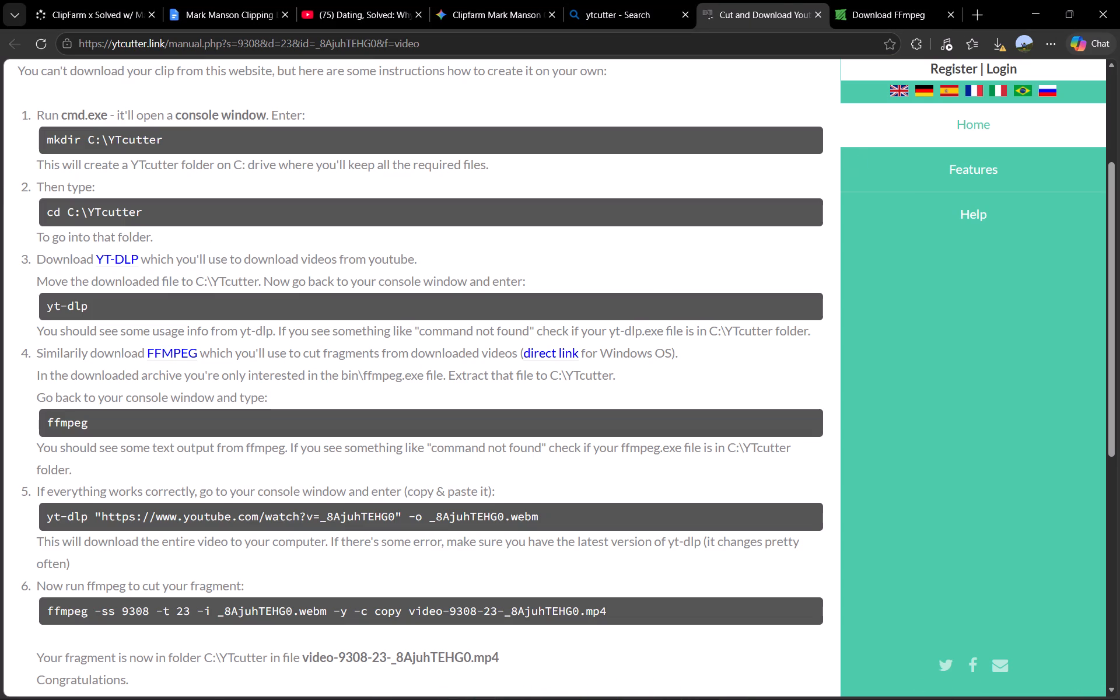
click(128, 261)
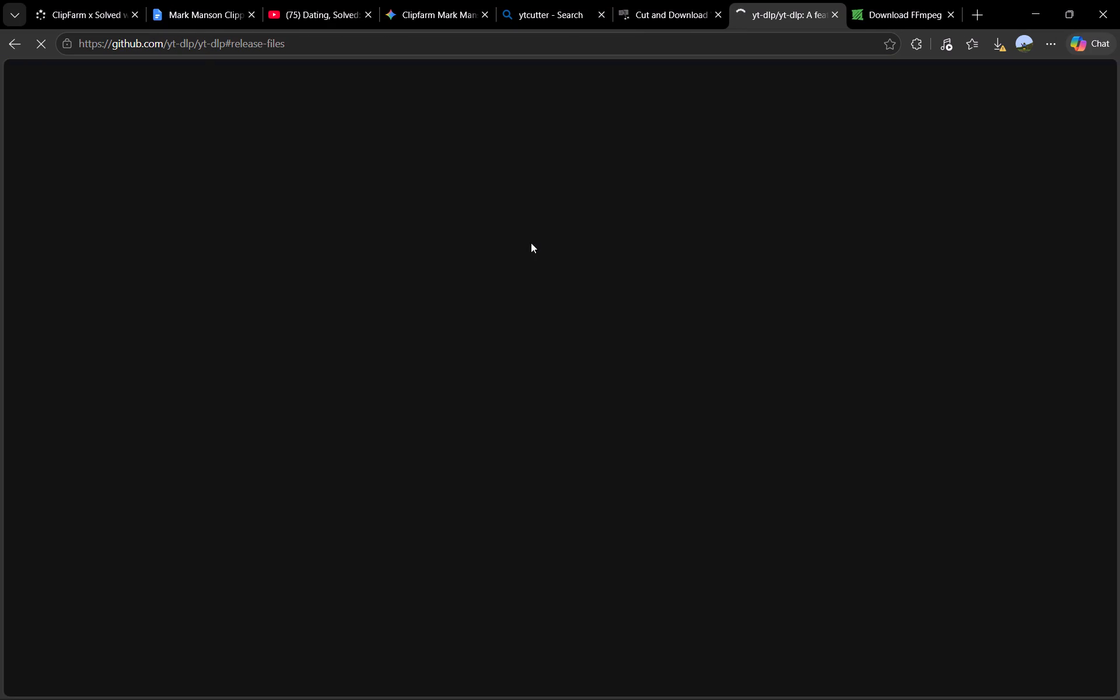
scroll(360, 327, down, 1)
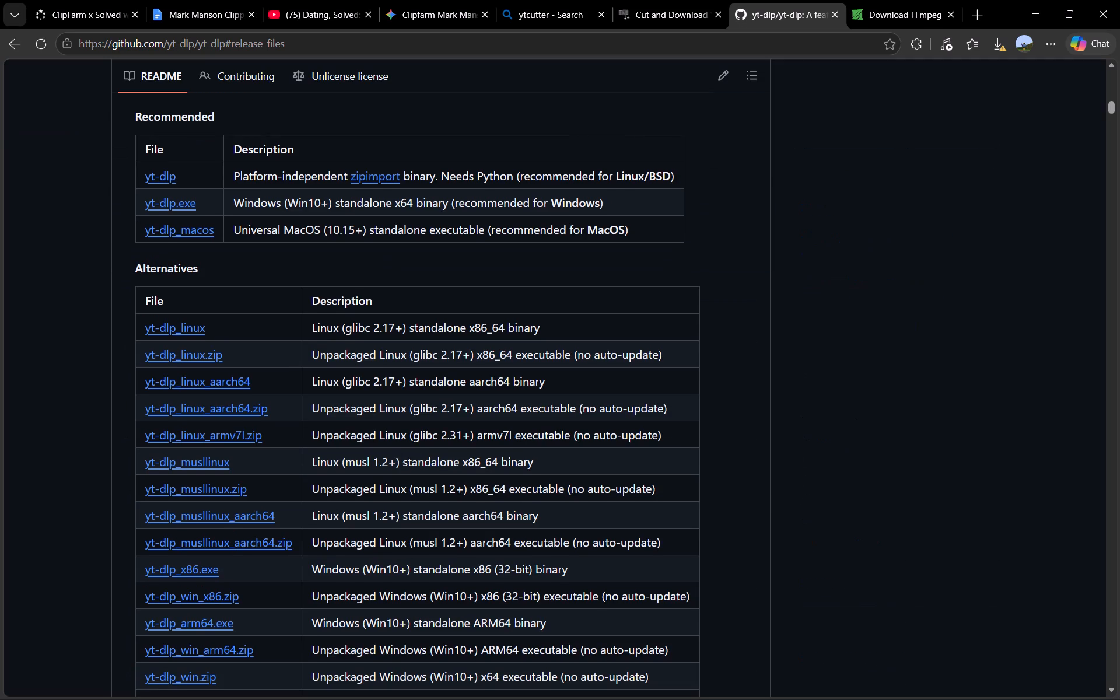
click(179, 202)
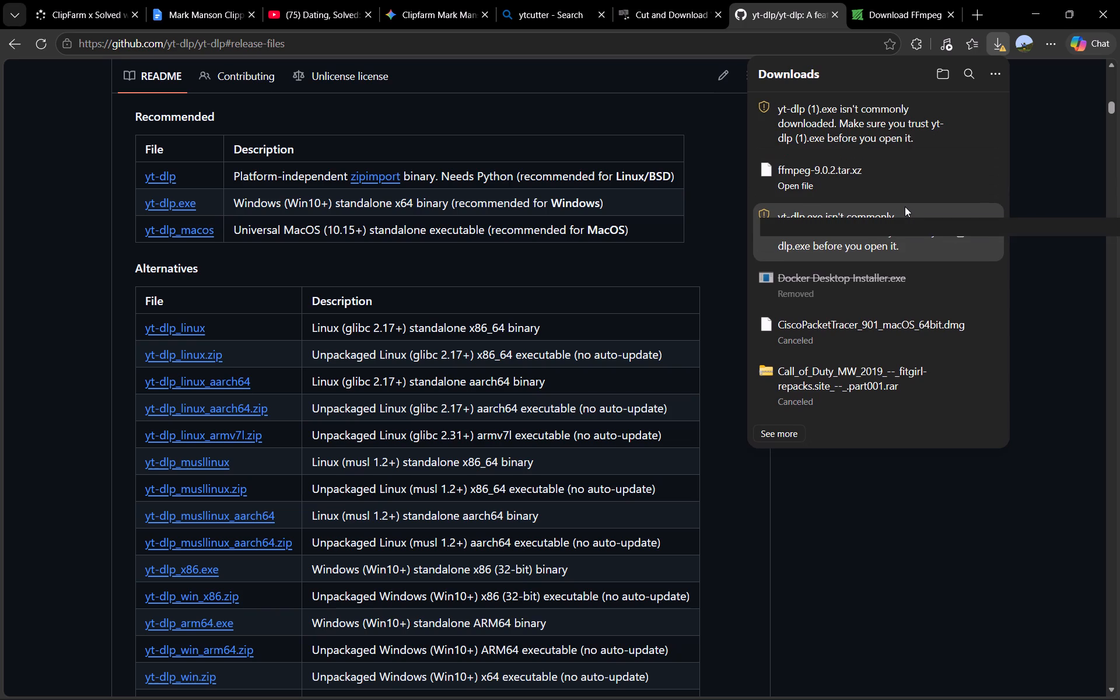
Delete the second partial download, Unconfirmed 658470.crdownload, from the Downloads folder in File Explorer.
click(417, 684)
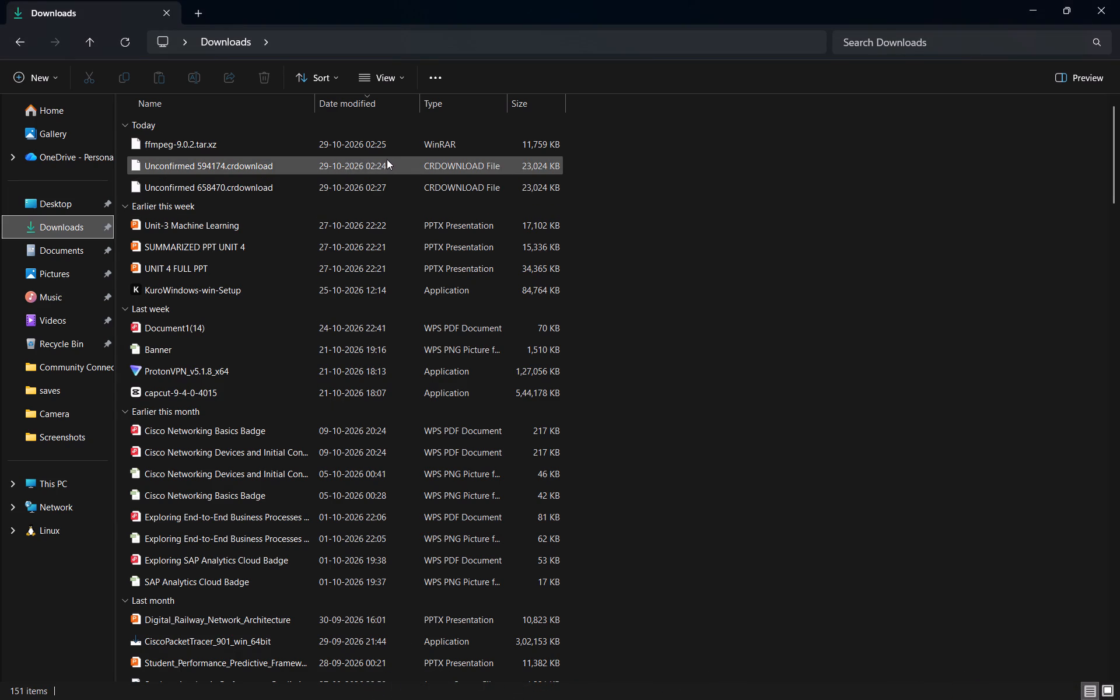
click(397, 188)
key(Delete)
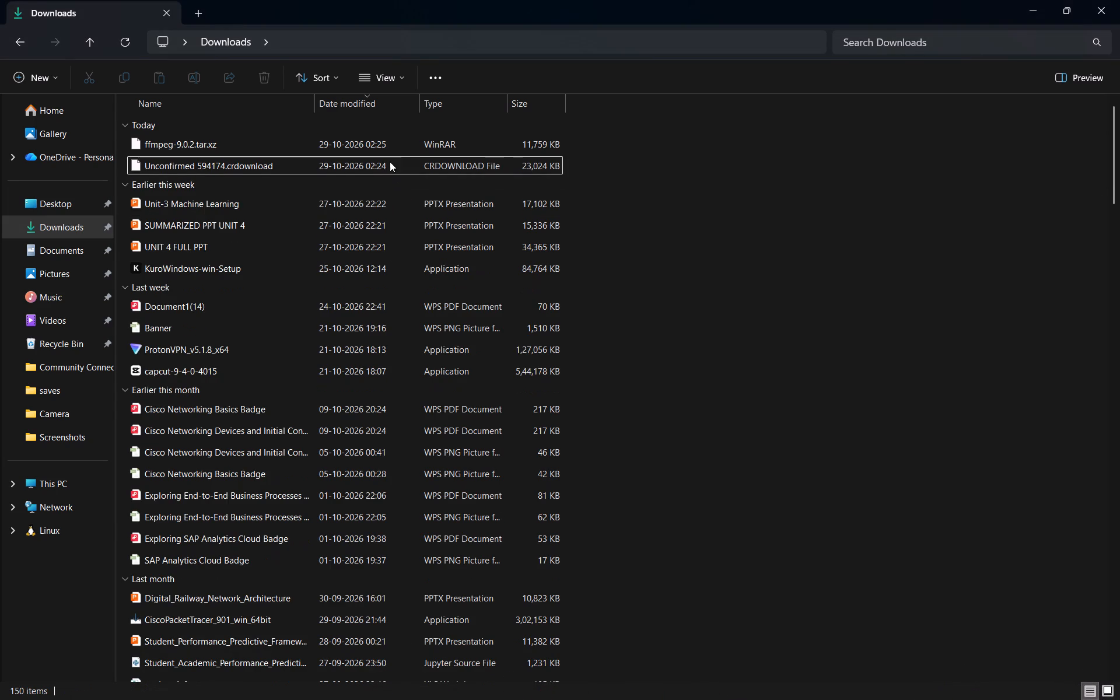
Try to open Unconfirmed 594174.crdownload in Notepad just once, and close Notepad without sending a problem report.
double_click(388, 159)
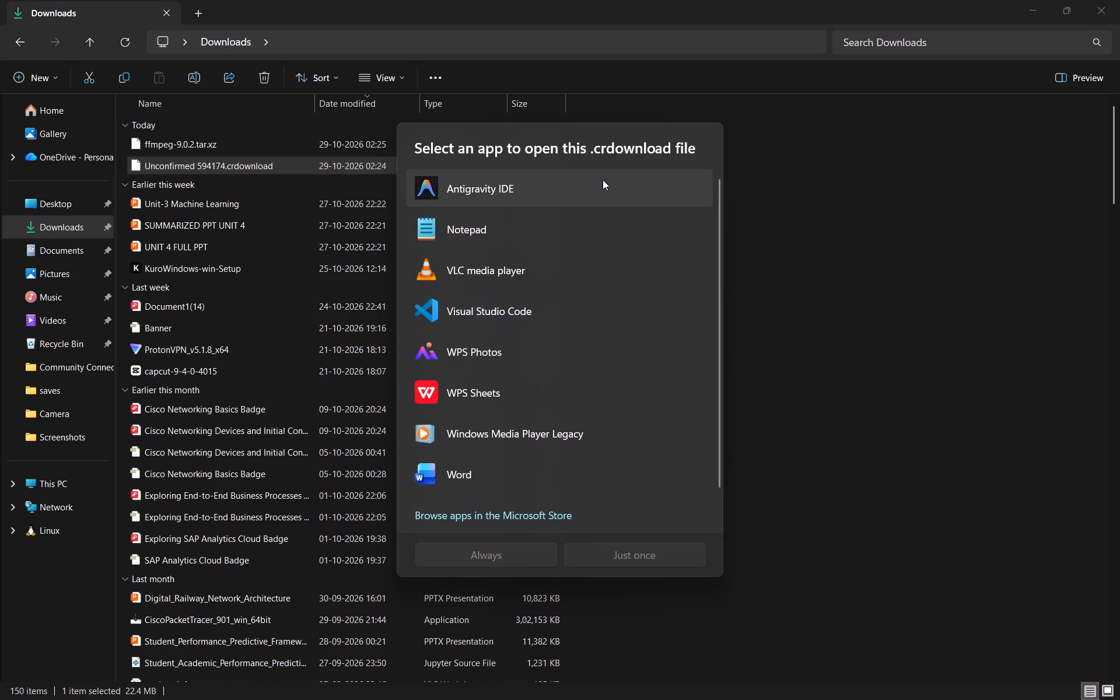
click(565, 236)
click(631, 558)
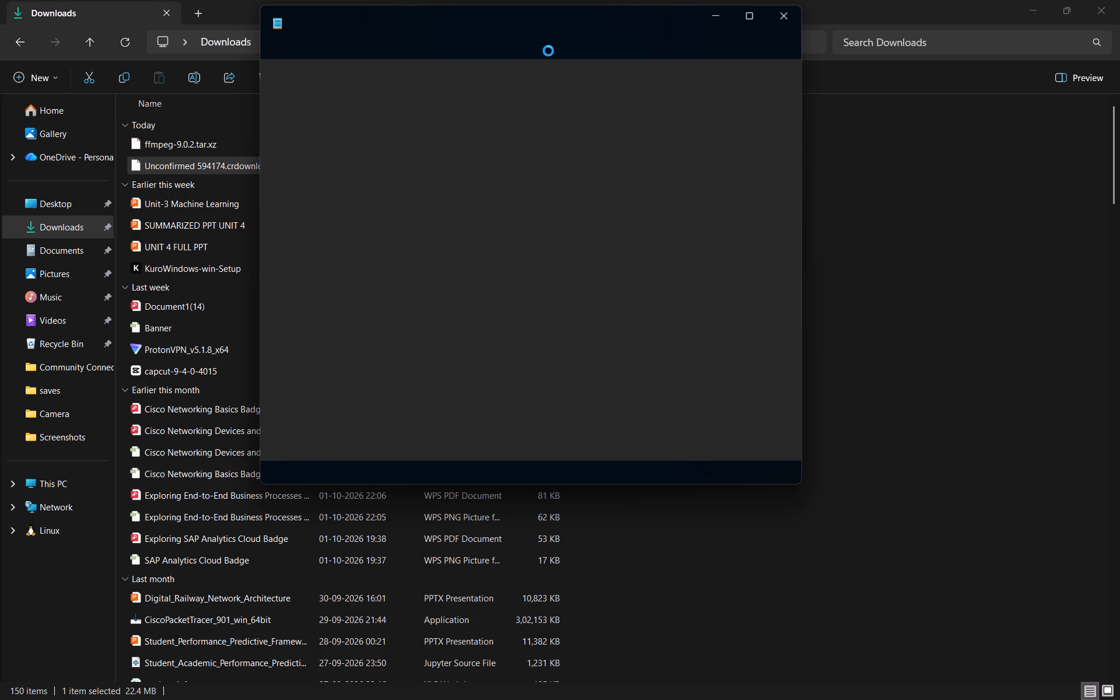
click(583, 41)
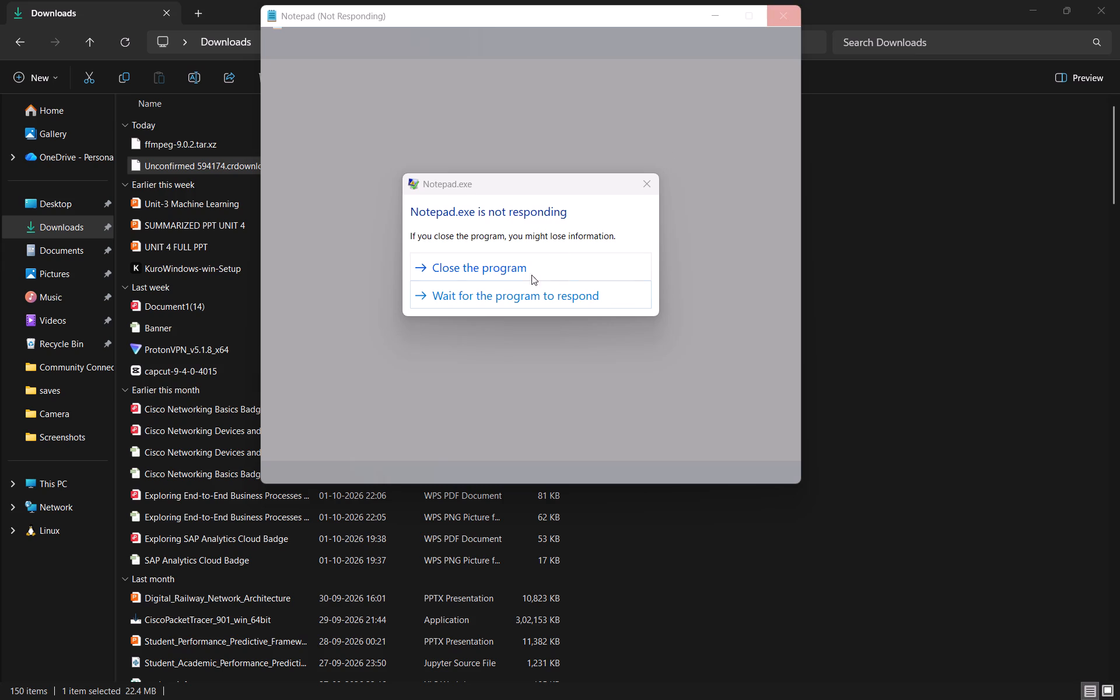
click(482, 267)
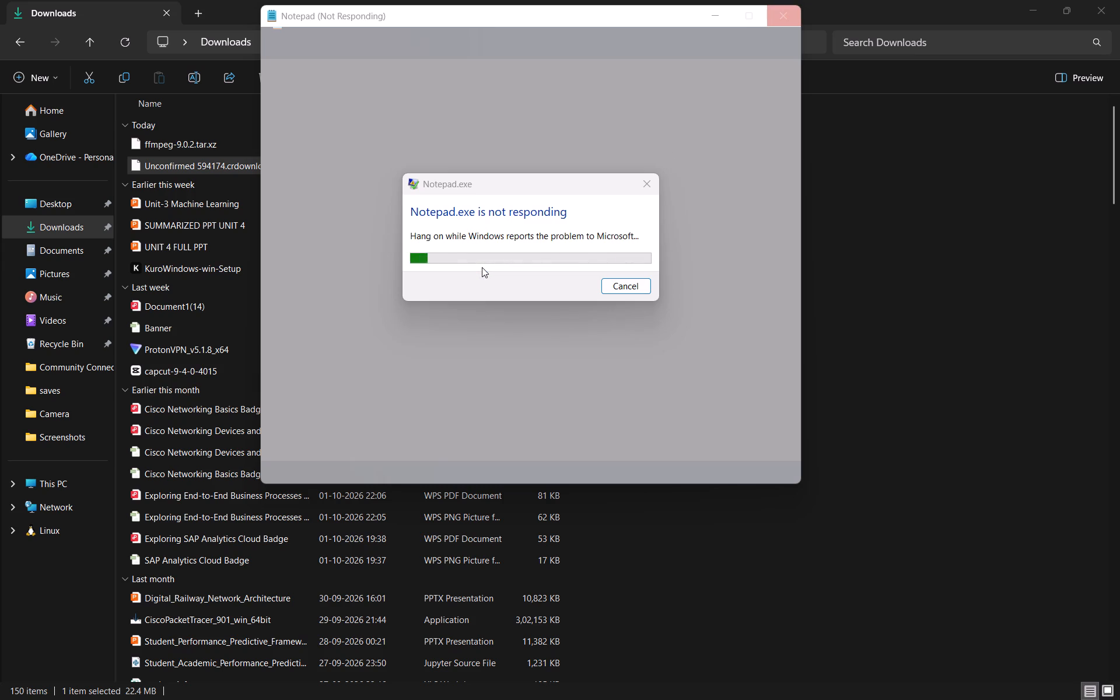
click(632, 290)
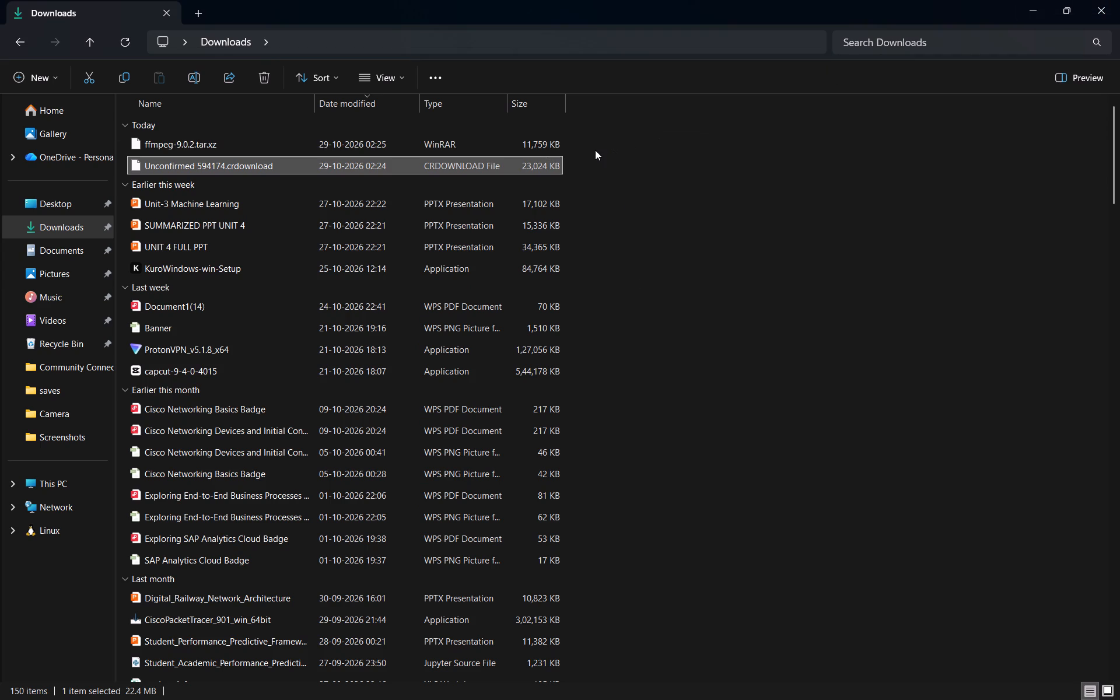
Move Unconfirmed 594174.crdownload from Downloads into the YTcutter folder on the C: drive, searching the drive for "YT" to find the folder.
key(ctrl+x)
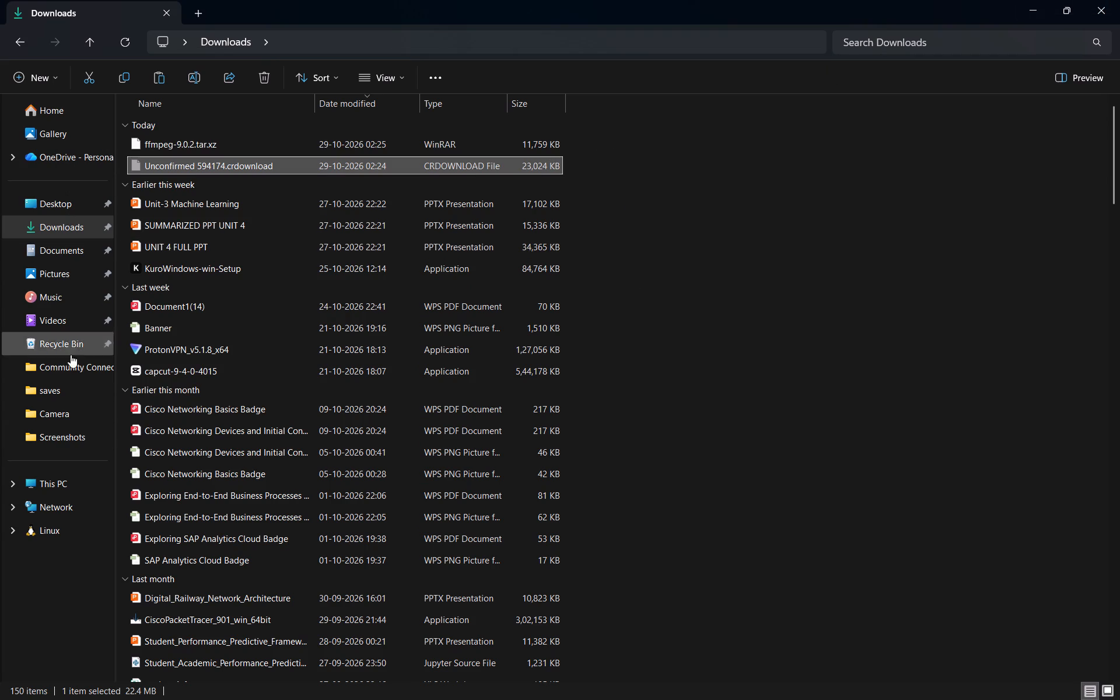
click(64, 478)
double_click(215, 149)
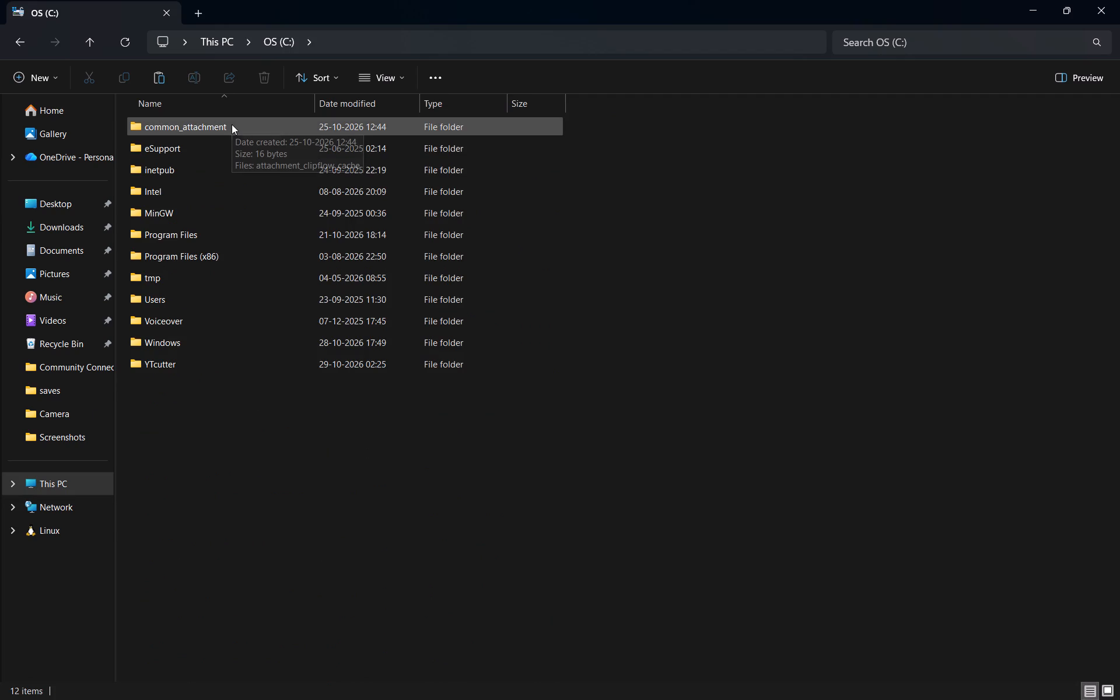
double_click(253, 233)
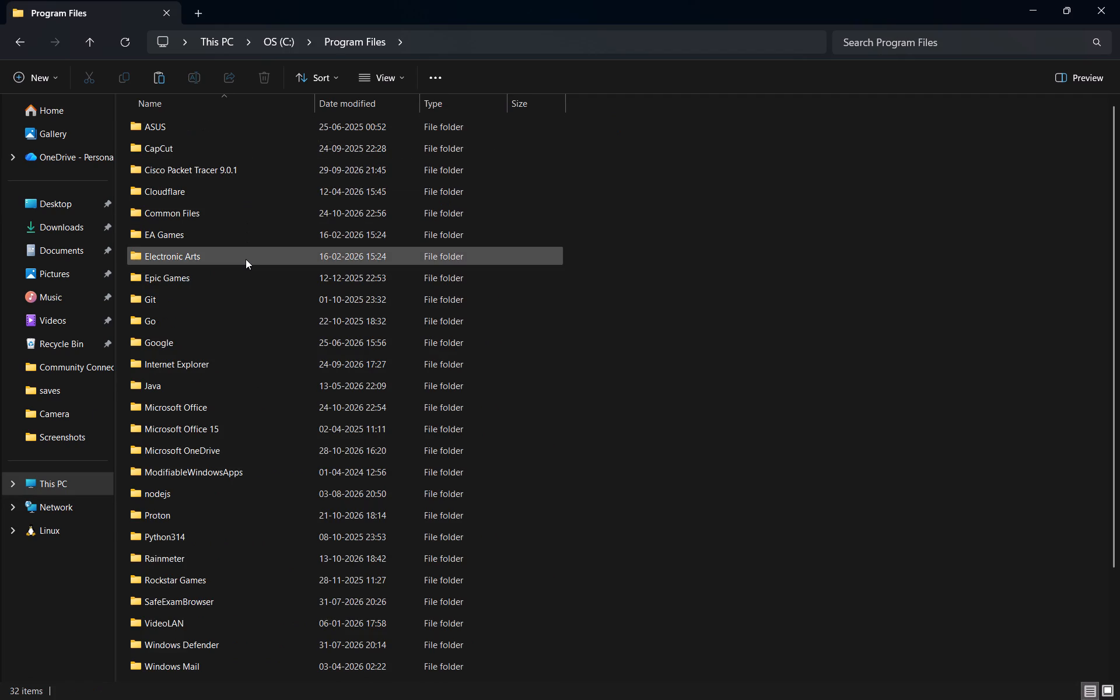
scroll(246, 259, down, 6)
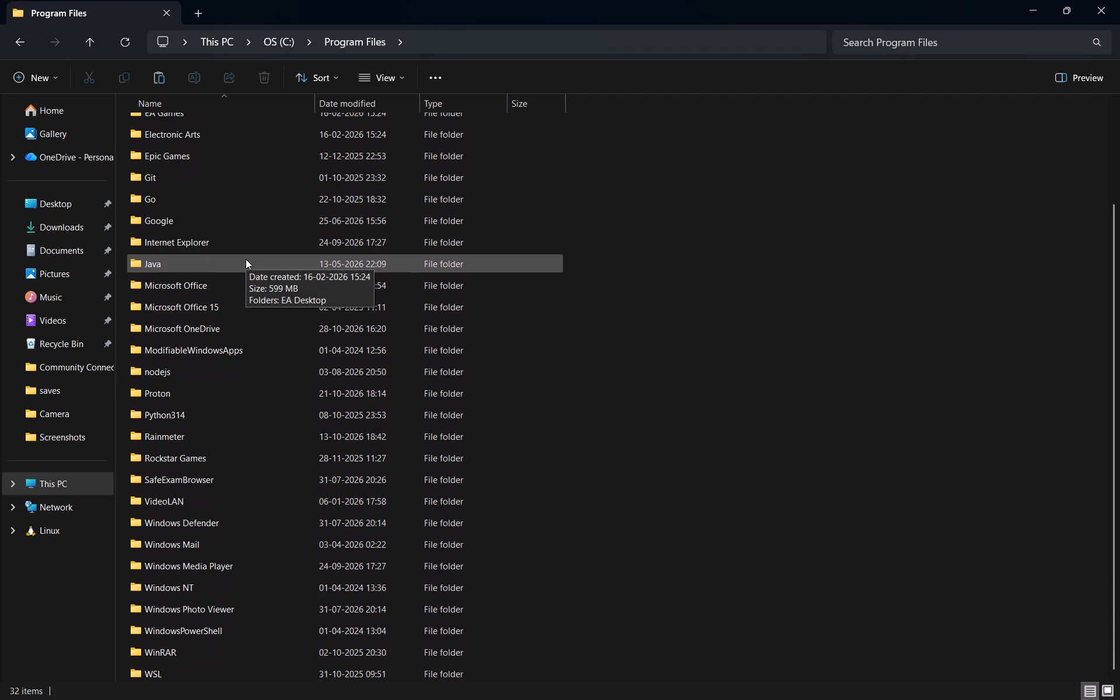
click(29, 48)
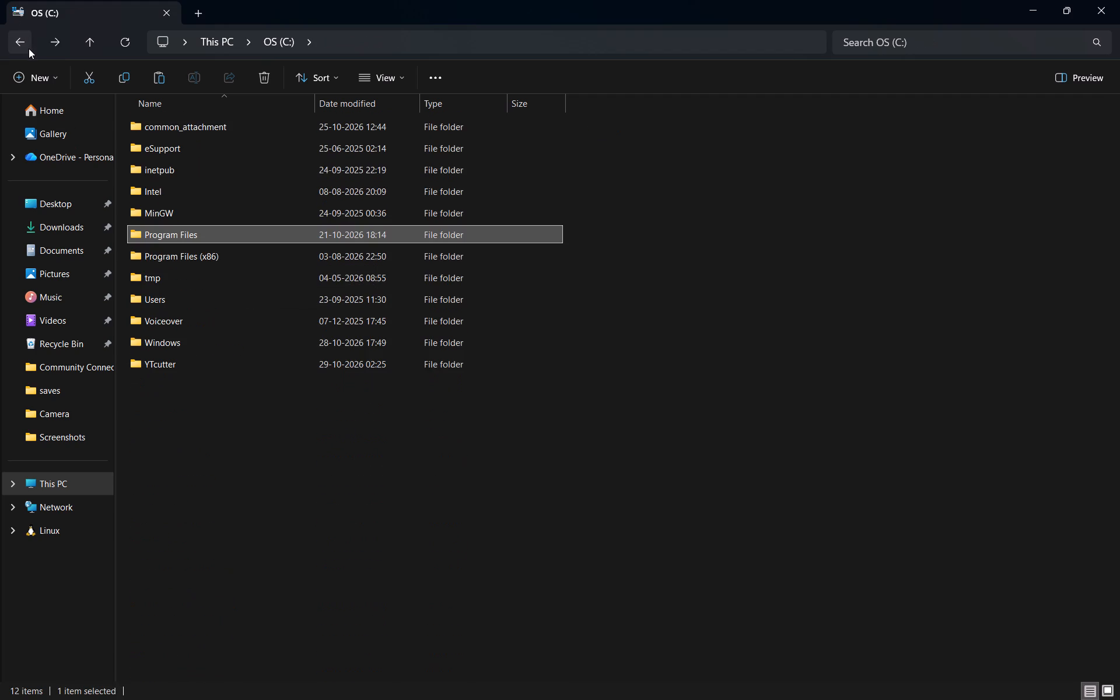
double_click(210, 256)
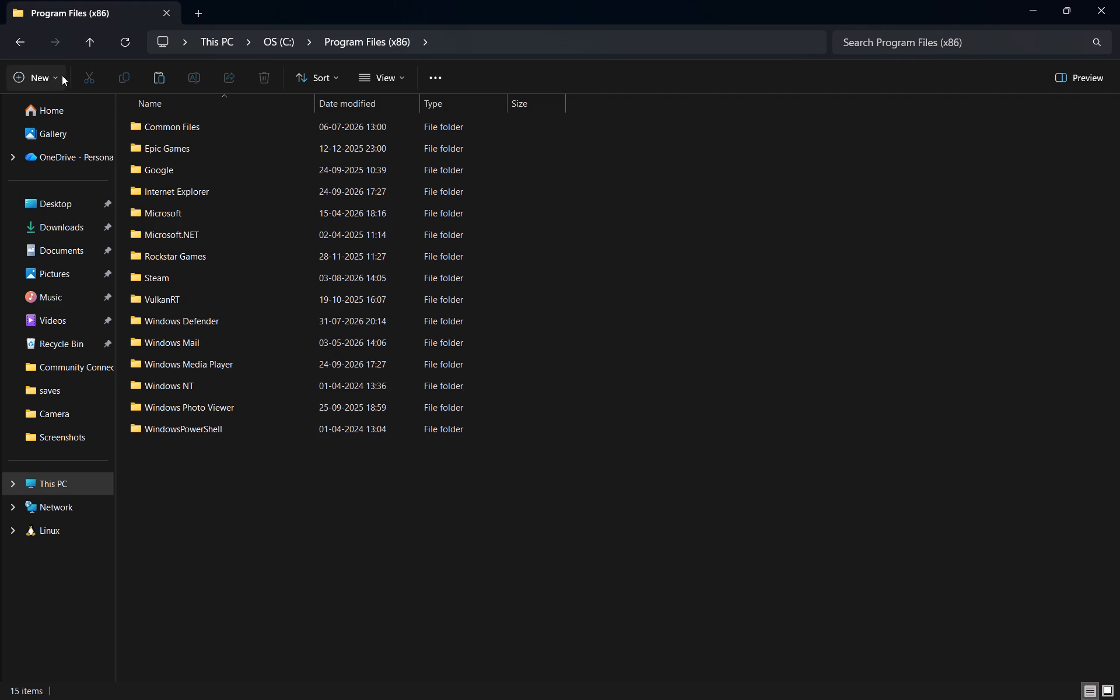
click(20, 48)
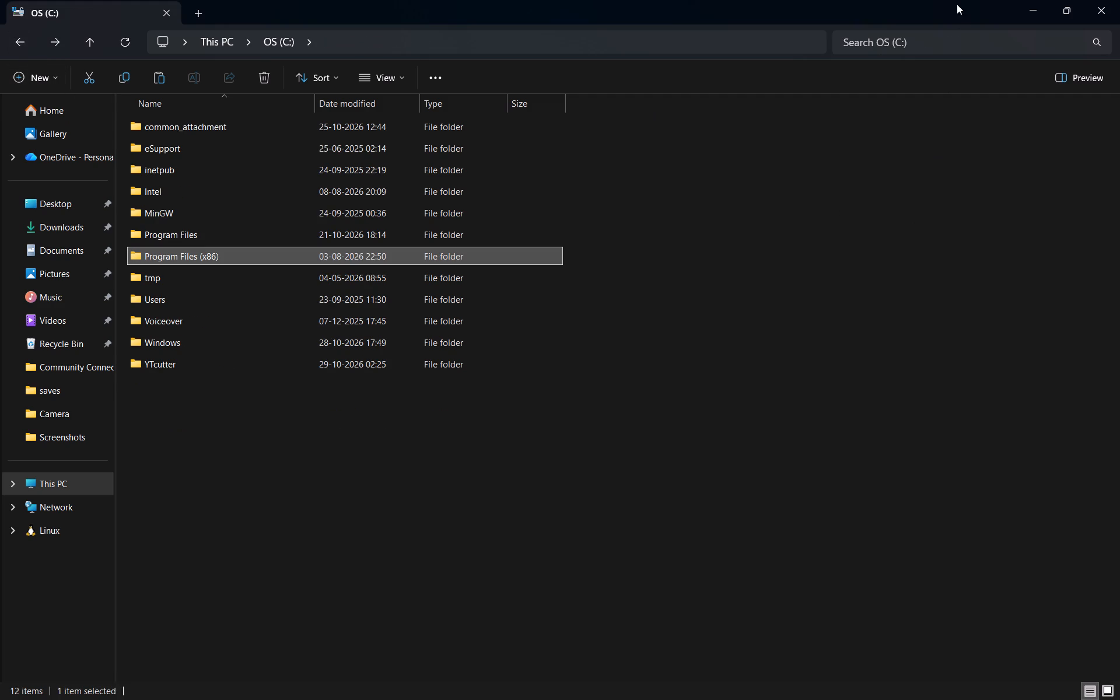
click(933, 45)
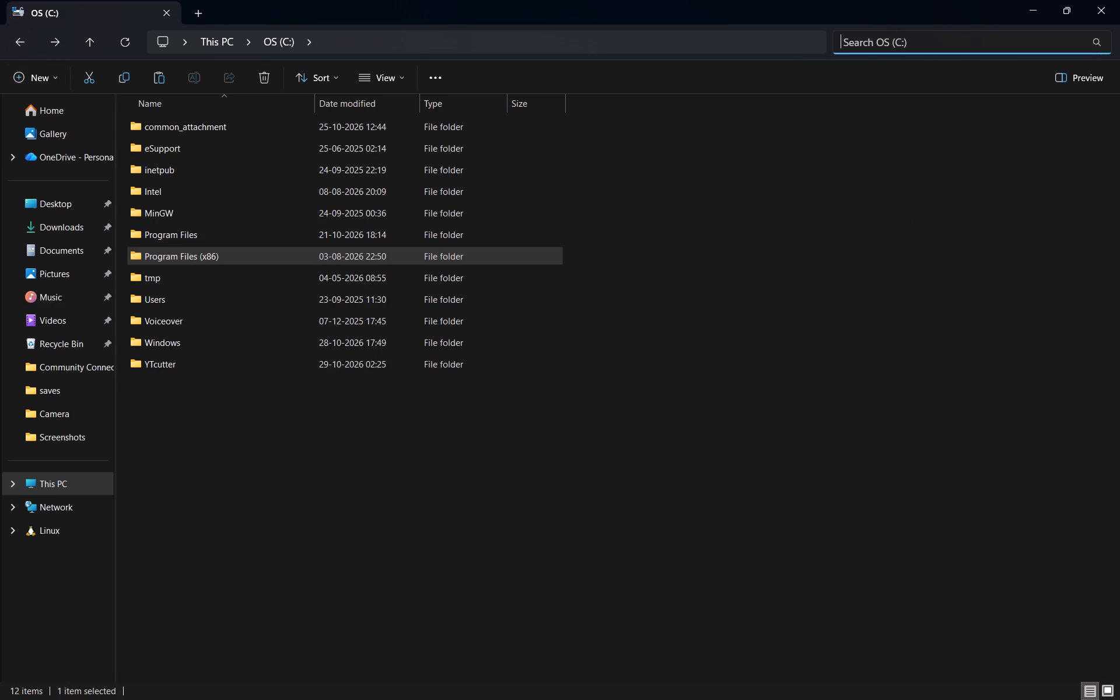
text(YT)
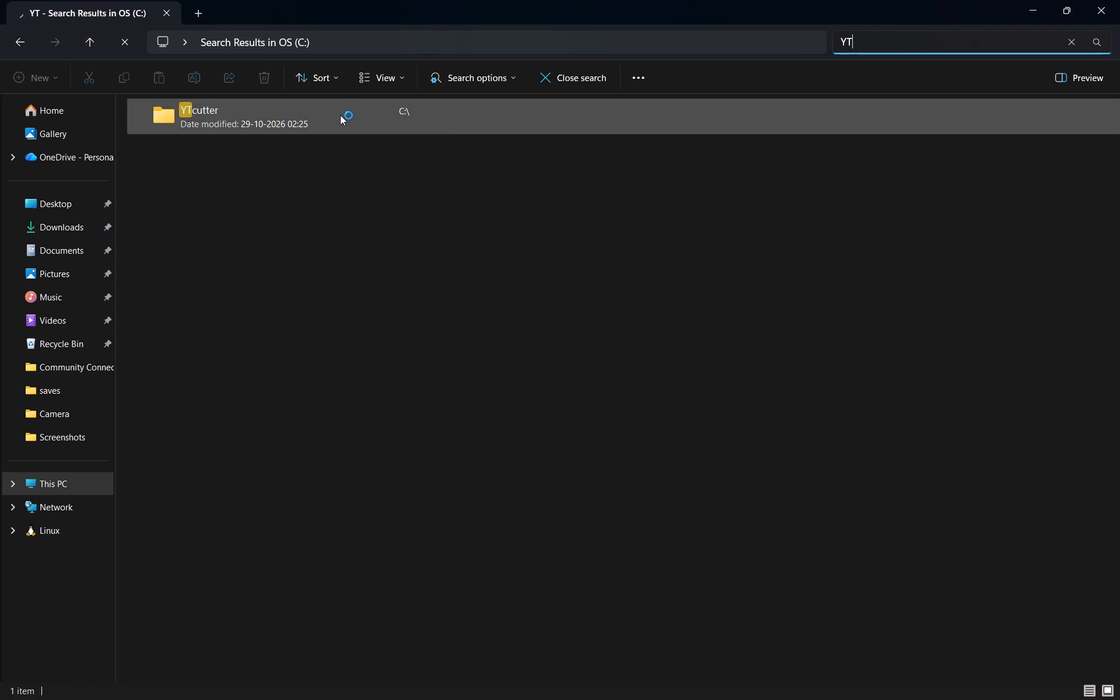
double_click(340, 115)
key(ctrl+v)
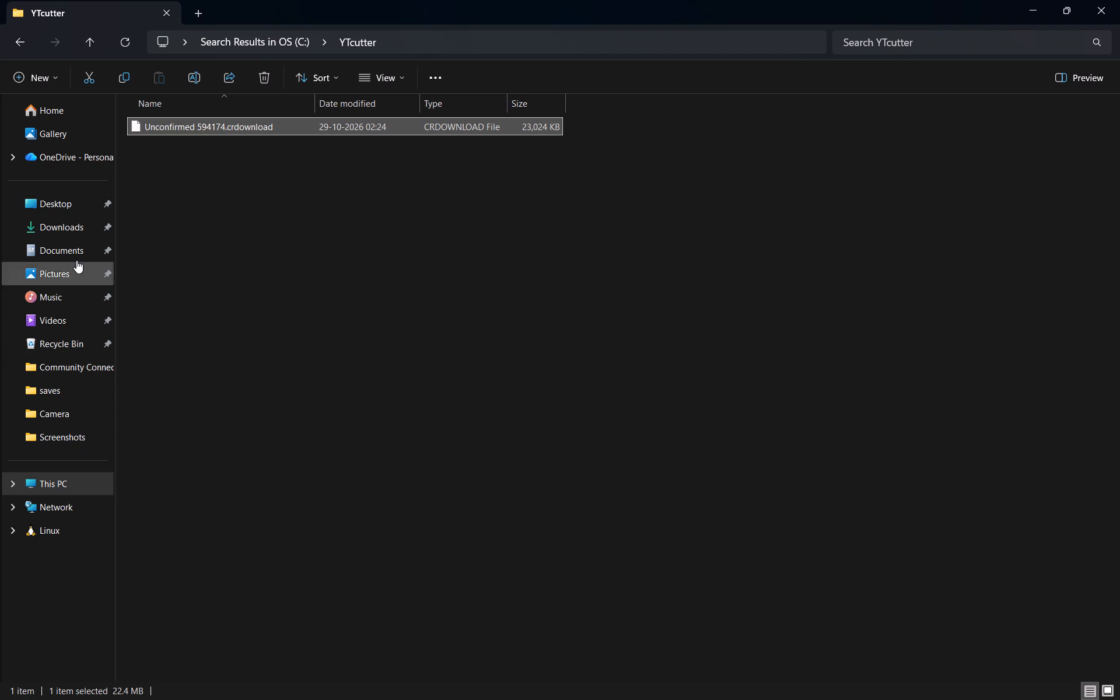
Open ffmpeg-9.0.2.tar.xz from Downloads with WinRAR just once, dismiss the licence reminder, check the archive's contents, and close it.
click(78, 233)
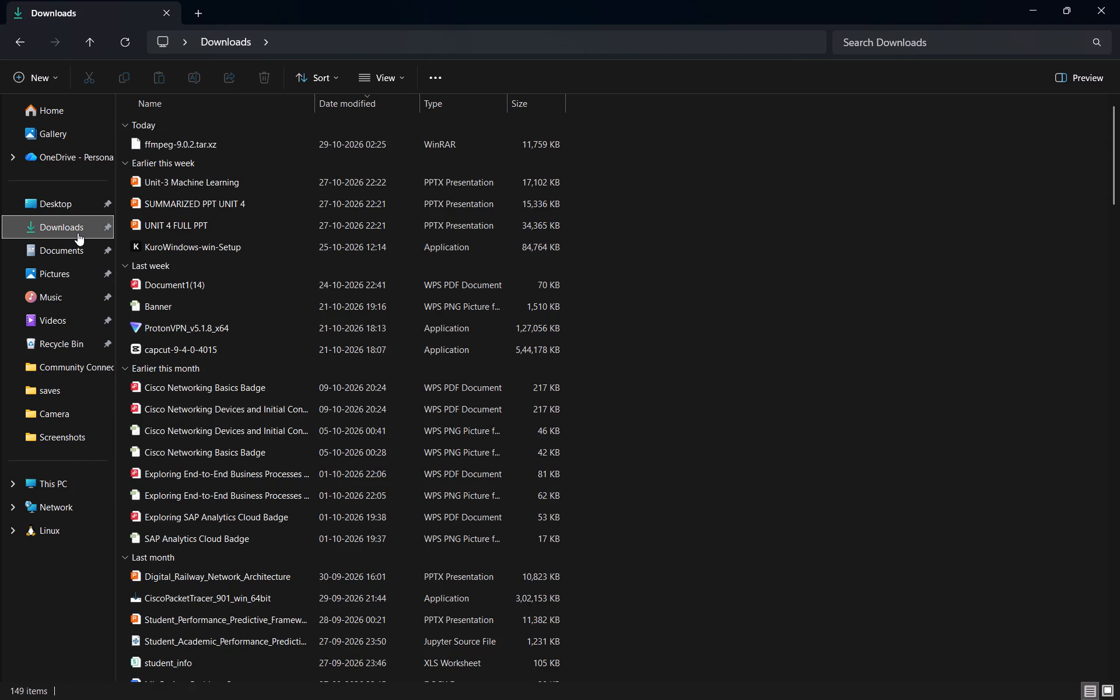
double_click(232, 135)
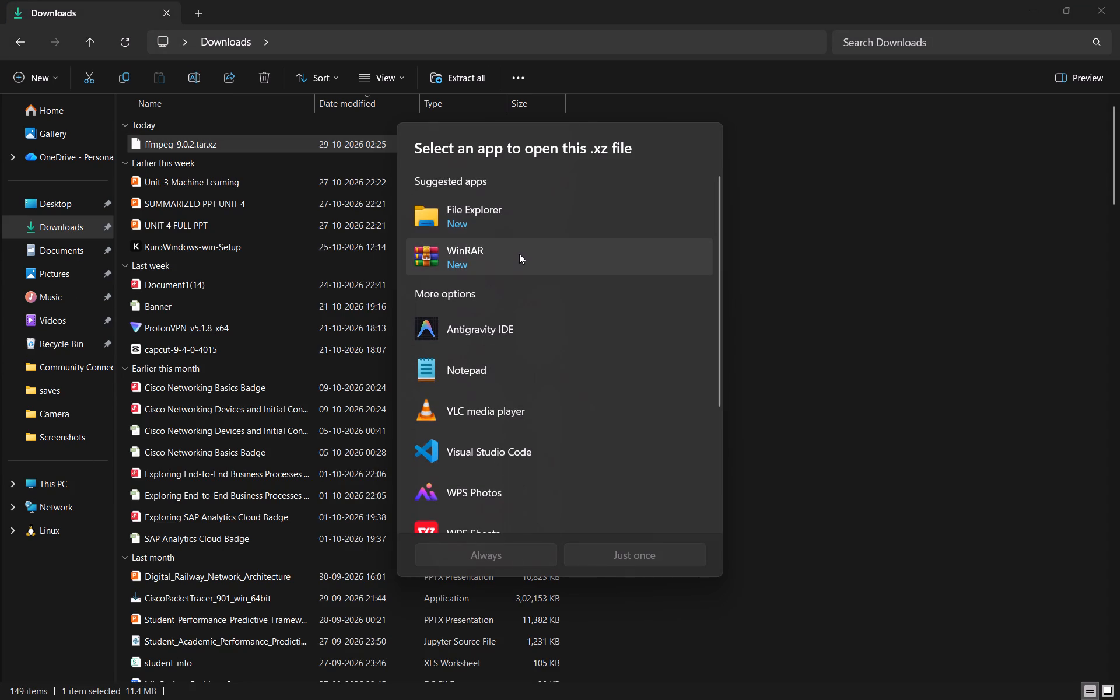
click(519, 254)
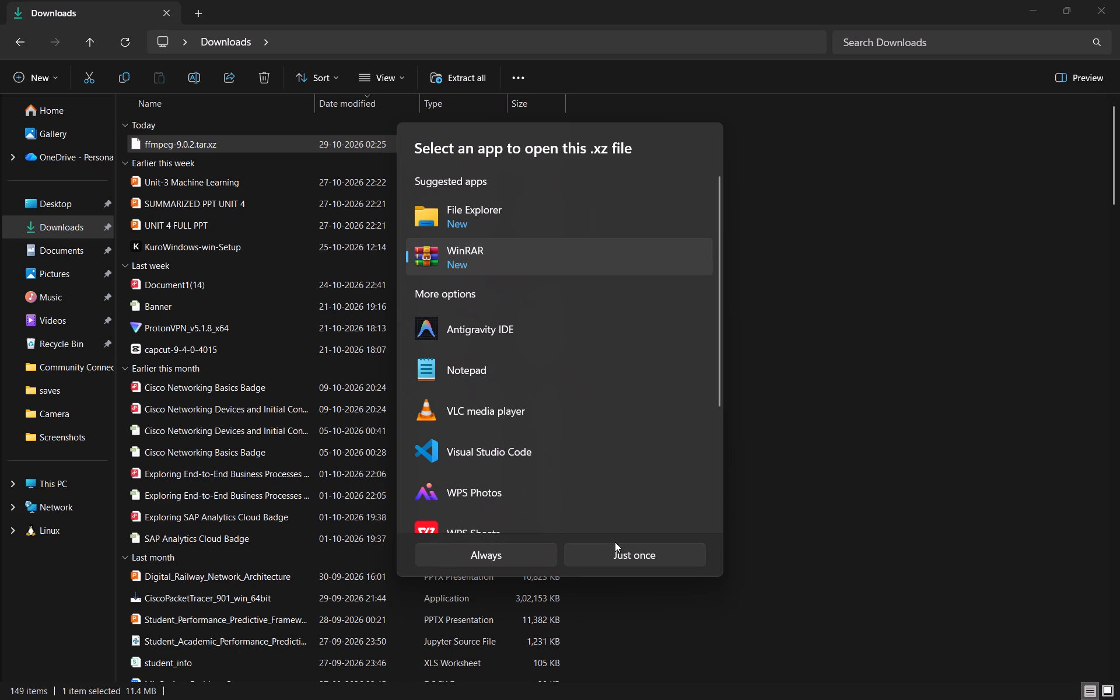
click(616, 556)
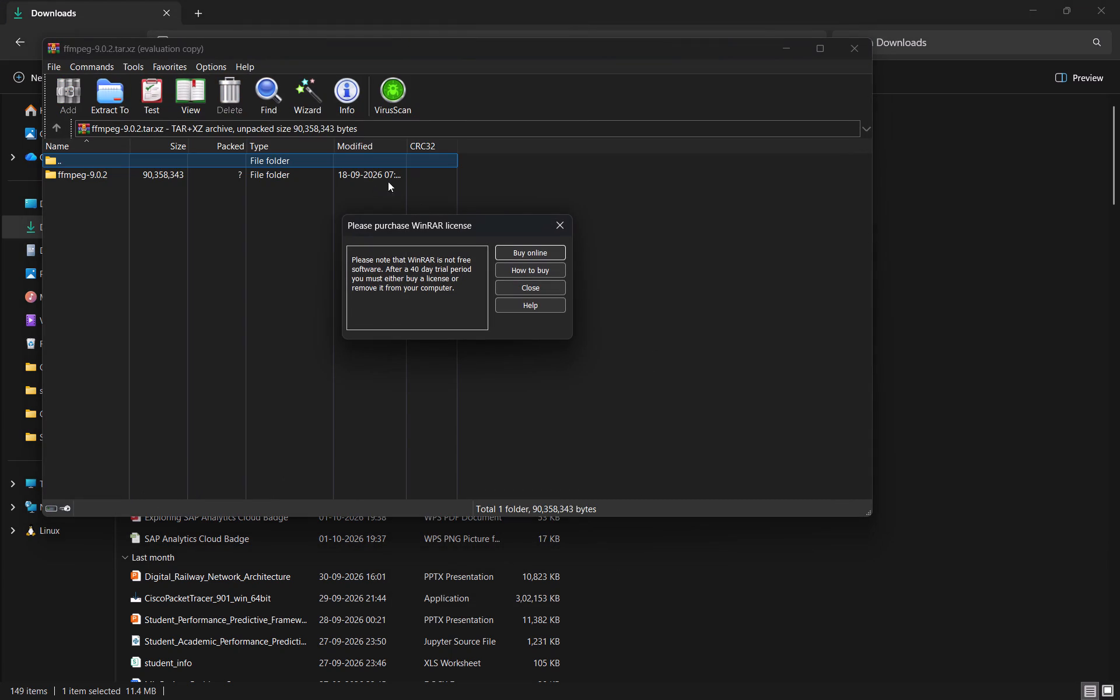
click(562, 228)
click(335, 177)
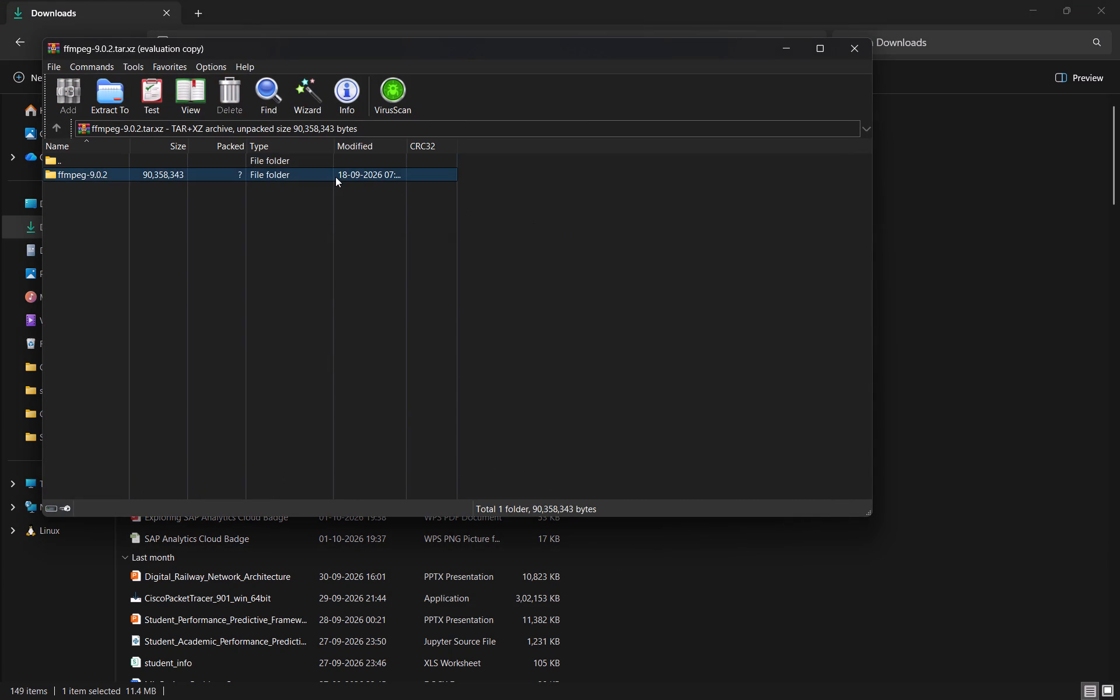
click(863, 42)
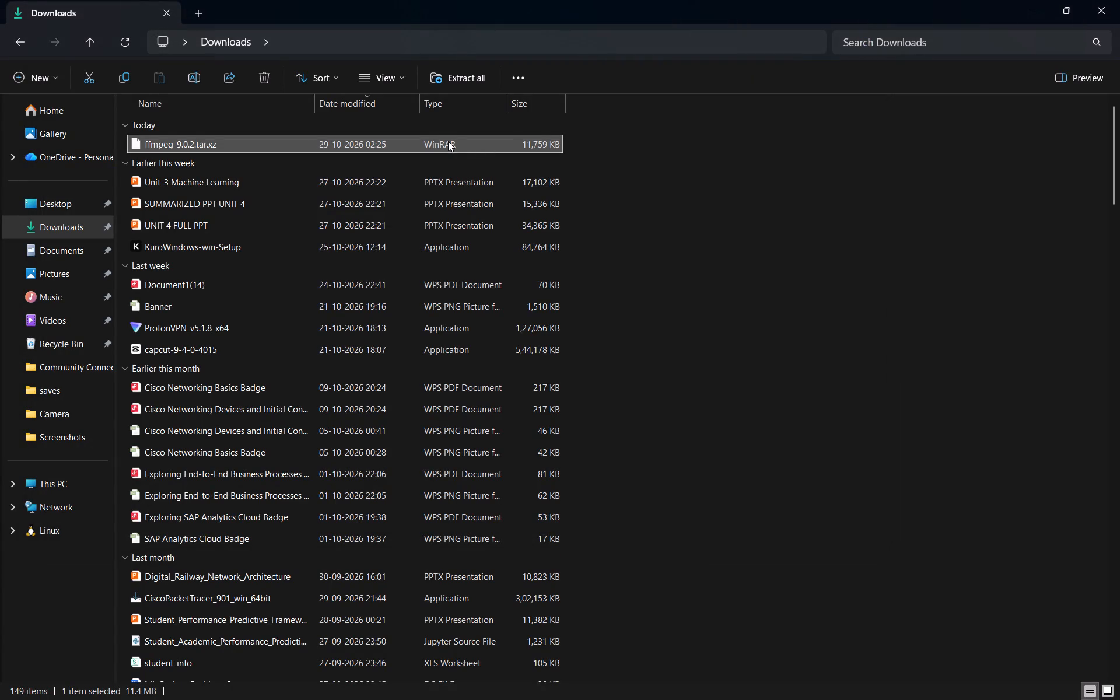
Extract ffmpeg-9.0.2.tar.xz with WinRAR into an ffmpeg-9.0.2 folder in Downloads and look through the extracted files.
right_click(448, 141)
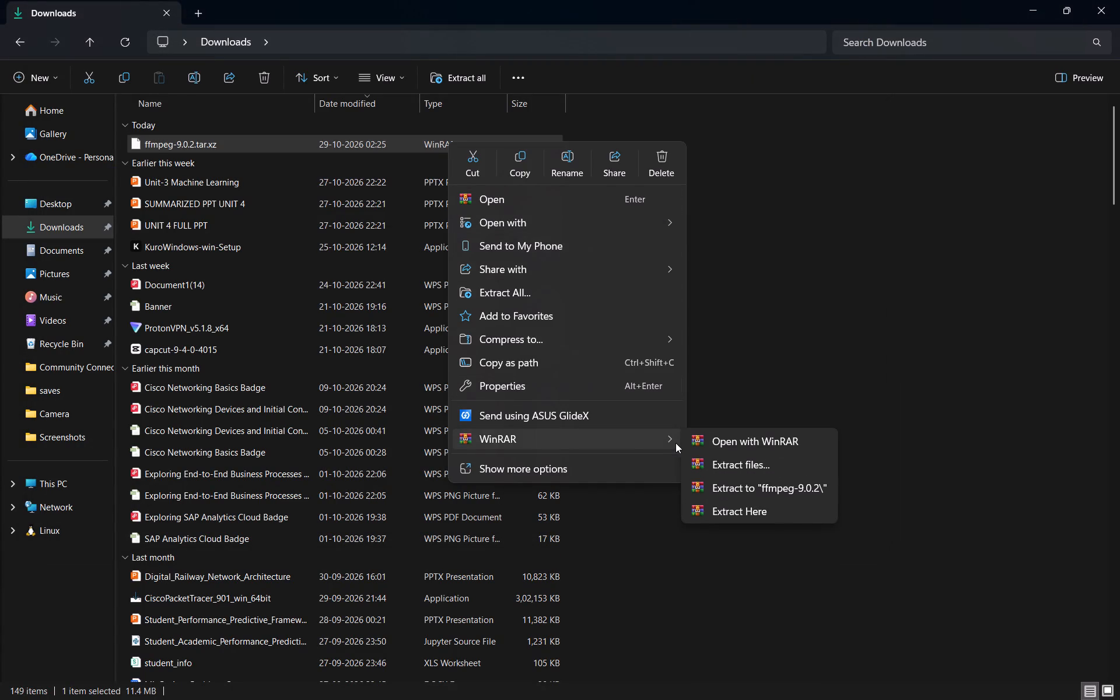
click(757, 495)
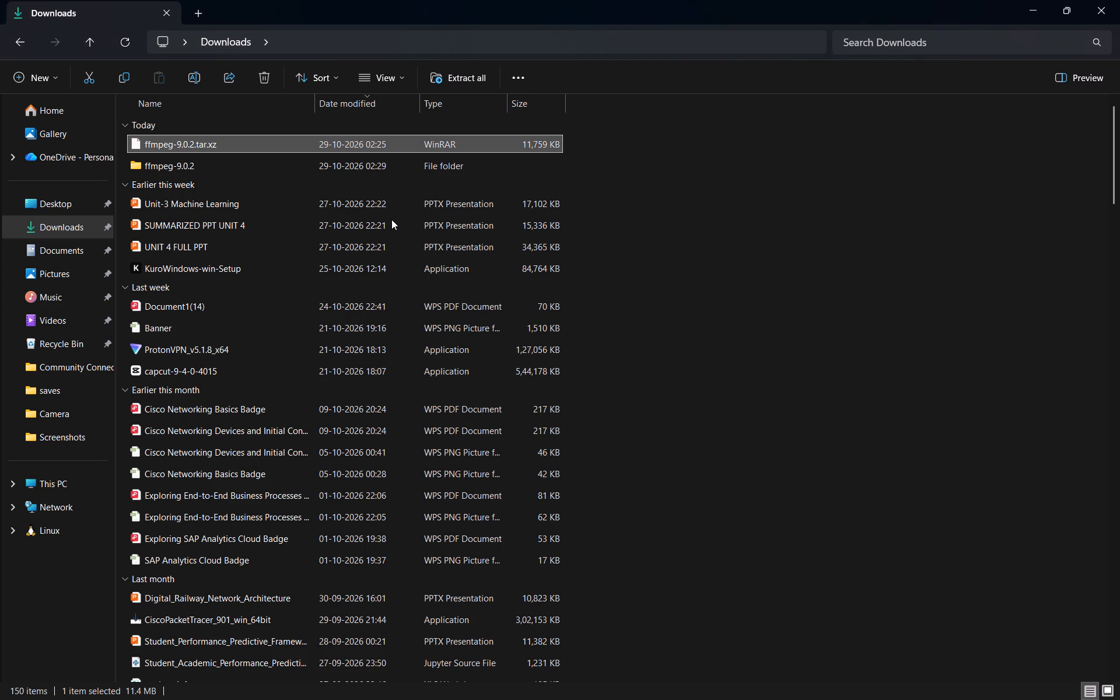
double_click(393, 165)
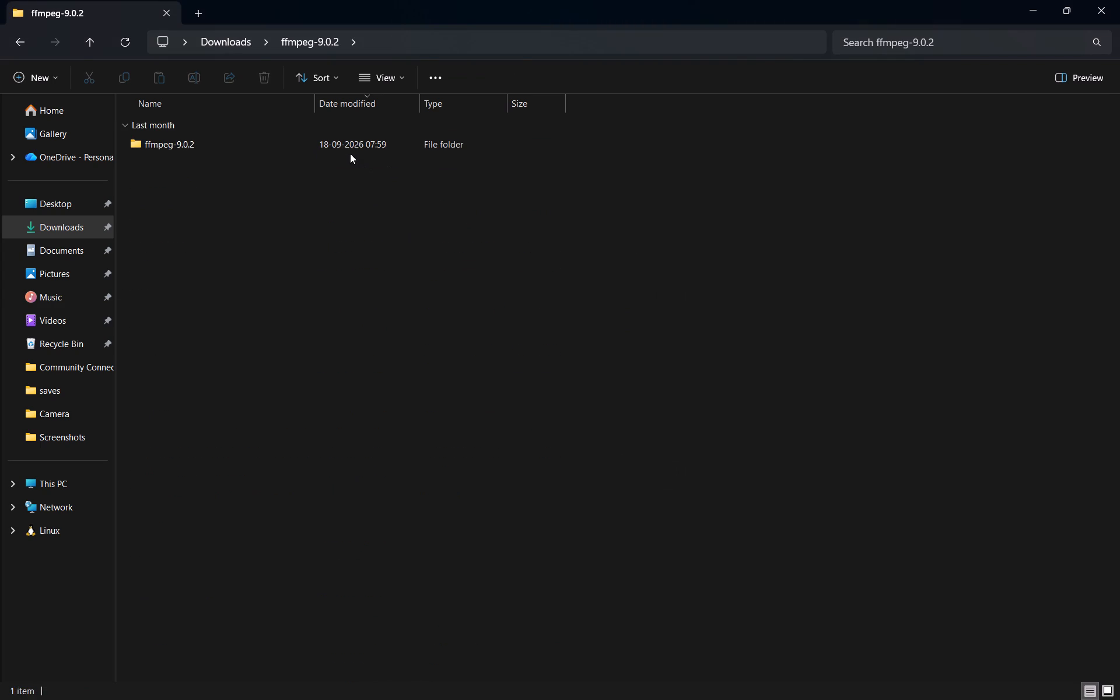
double_click(349, 152)
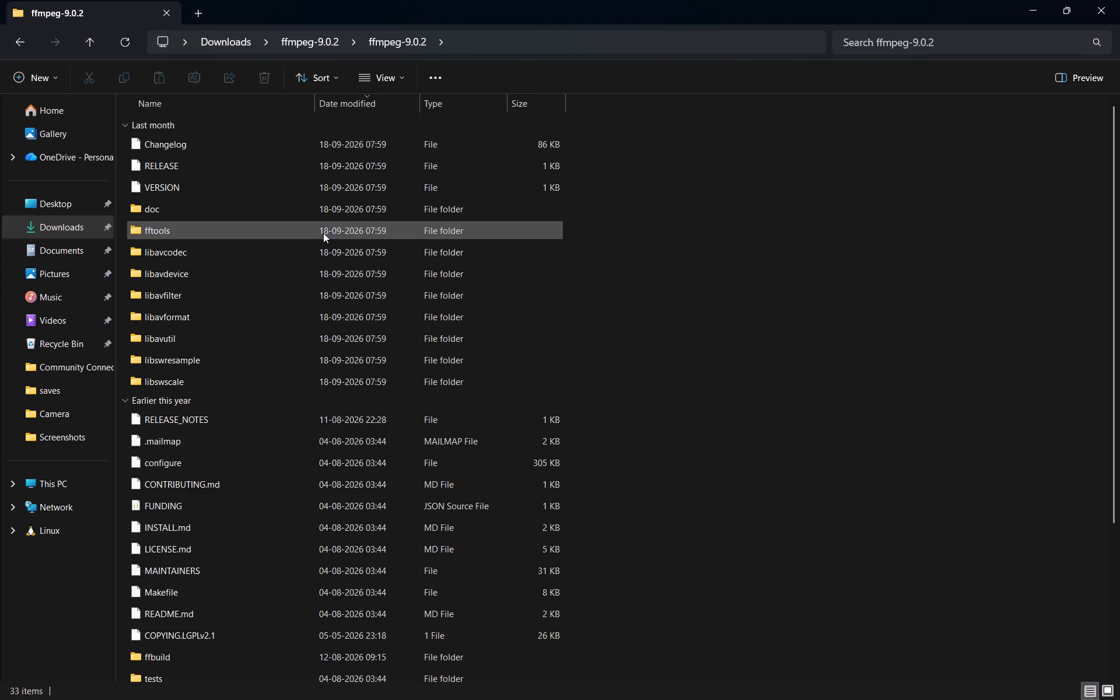
scroll(310, 313, down, 4)
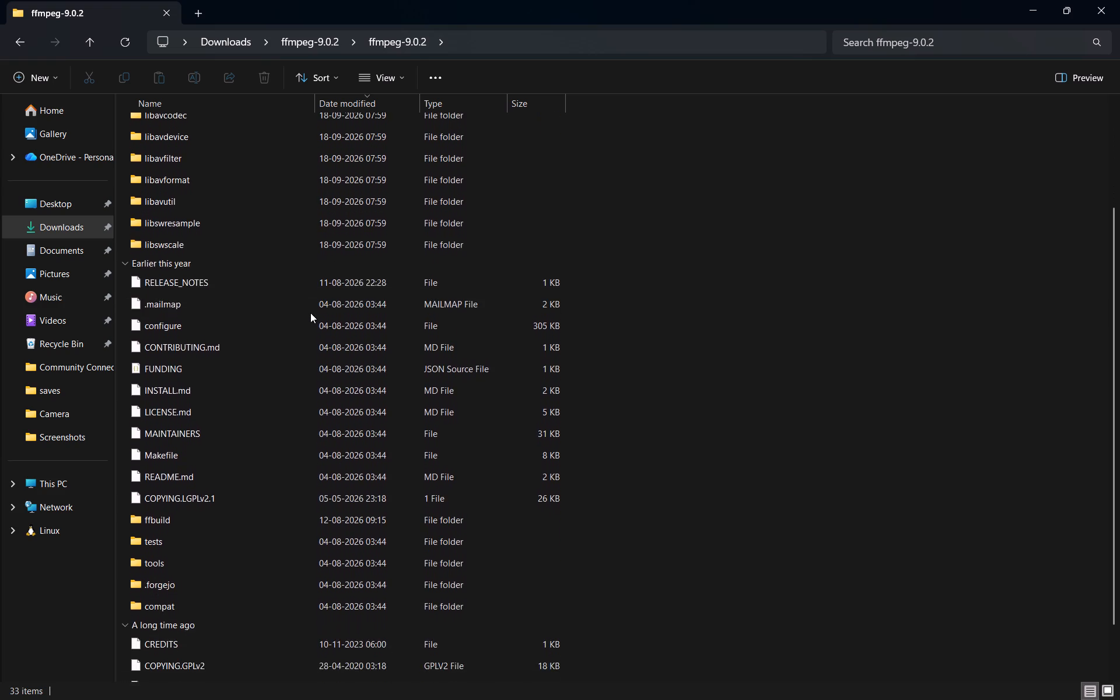
scroll(310, 313, down, 3)
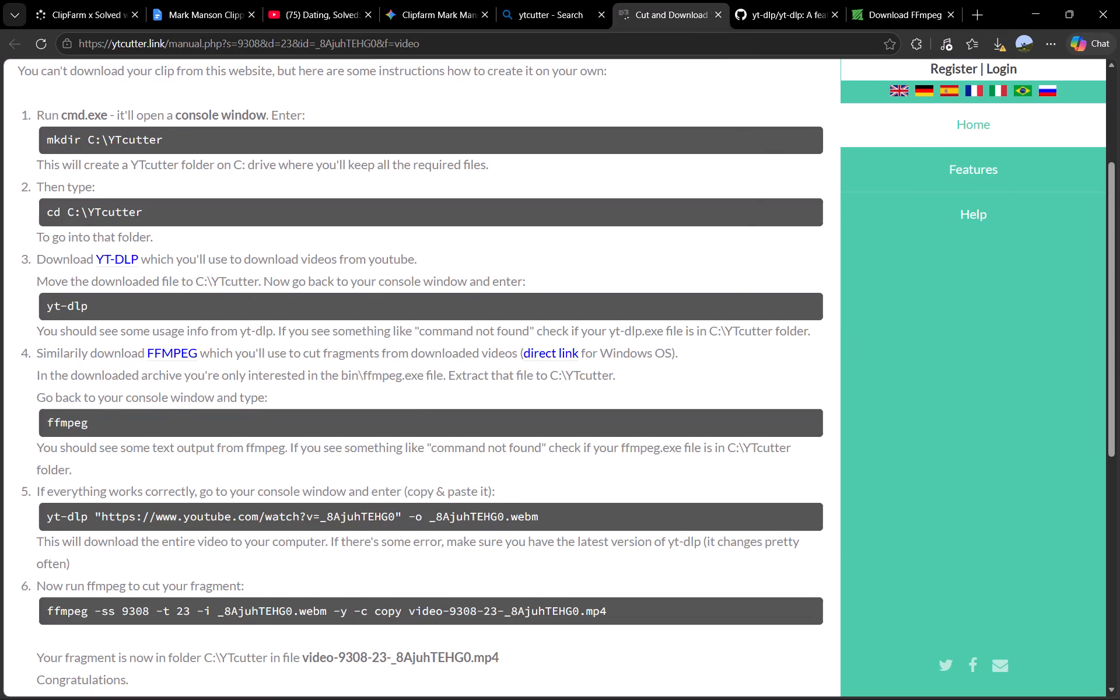
Review the FFmpeg instructions on the ytcutter.link page in Edge, run ffmpeg in Command Prompt from C:\YTcutter, and close Command Prompt.
scroll(435, 358, down, 1)
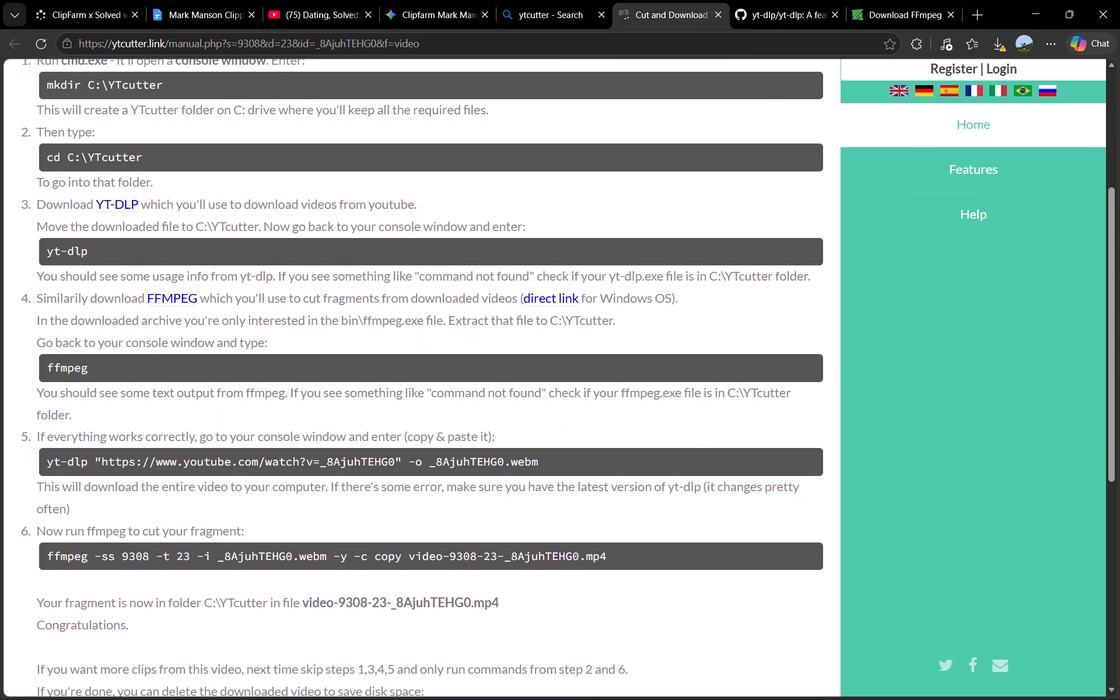
scroll(435, 358, down, 1)
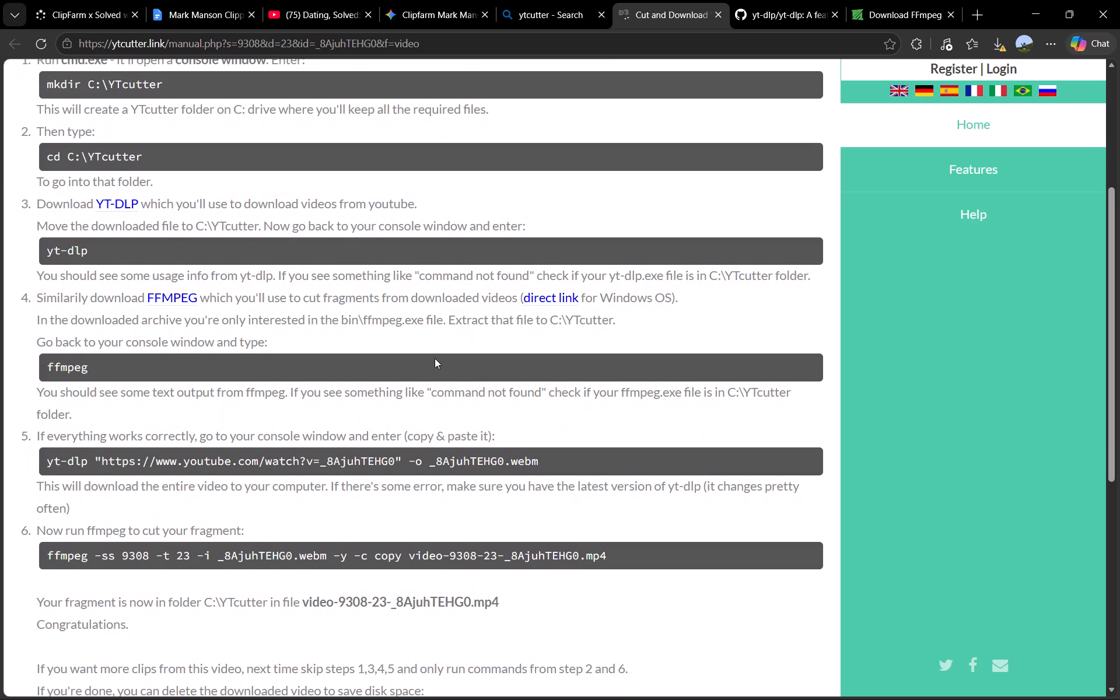
key(alt+Tab)
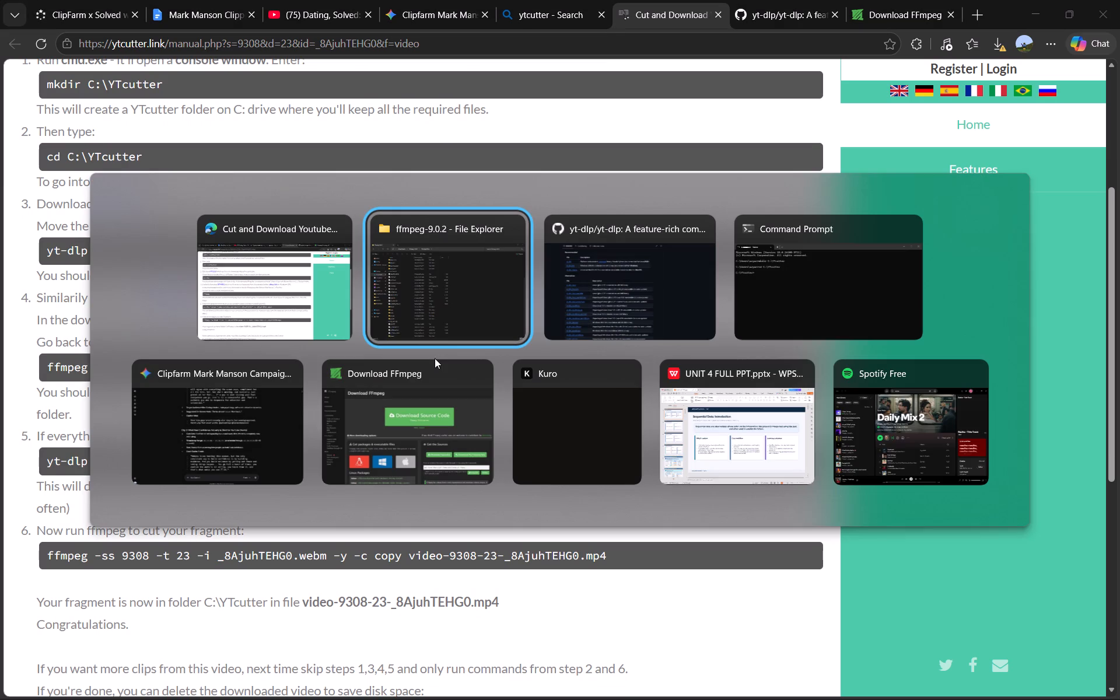
key(alt+Tab)
key(alt+Tab)
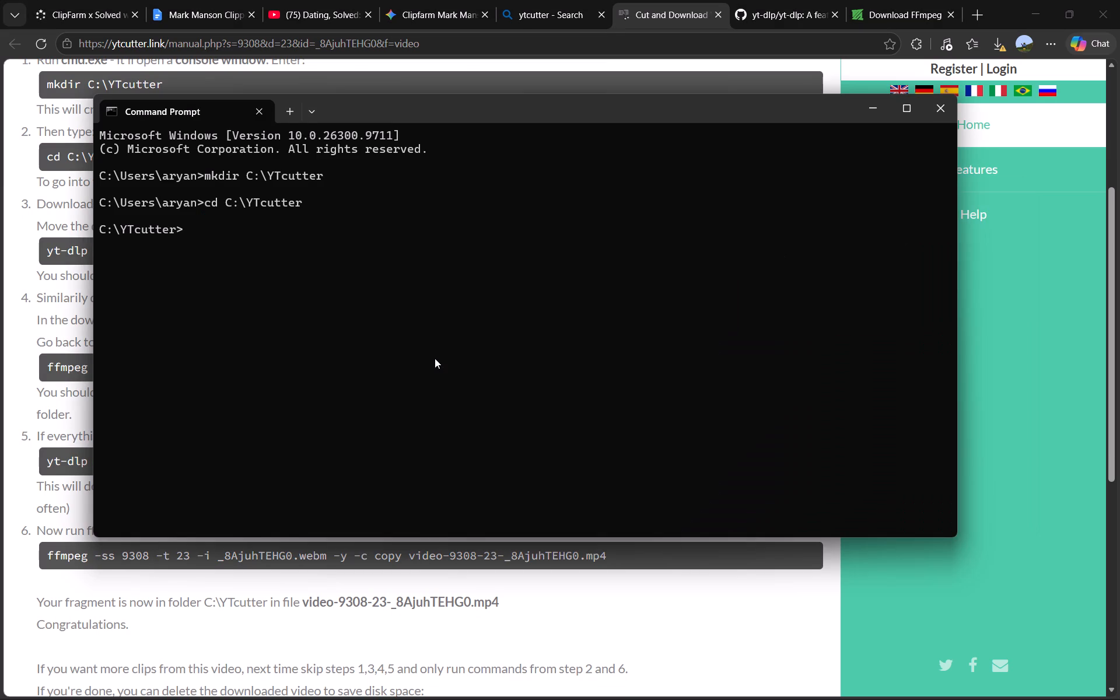
text(ffmpeg)
key(Return)
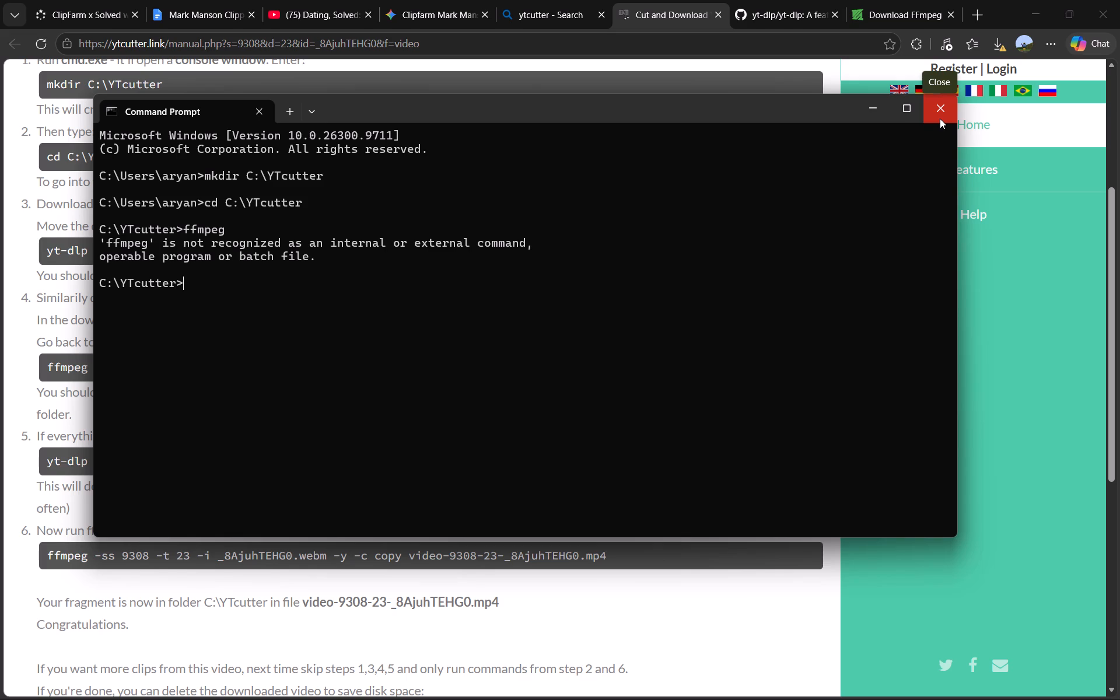
click(940, 118)
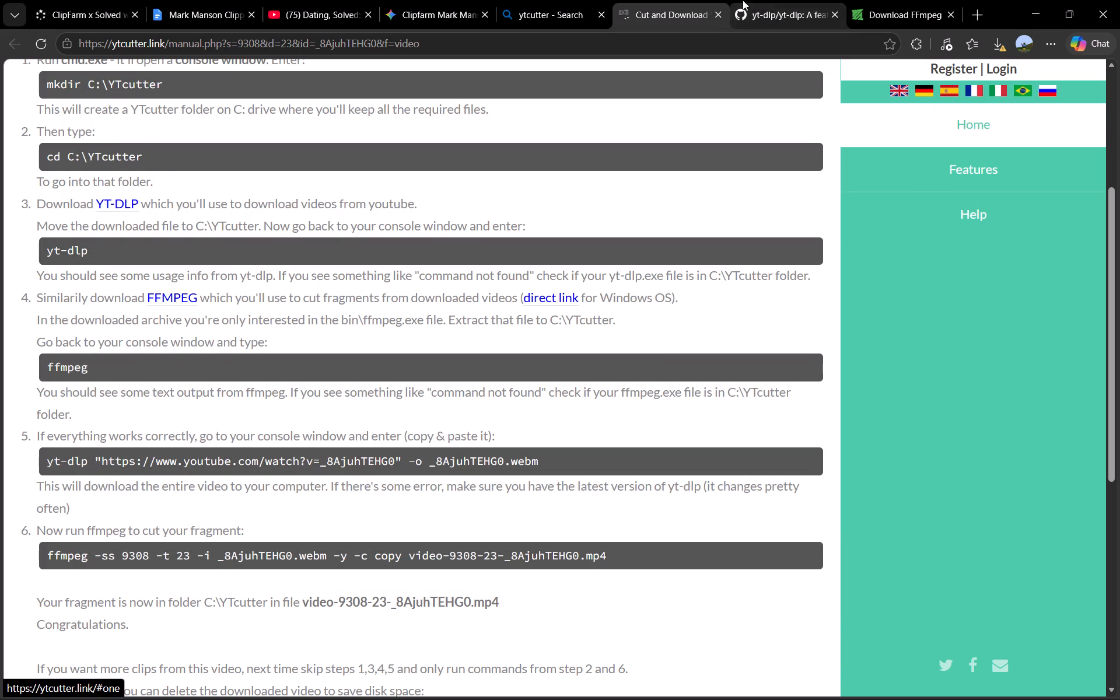
Close the ytcutter.link instructions, yt-dlp GitHub and Download FFmpeg pages in Edge, returning to the ytcutter search results.
click(717, 15)
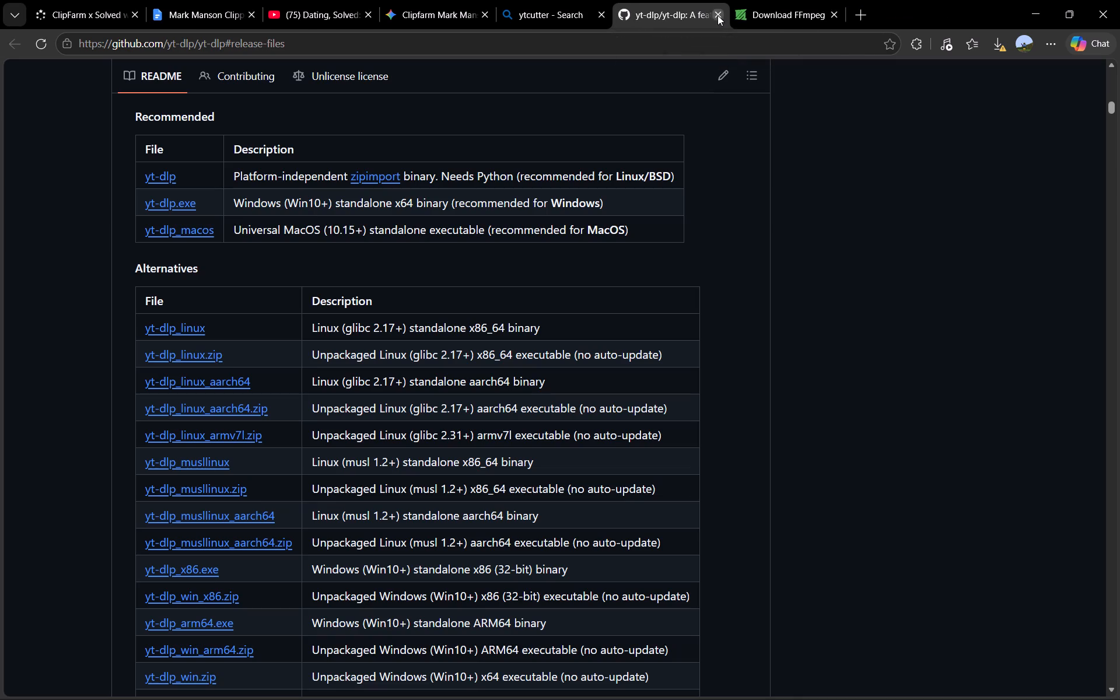
click(717, 15)
click(717, 15)
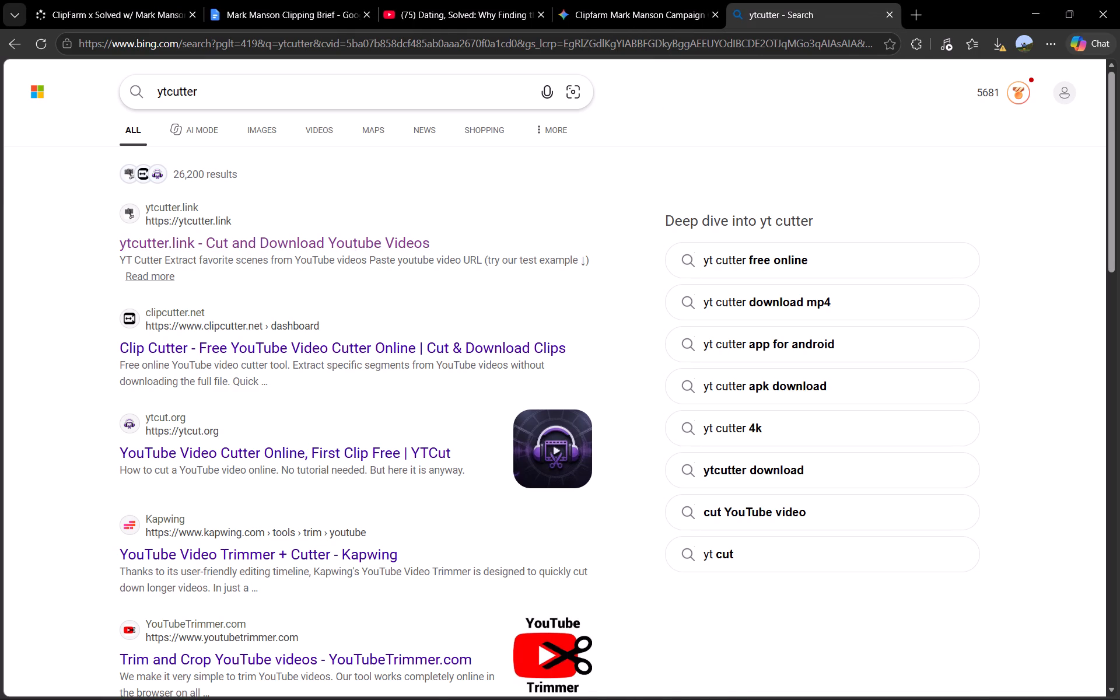
In File Explorer, delete the extracted ffmpeg-9.0.2 folder and the ffmpeg-9.0.2.tar.xz archive from Downloads.
click(424, 688)
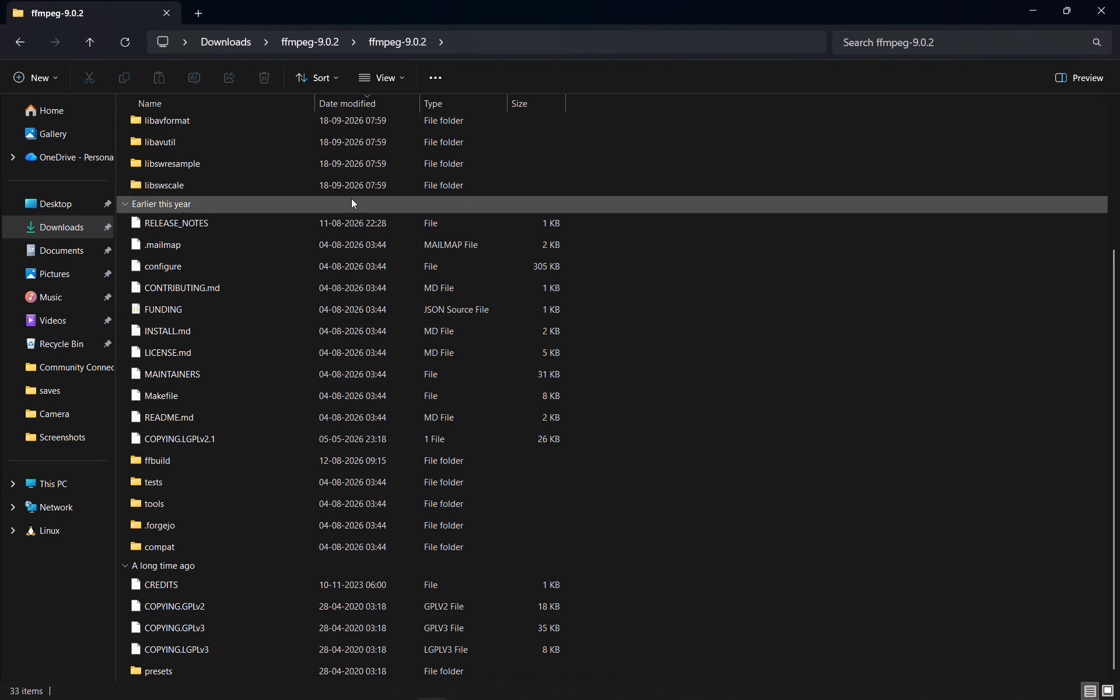
click(20, 40)
click(20, 40)
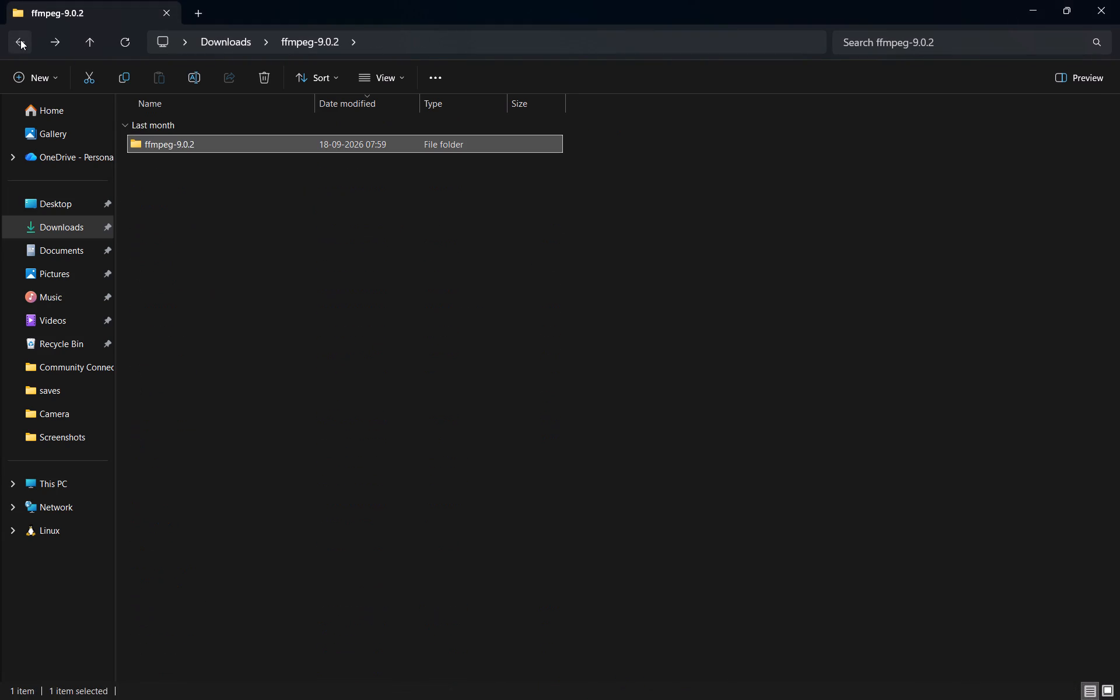
key(Delete)
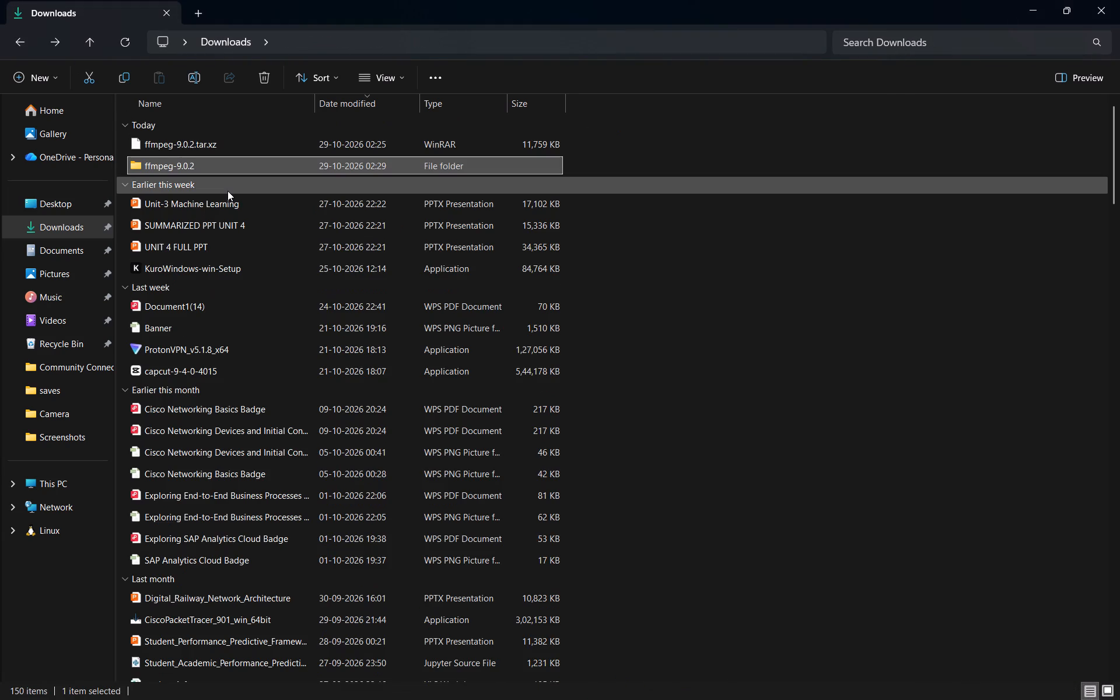
key(Up)
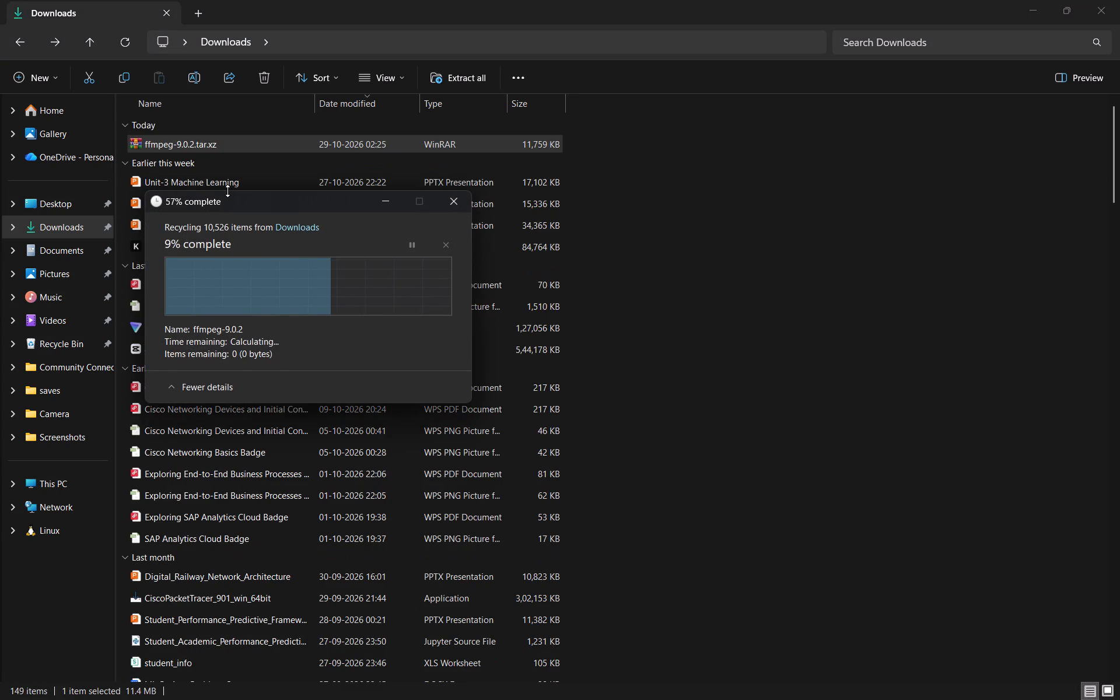
key(Delete)
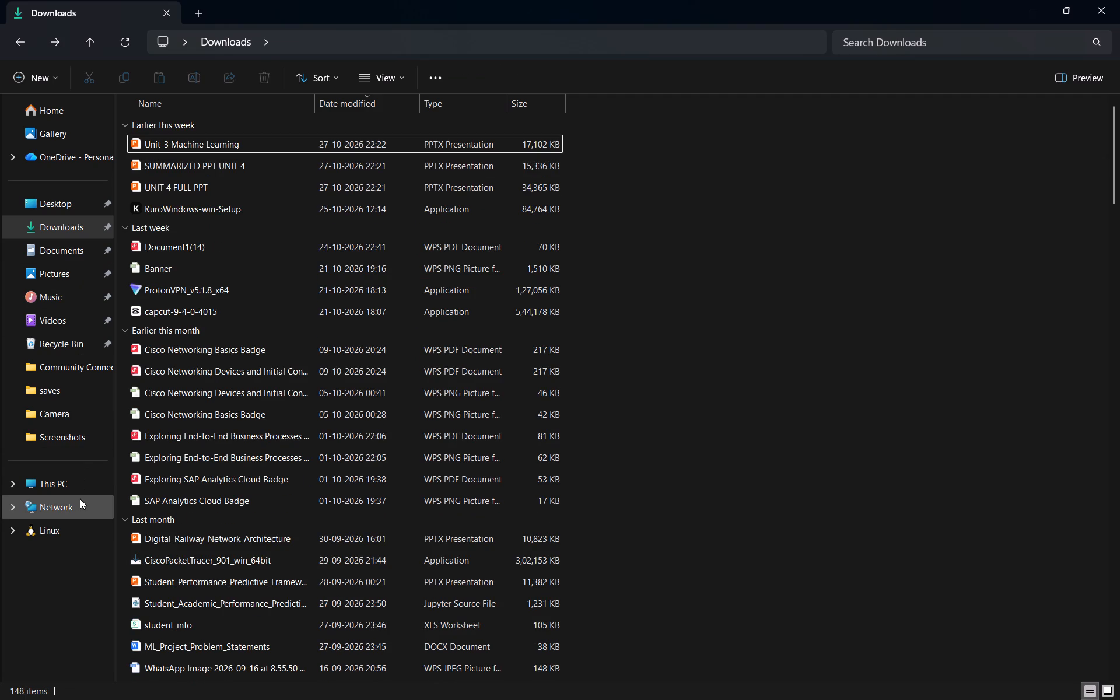
Search the C: drive for YT, look inside the YTcutter folder, and delete that folder.
click(80, 486)
double_click(204, 153)
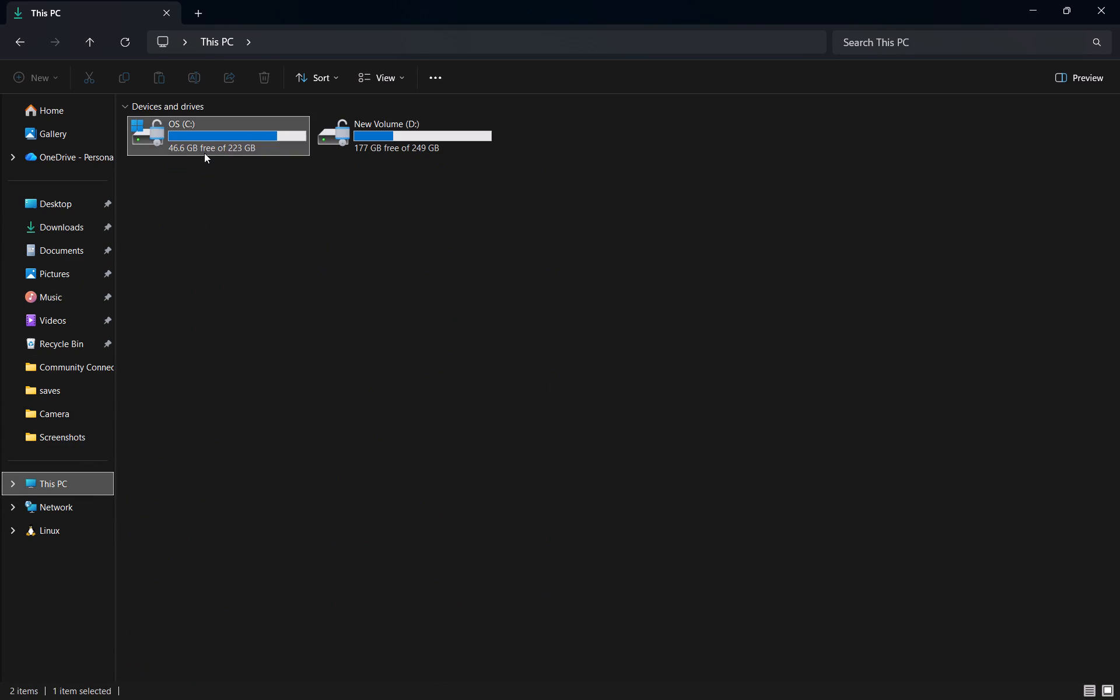
double_click(232, 254)
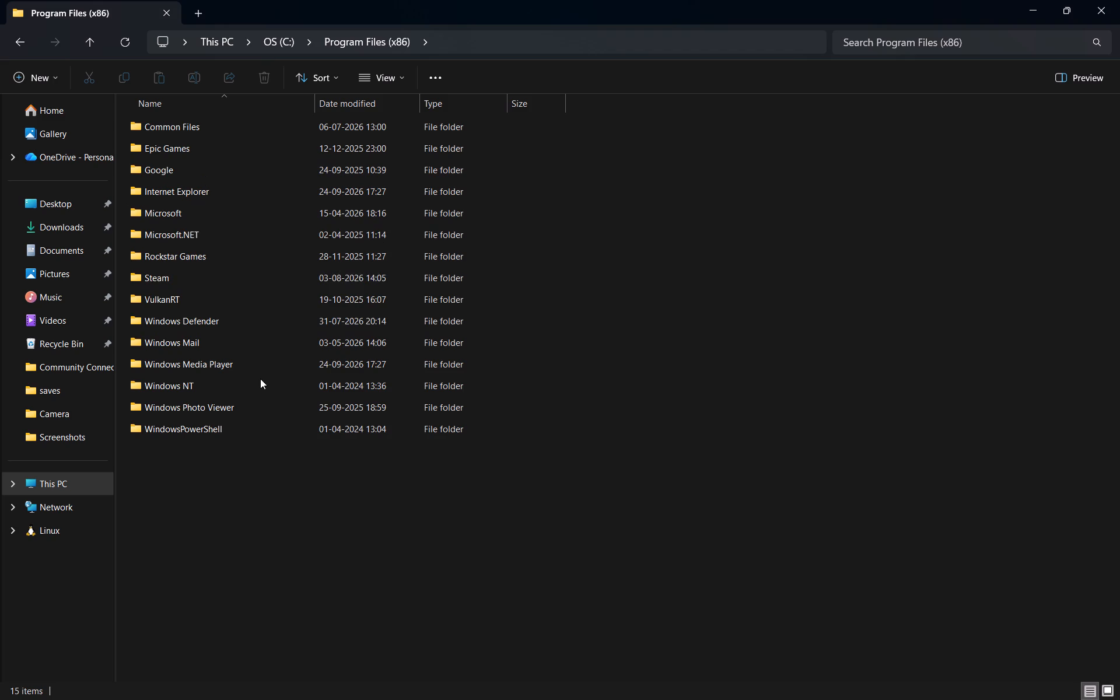
click(6, 43)
click(20, 43)
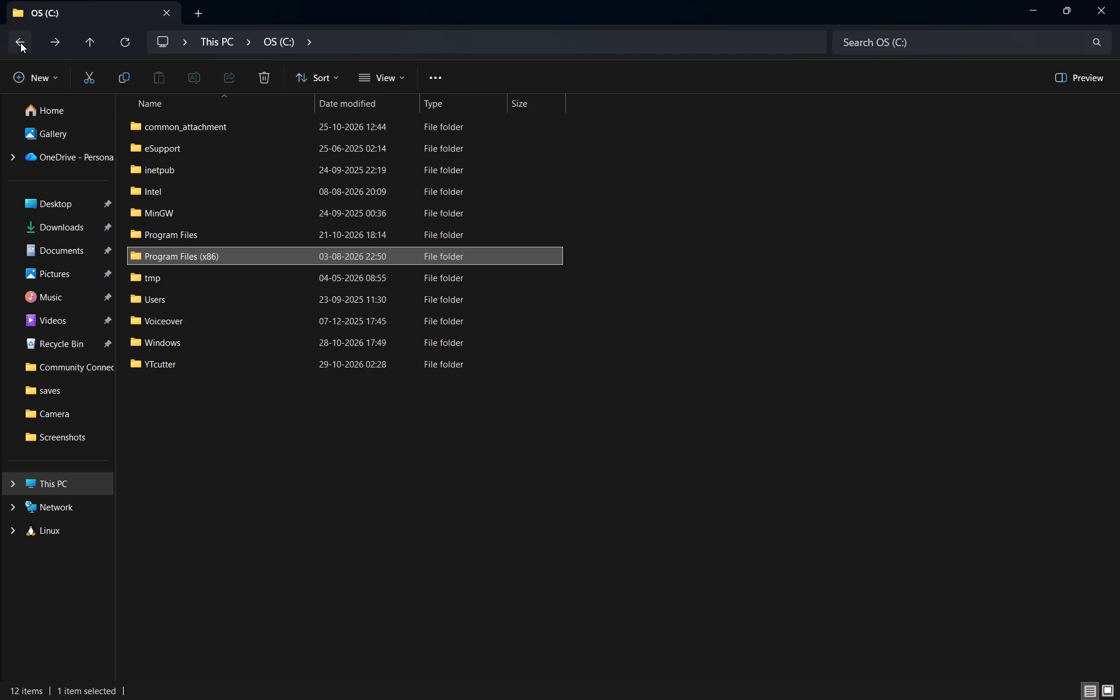
click(903, 41)
text(YT)
double_click(505, 125)
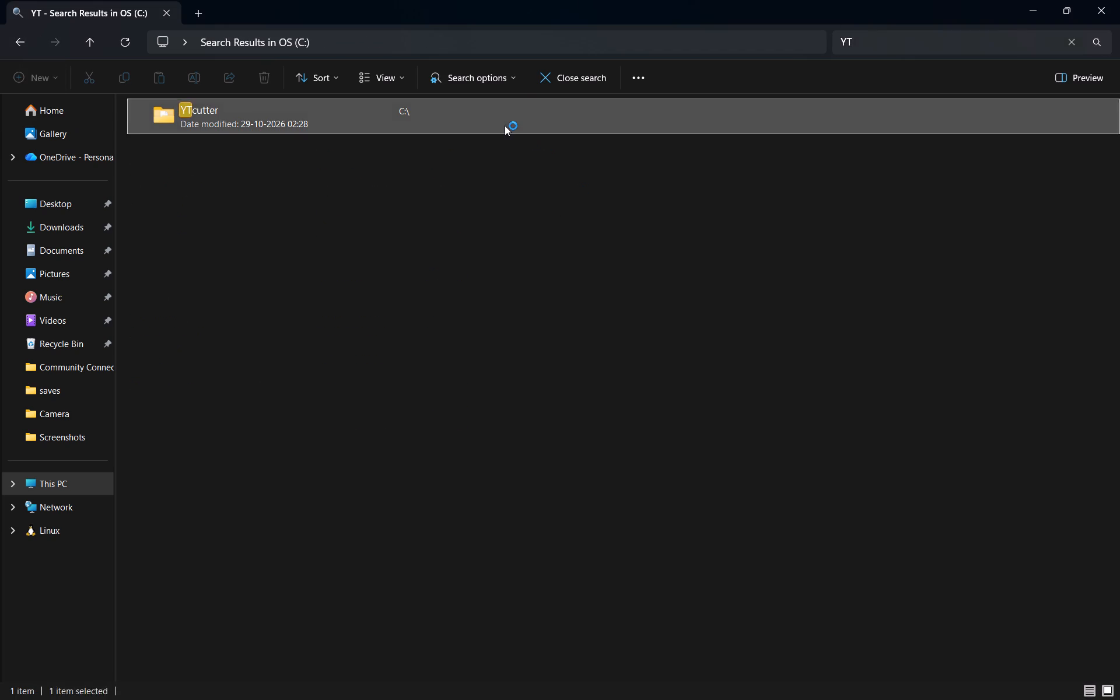
click(24, 34)
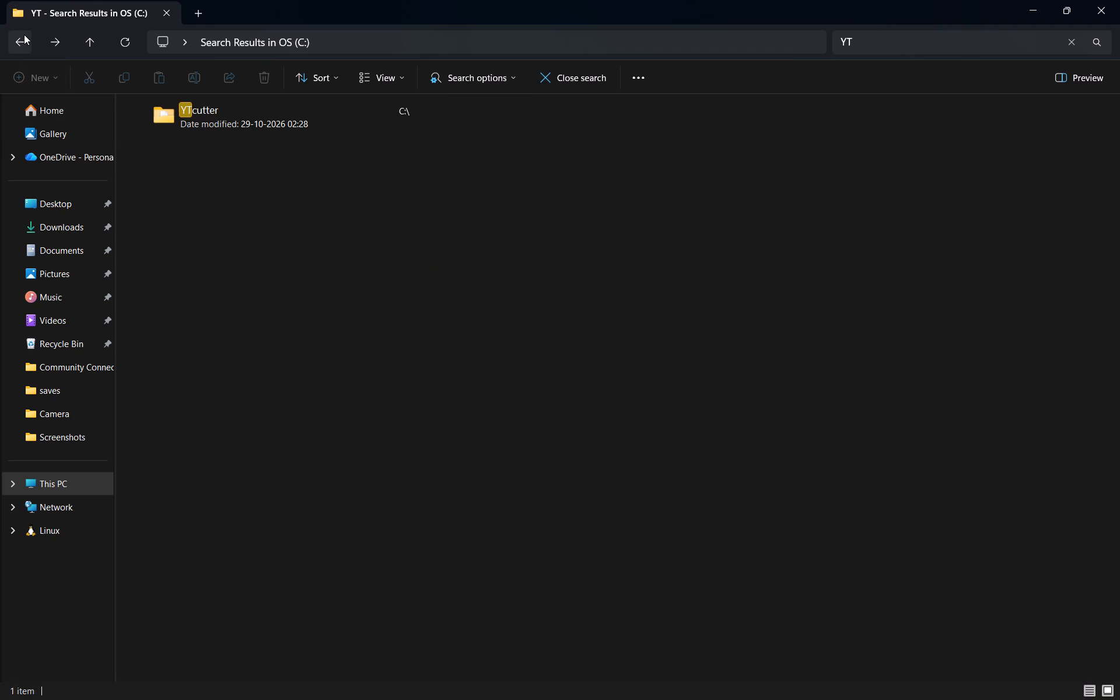
click(220, 127)
key(Delete)
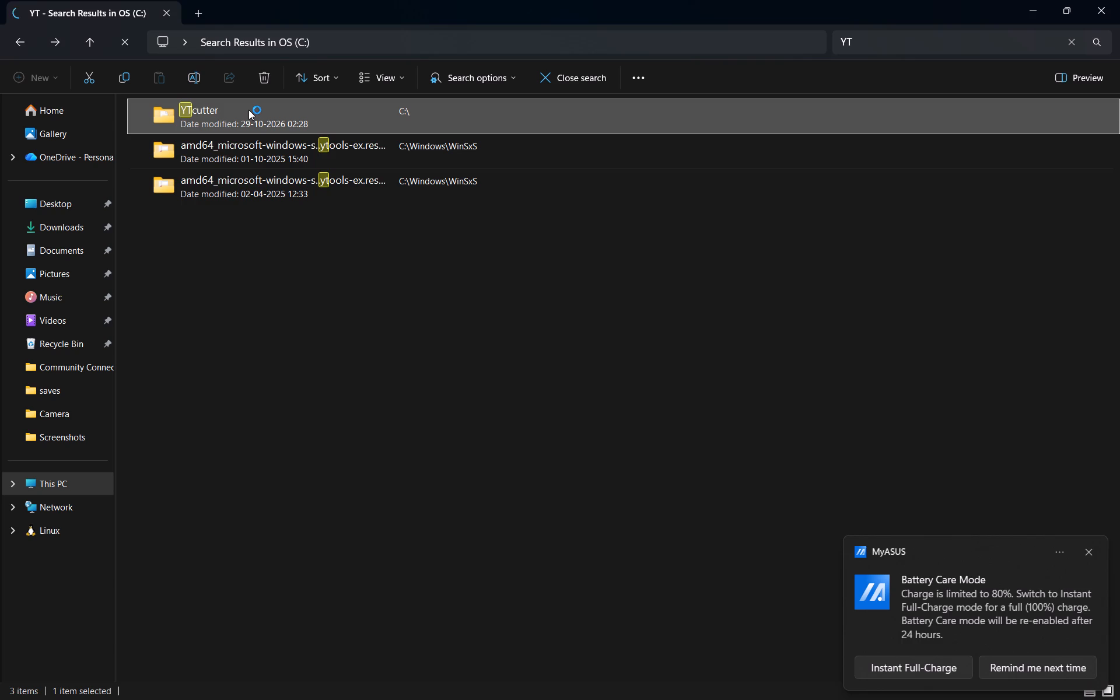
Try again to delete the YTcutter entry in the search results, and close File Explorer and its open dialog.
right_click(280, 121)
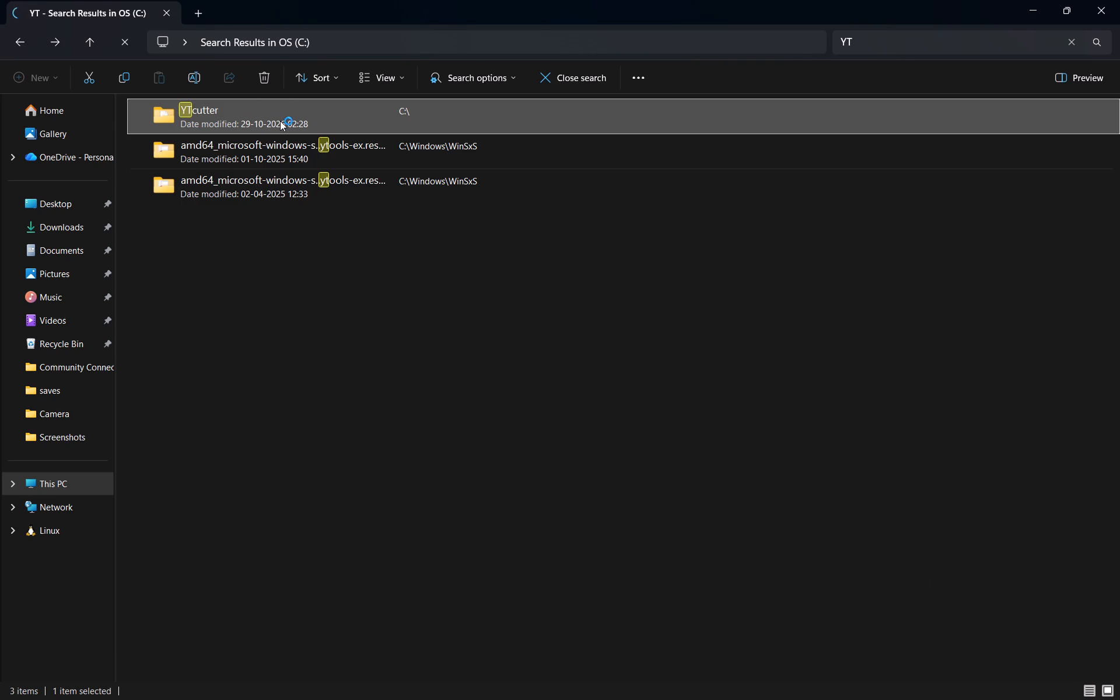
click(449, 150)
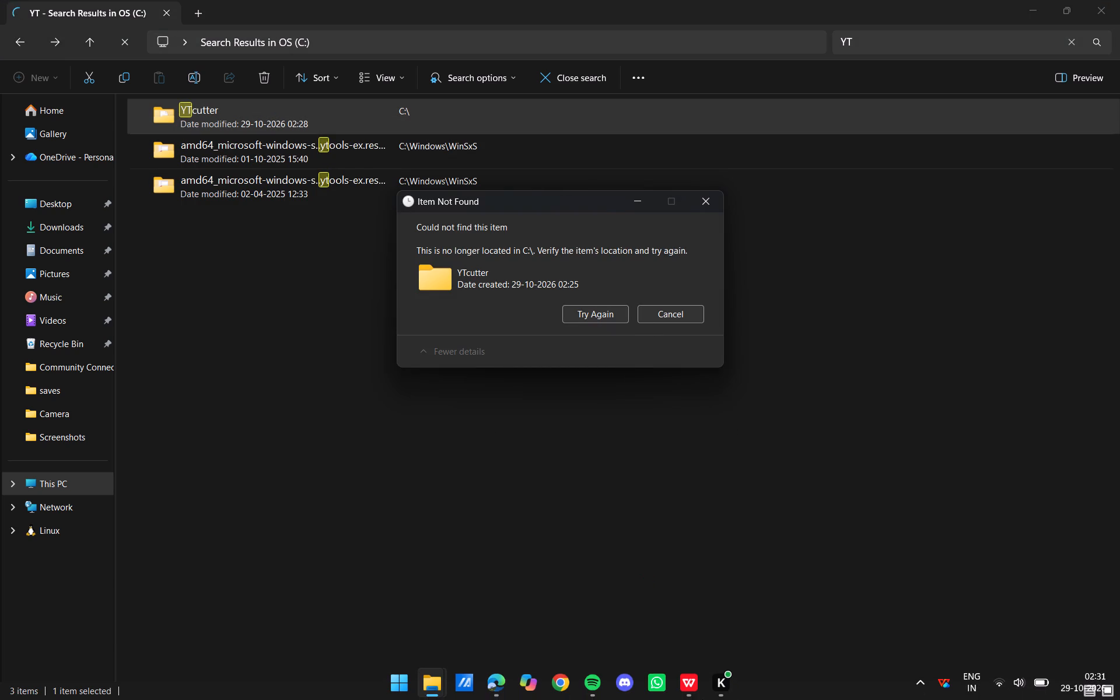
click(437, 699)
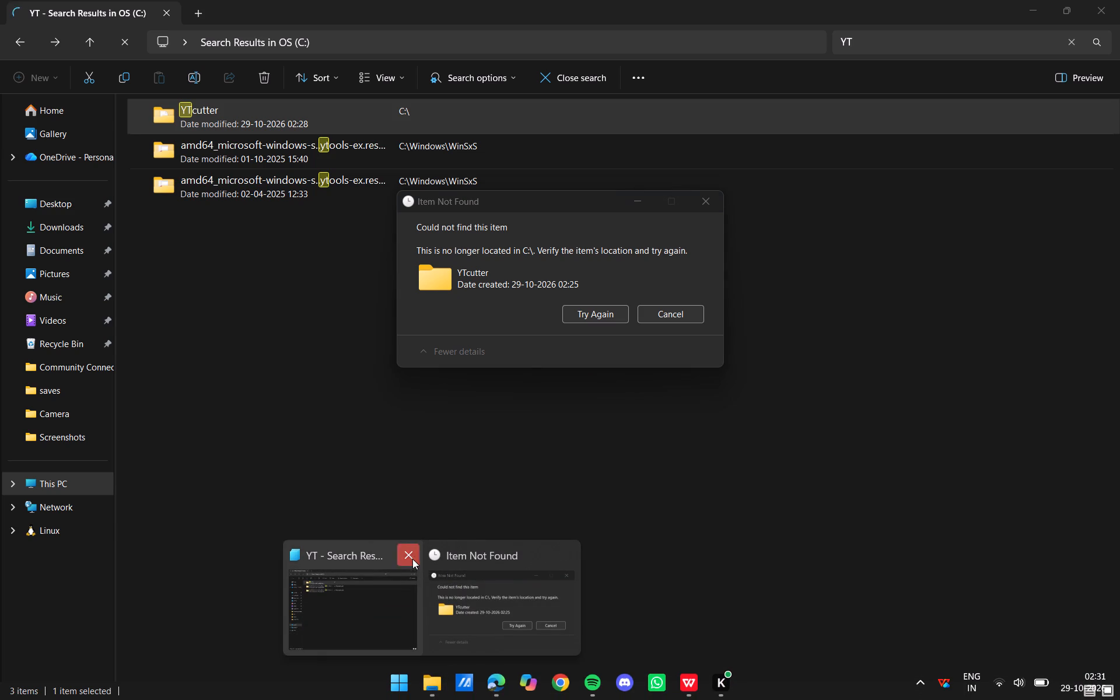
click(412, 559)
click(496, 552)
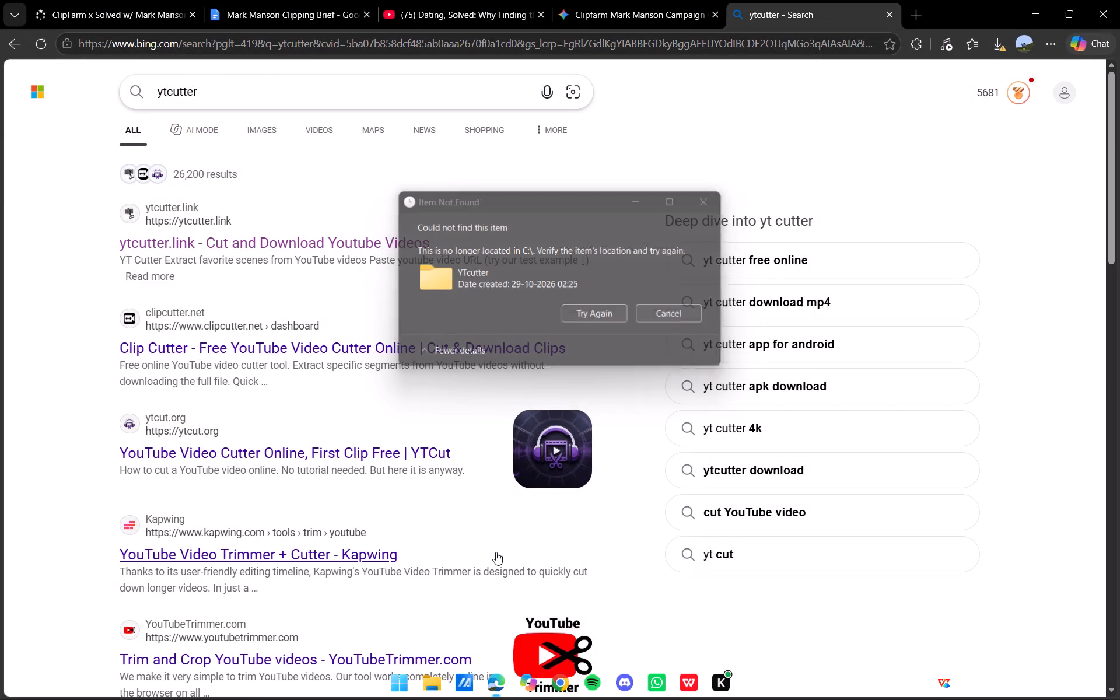
Reopen File Explorer, check Home and This PC for YTCutter leftovers by searching YT and YTCutter, and close the window.
click(433, 699)
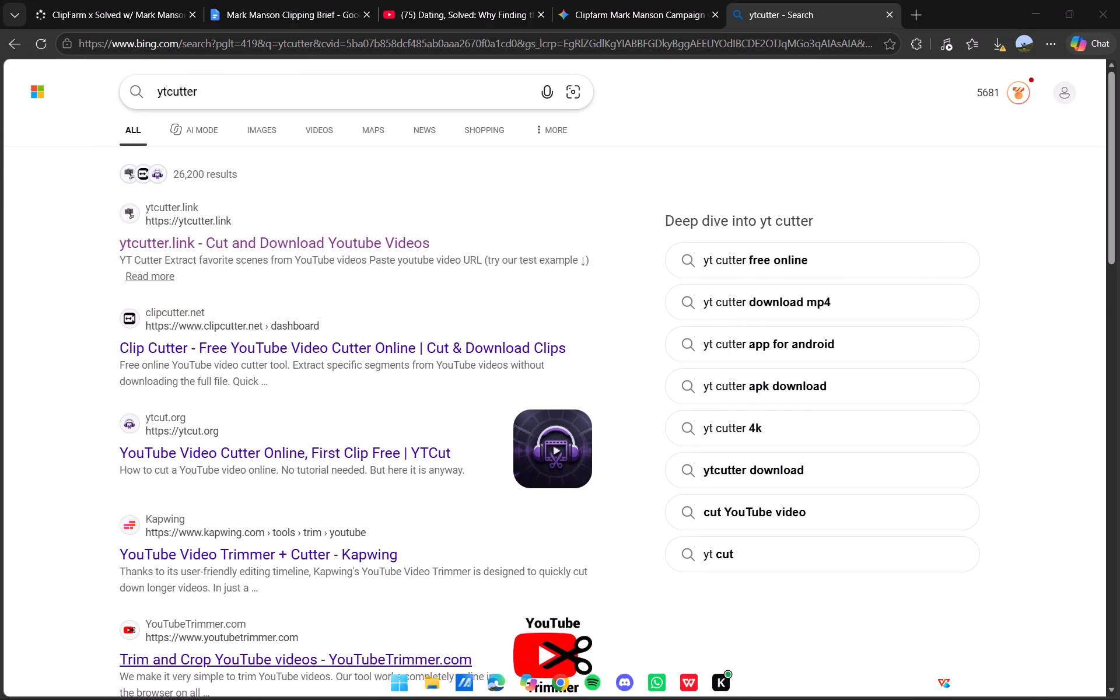
click(960, 52)
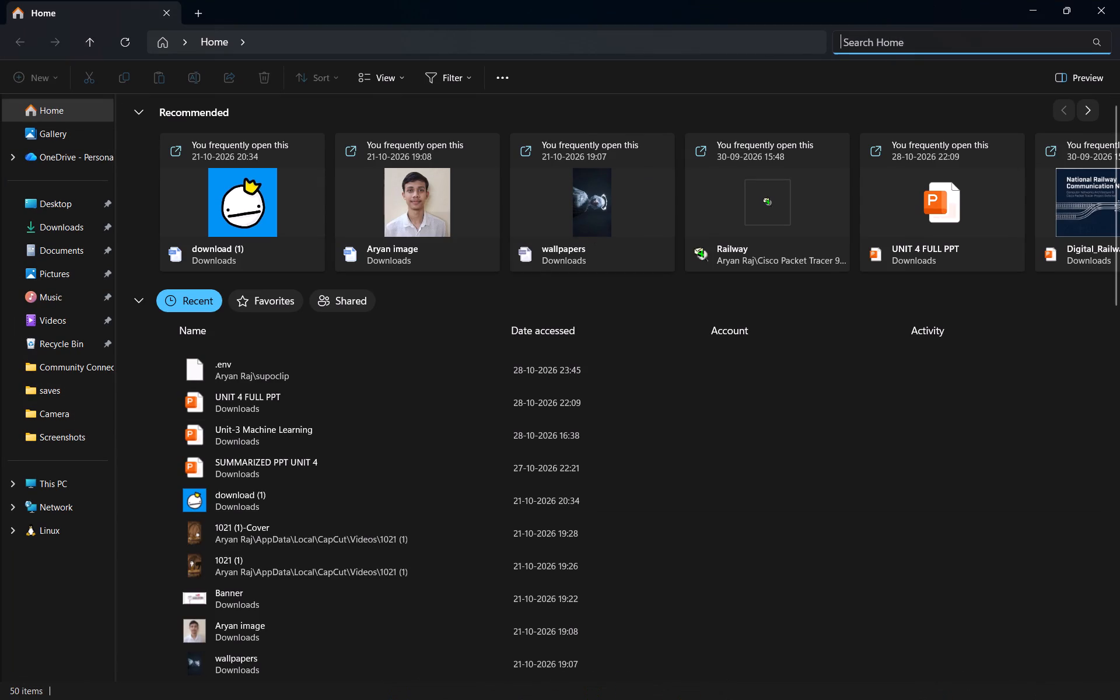
key(u)
key(BackSpace)
text(yt)
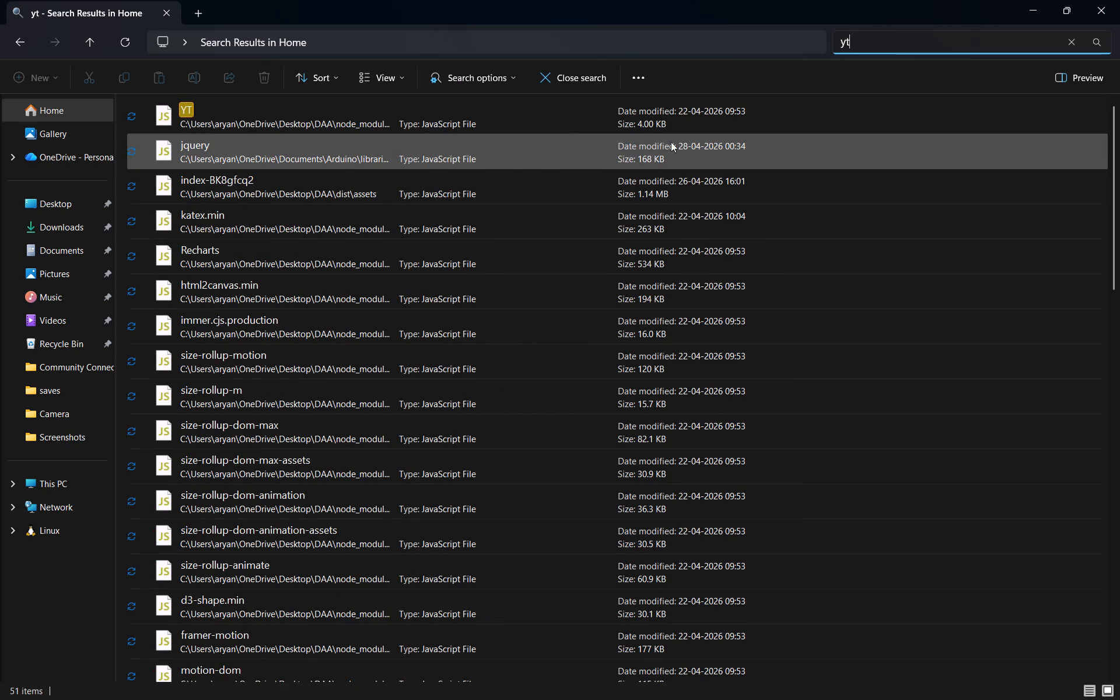
key(BackSpace)
key(BackSpace)
text(YT)
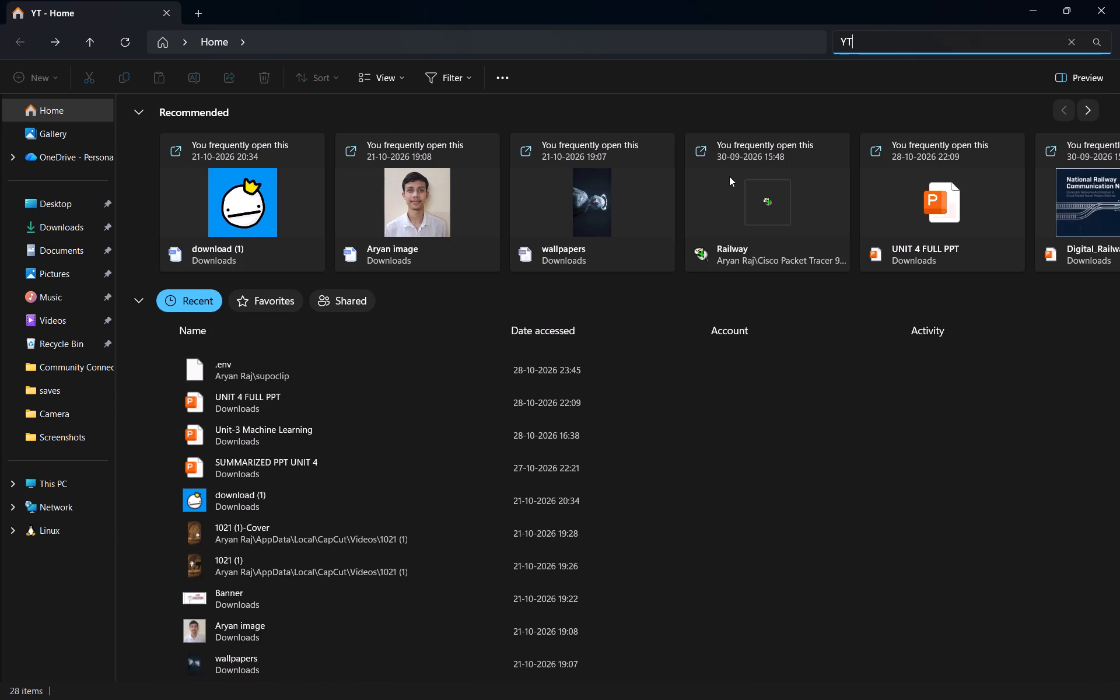
text(Cutter)
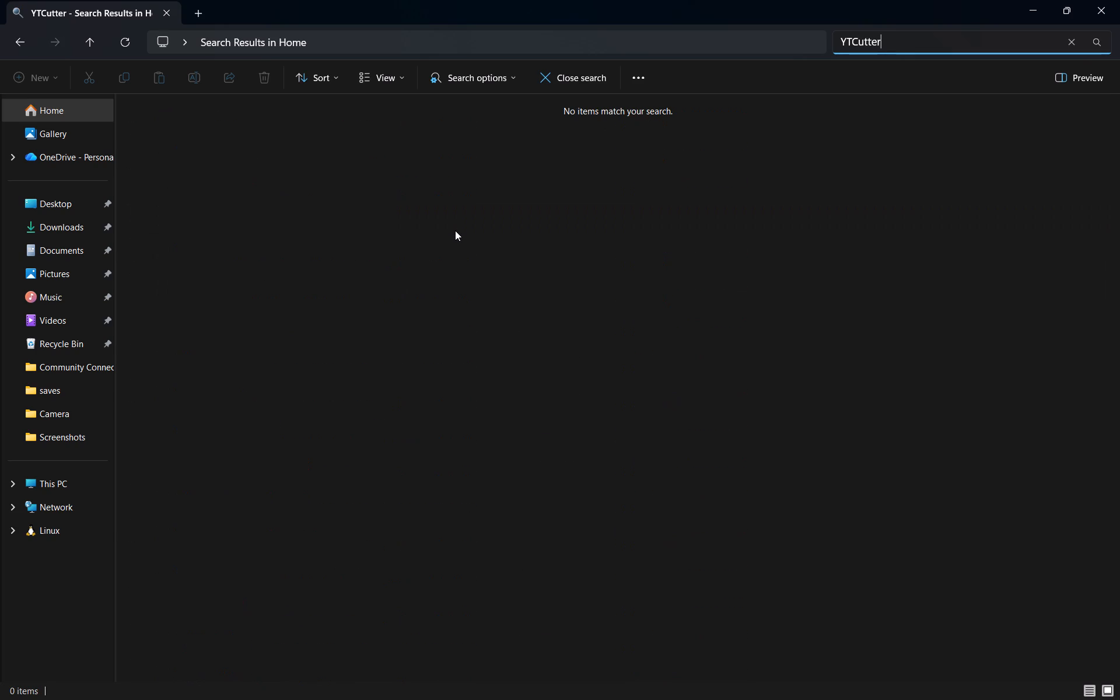
click(79, 480)
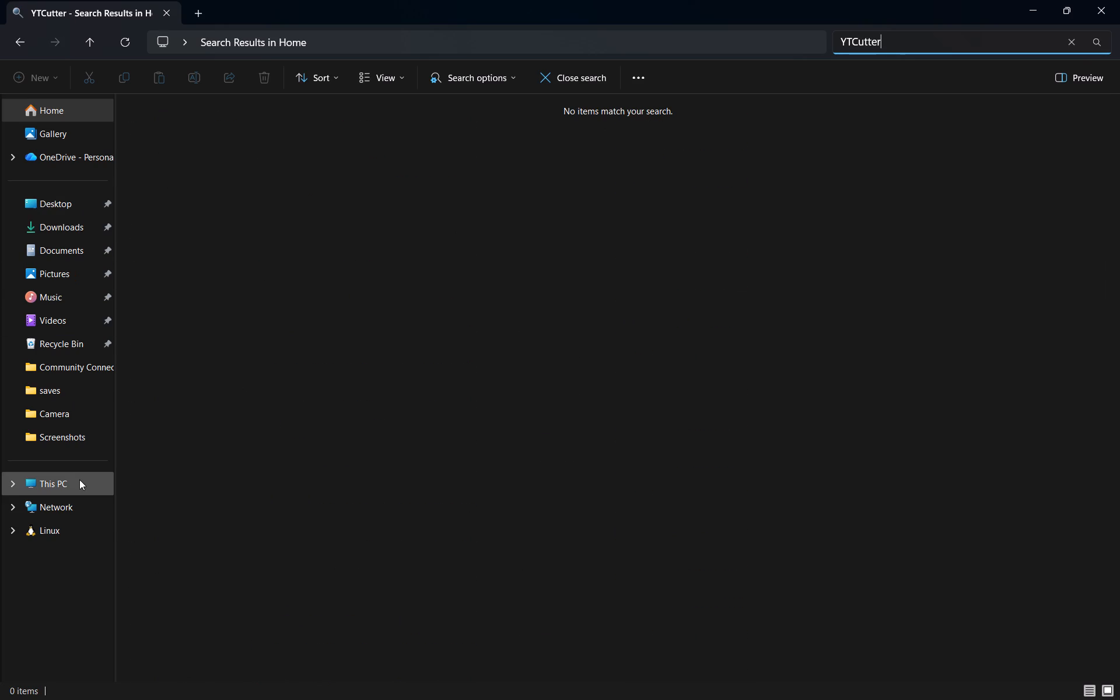
click(965, 32)
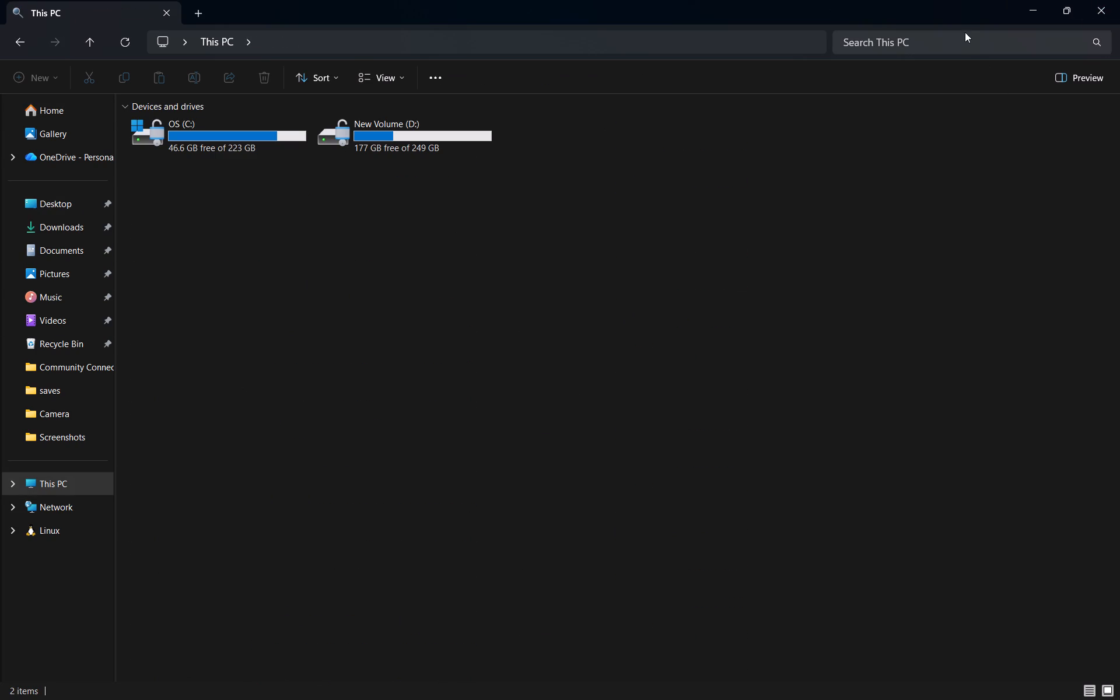
text(YT)
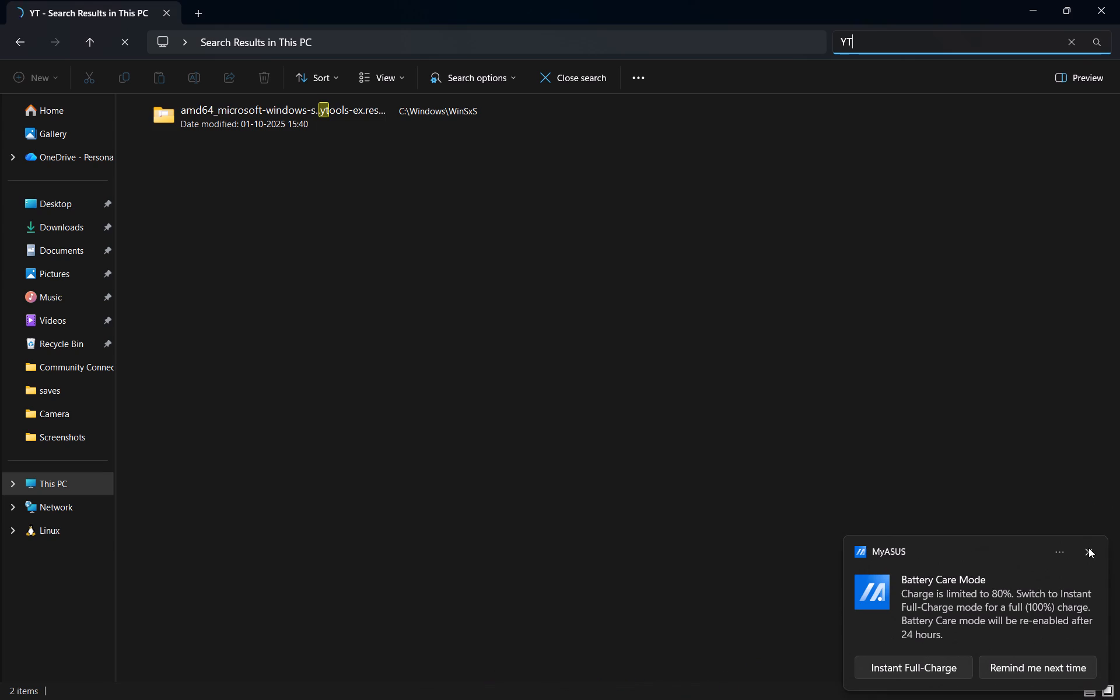
click(1088, 548)
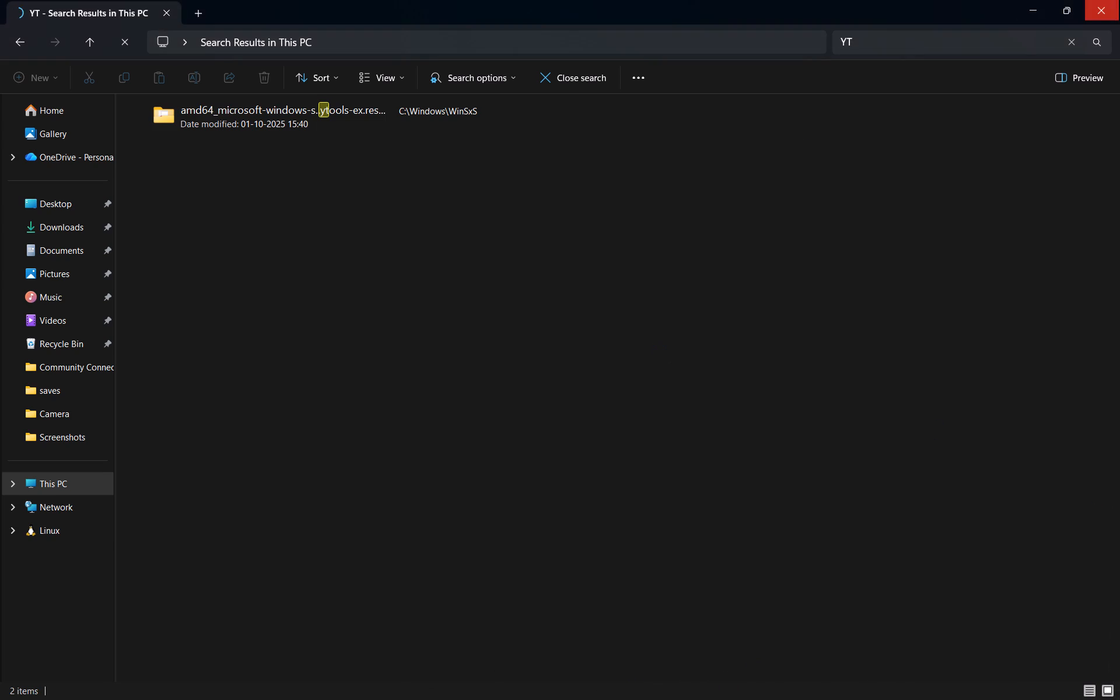
click(1119, 0)
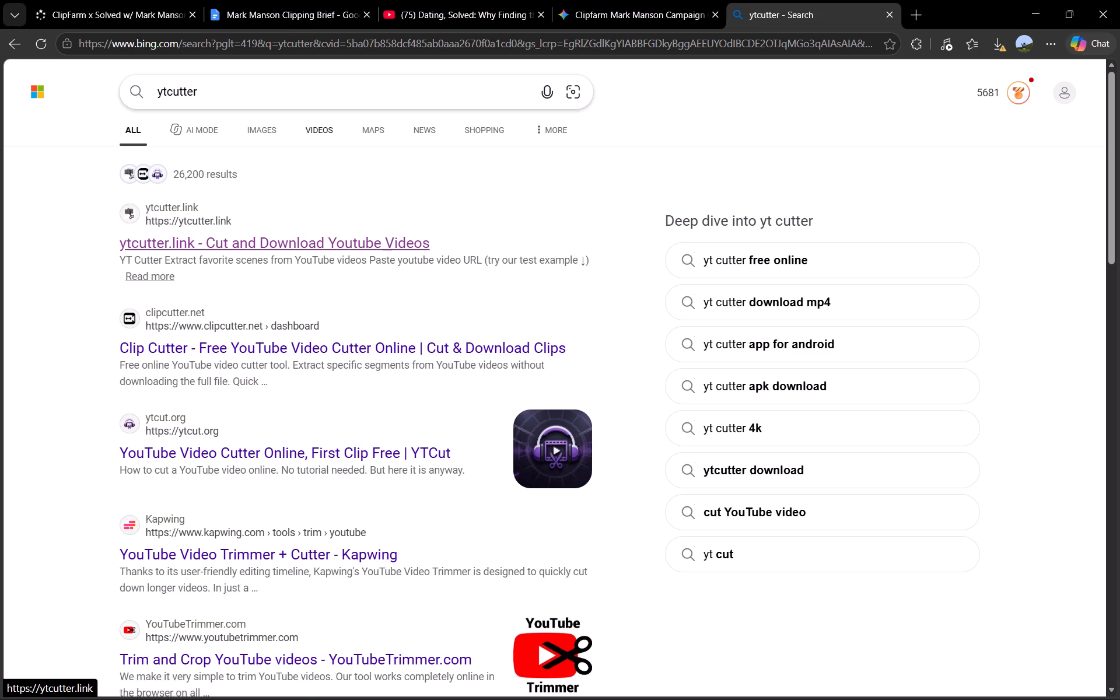
Search Bing for kapwing in Edge and open the Kapwing website.
click(344, 78)
key(ctrl+a)
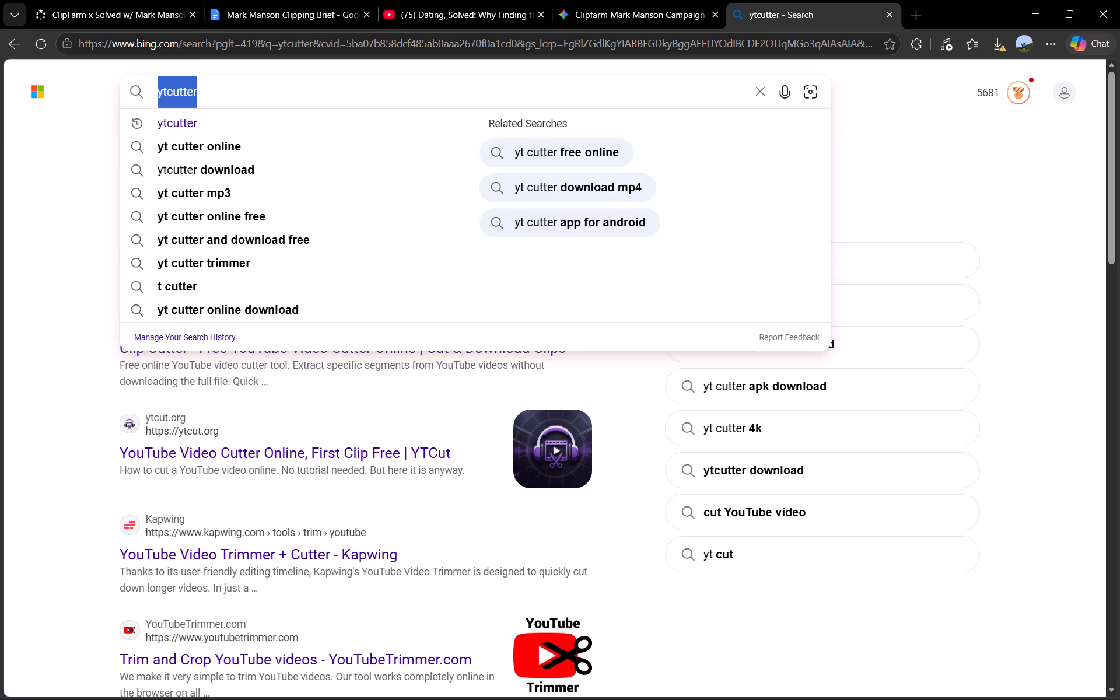
key(BackSpace)
text(kapwing)
key(Return)
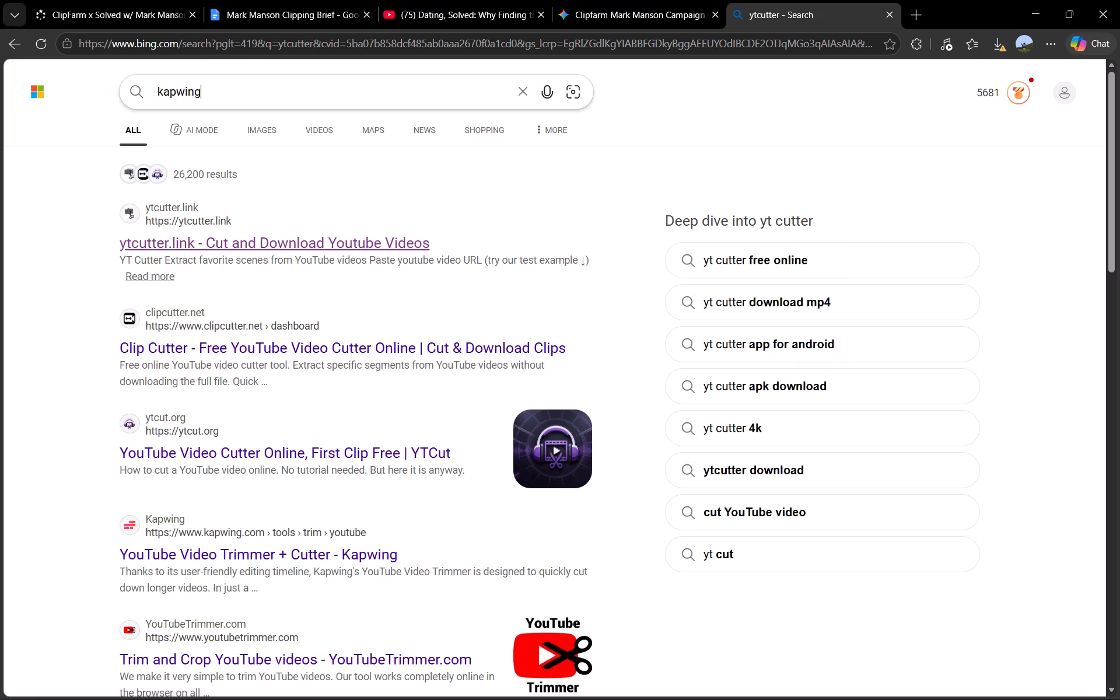
click(274, 237)
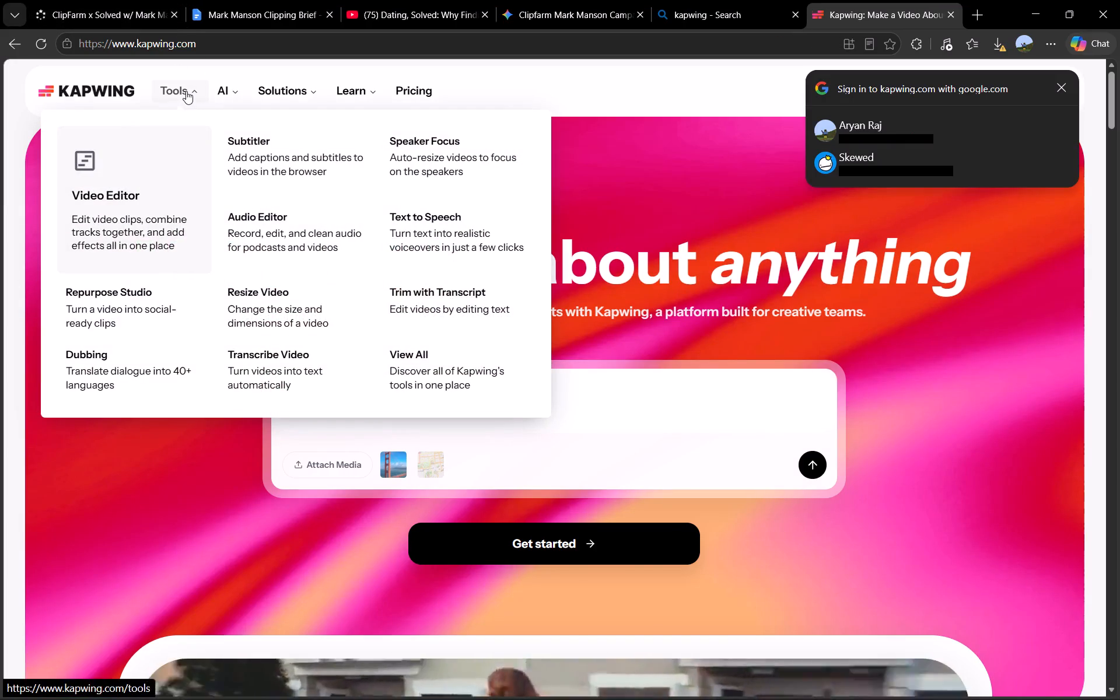
Open Kapwing's Resize Video tool in the studio editor, look over its import options, and close the Kapwing page.
click(309, 309)
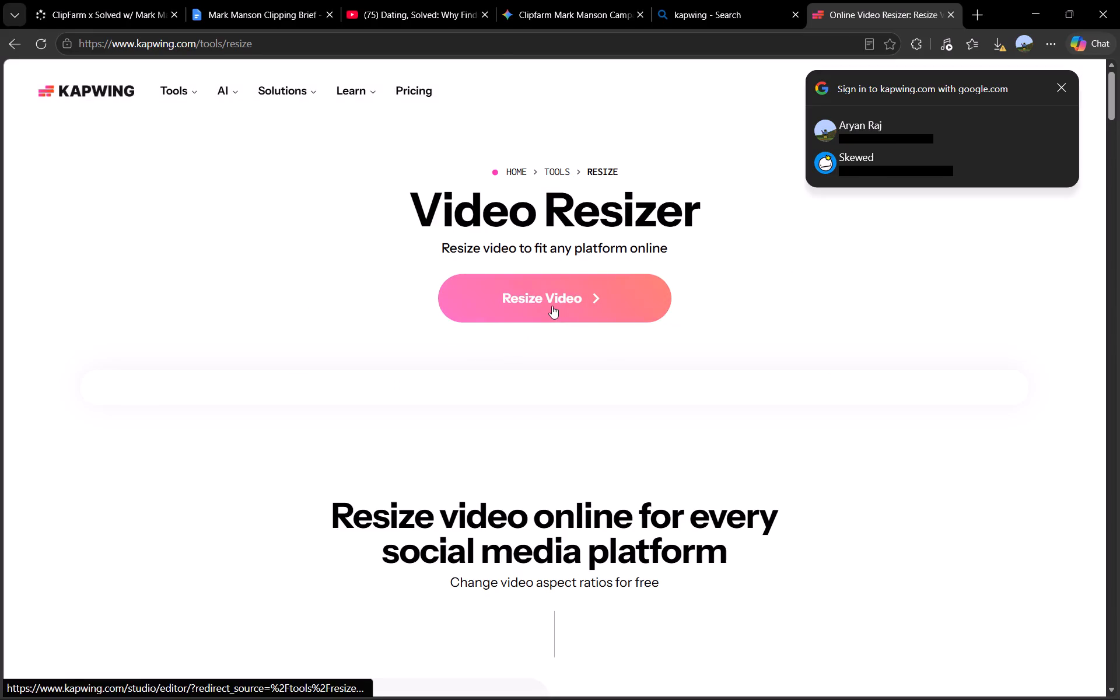
click(552, 306)
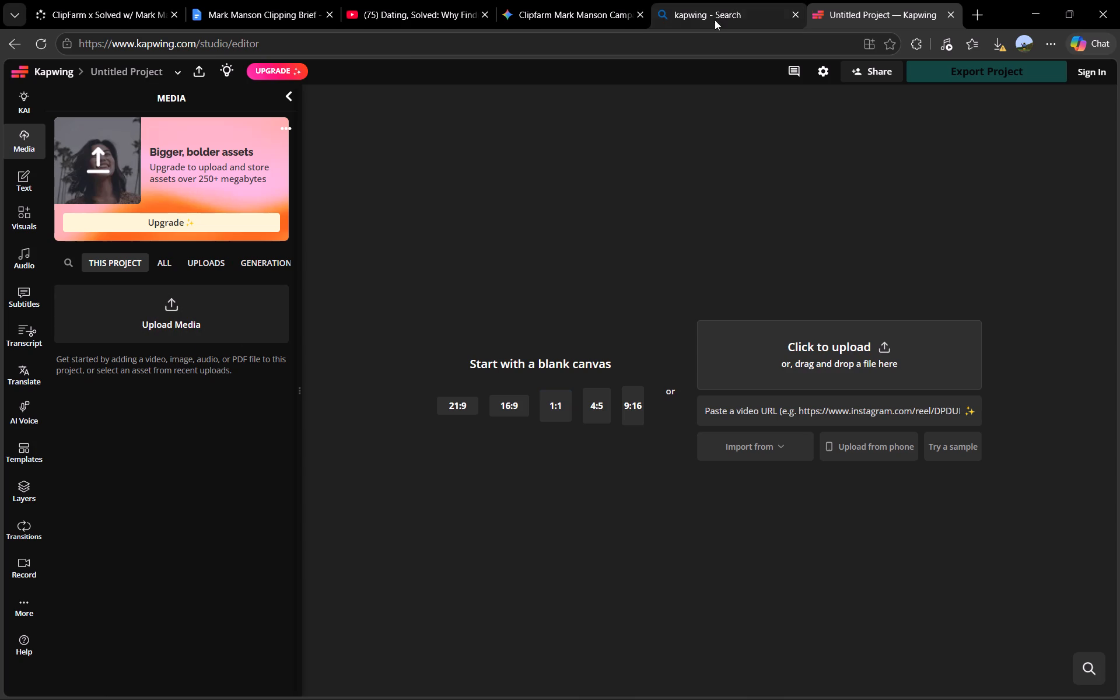
scroll(541, 104, right, 15)
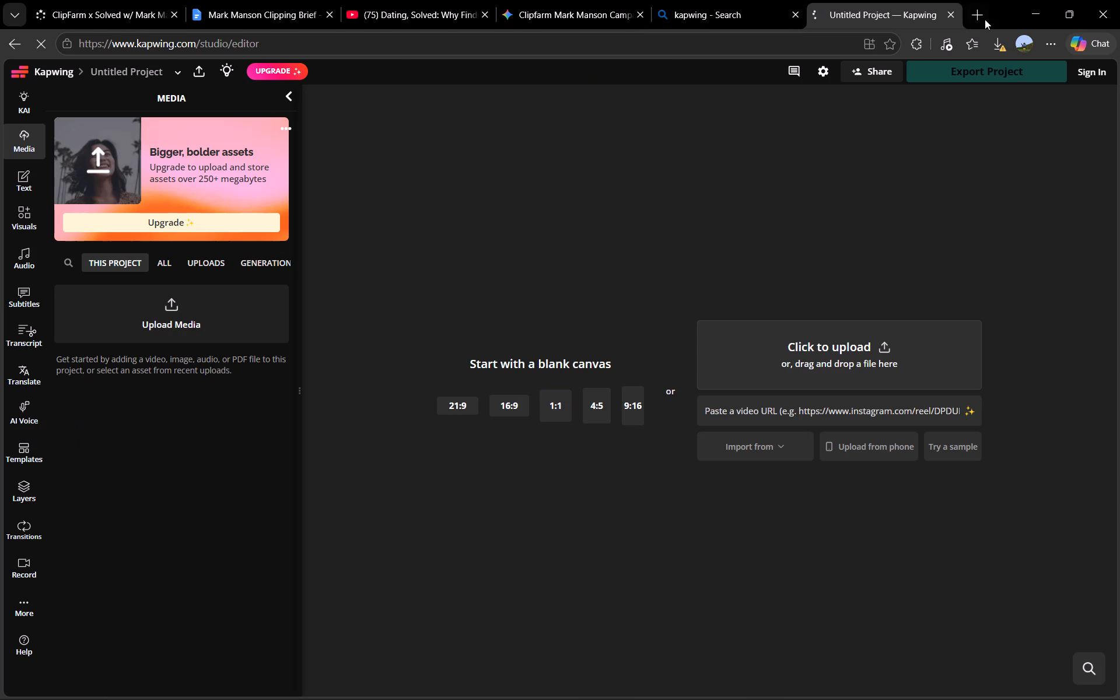
click(957, 12)
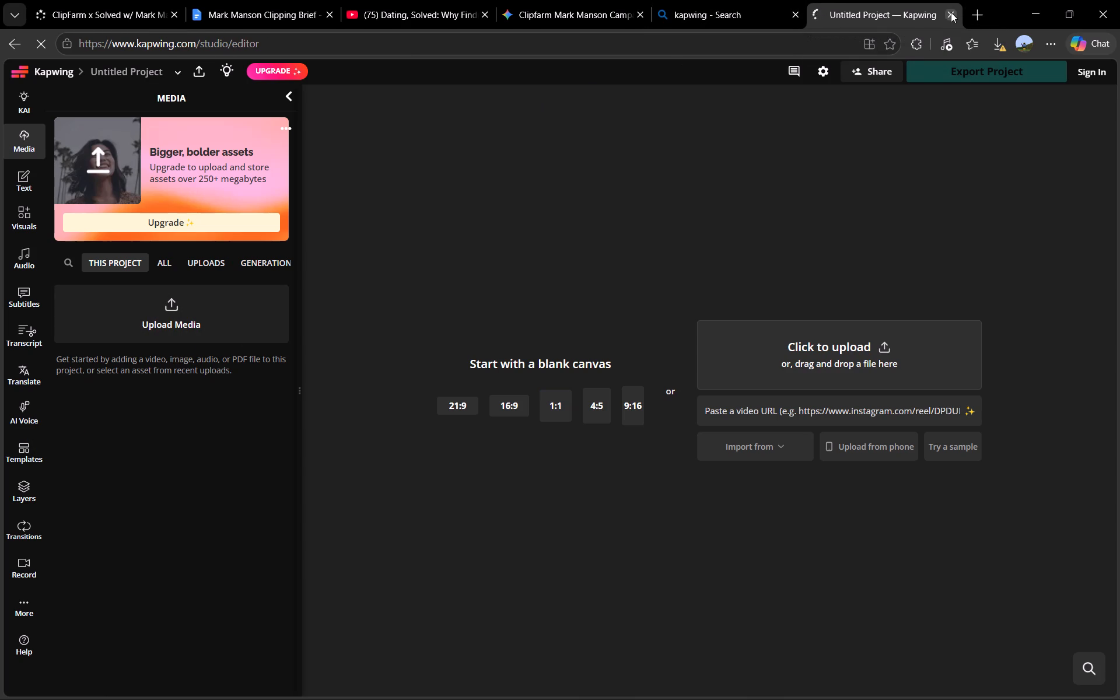
click(951, 12)
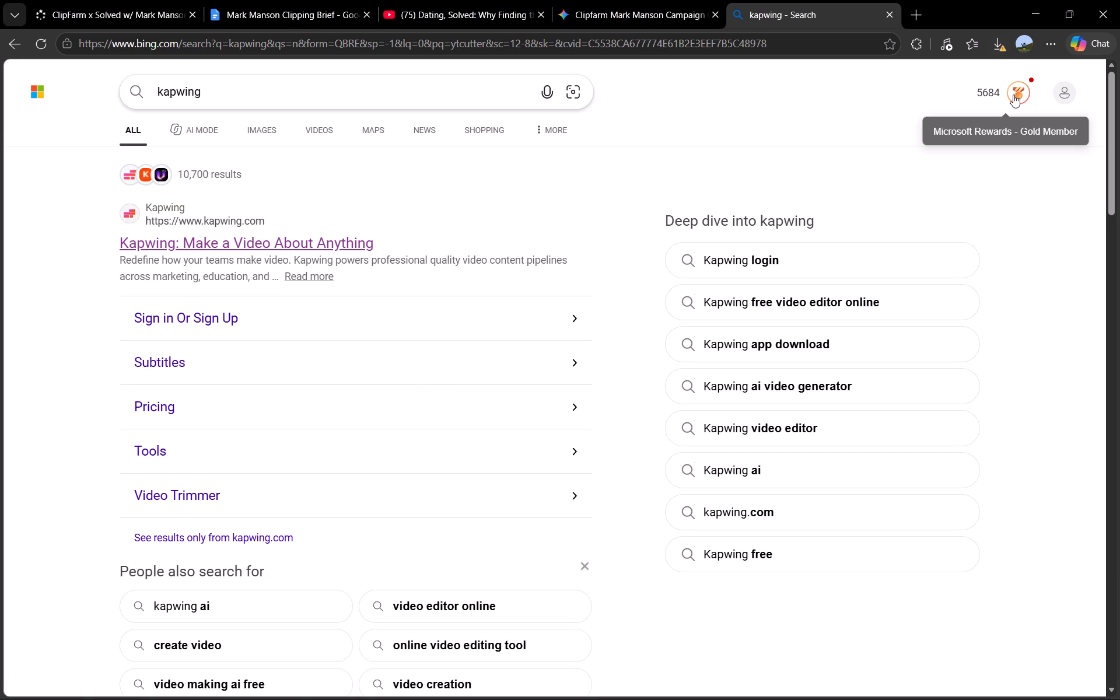
Delete yt-dlp (1).exe and yt-dlp.exe from the browser's downloads list and close the list.
click(1013, 94)
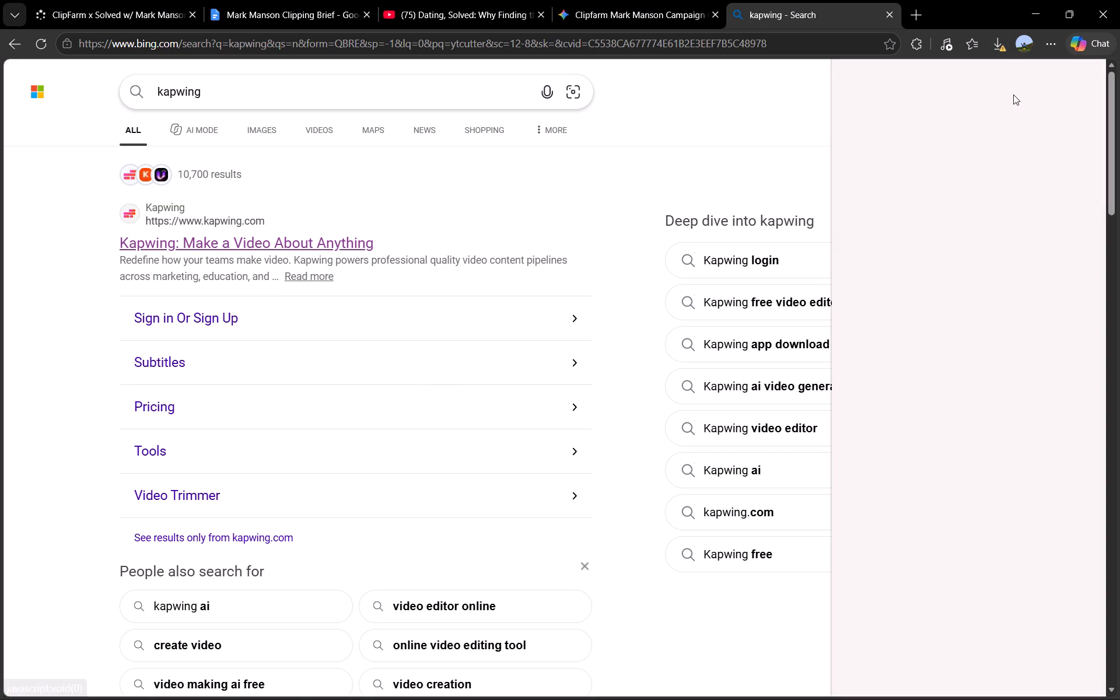
click(999, 43)
click(961, 117)
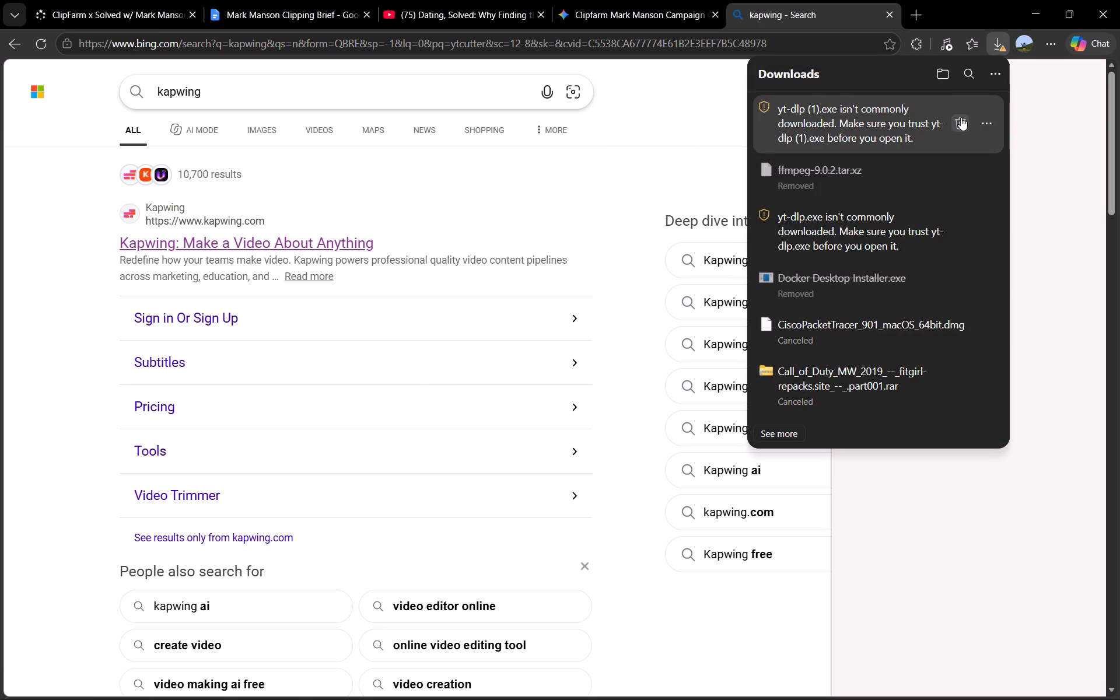
click(961, 169)
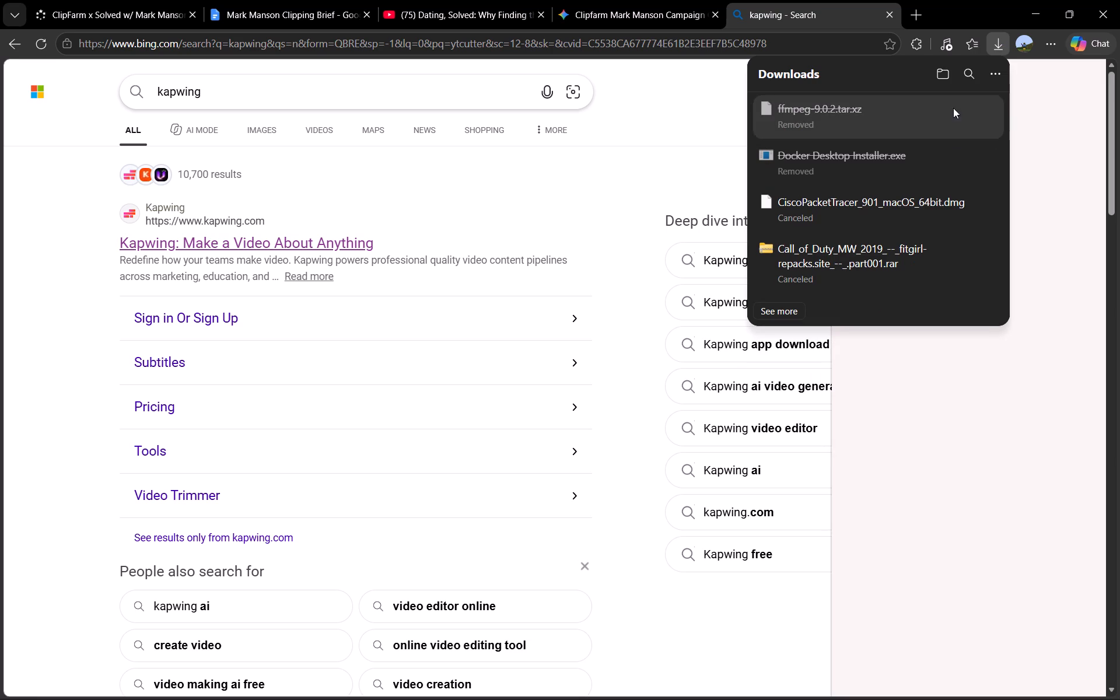
click(691, 123)
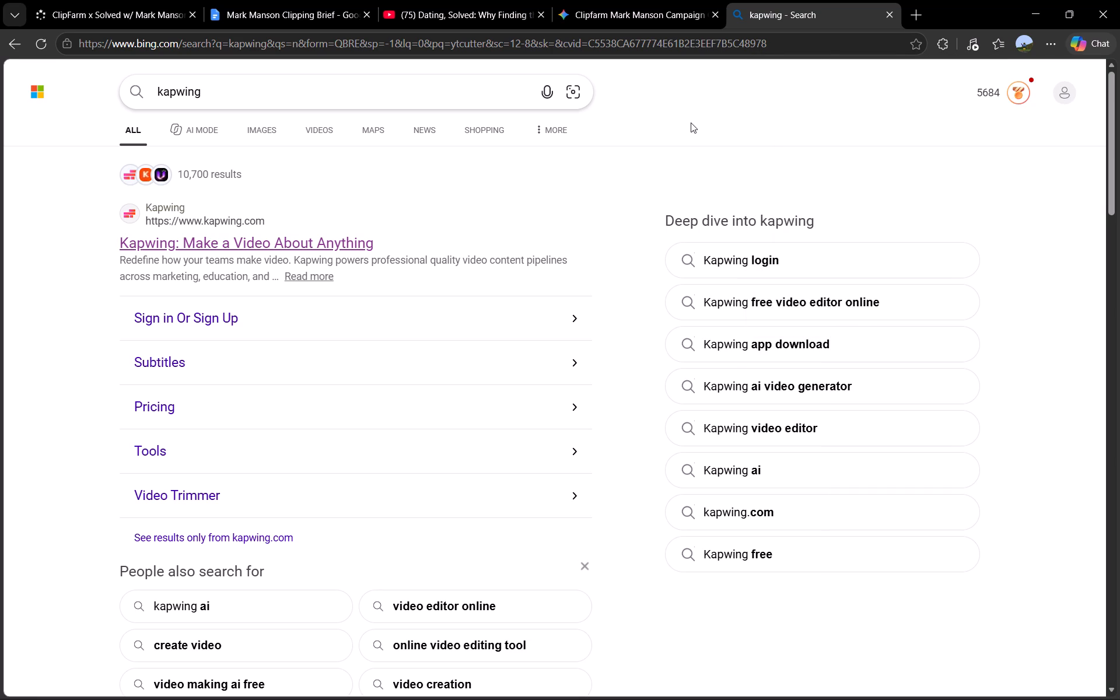
Open the Microsoft Rewards page in a new tab and refresh it.
click(1010, 83)
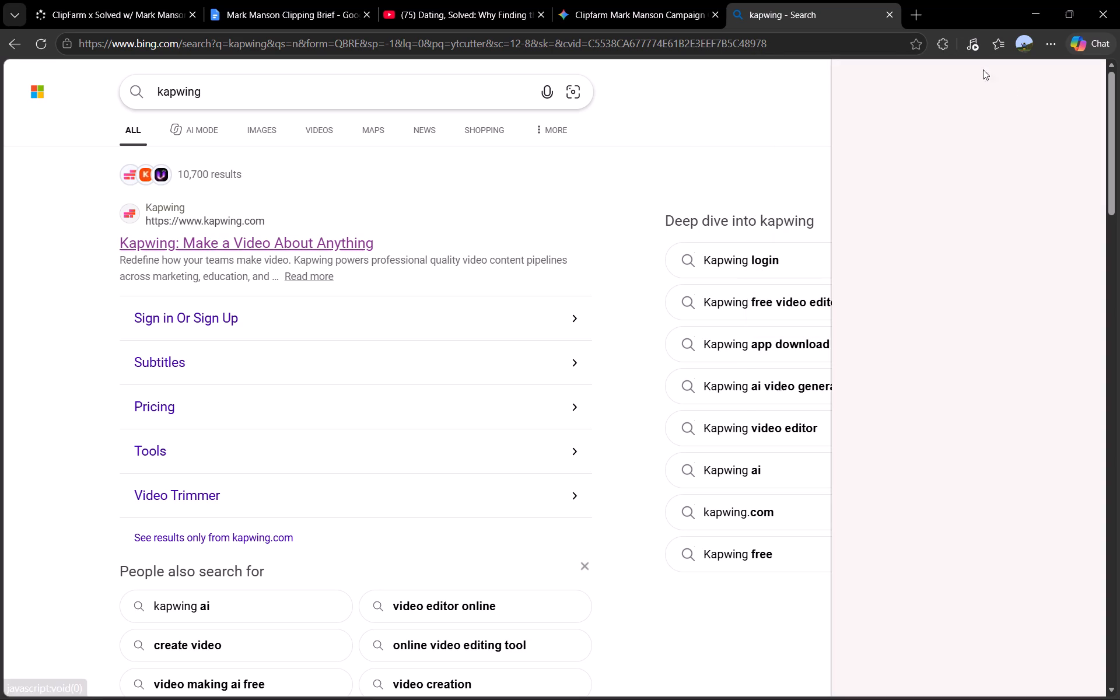
click(913, 12)
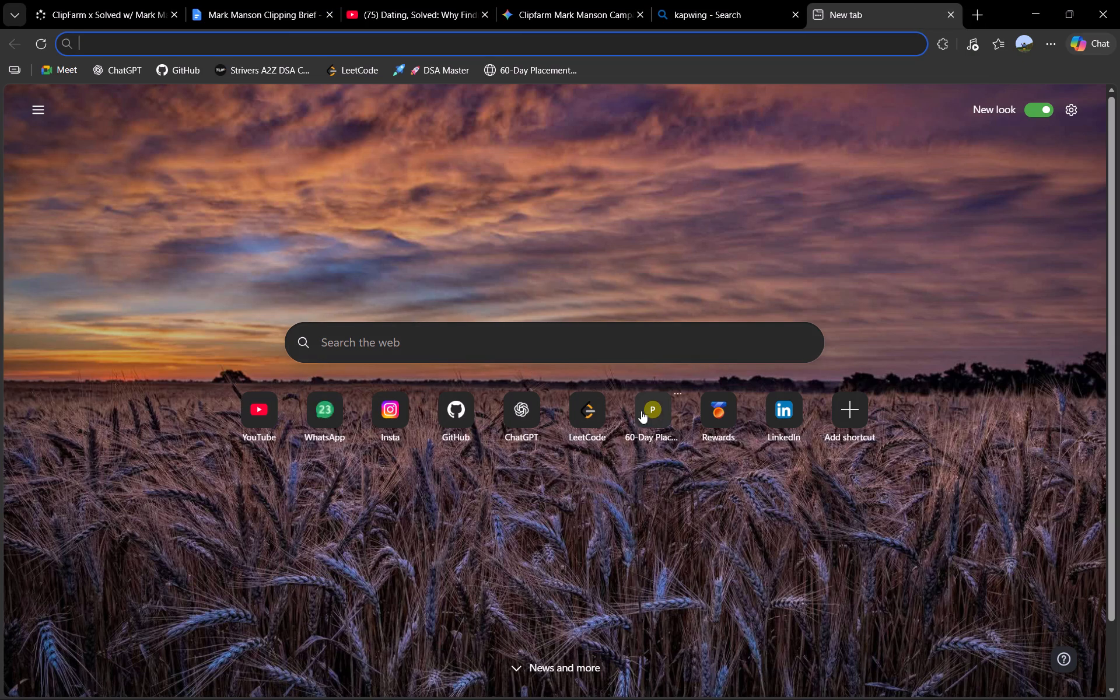
click(703, 412)
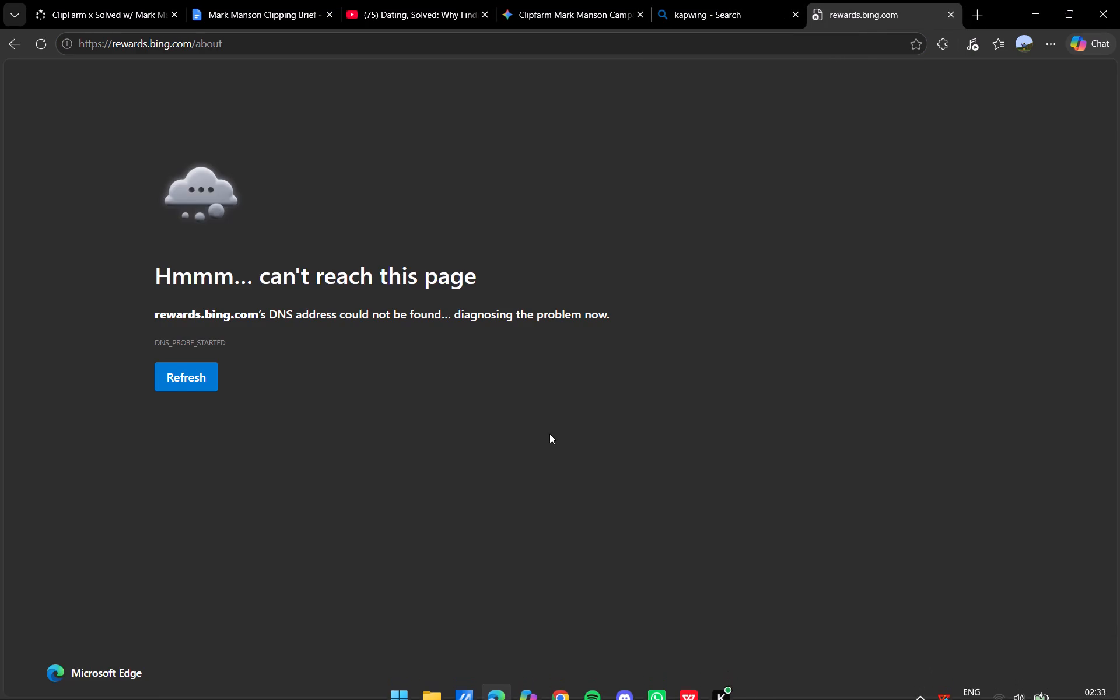
click(203, 375)
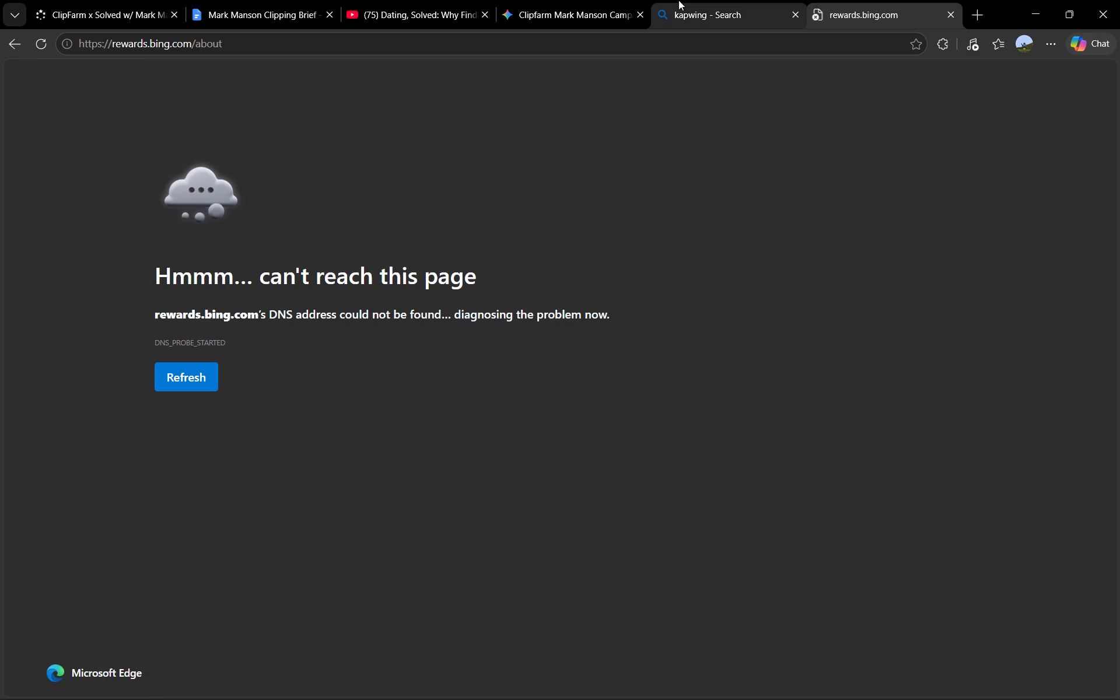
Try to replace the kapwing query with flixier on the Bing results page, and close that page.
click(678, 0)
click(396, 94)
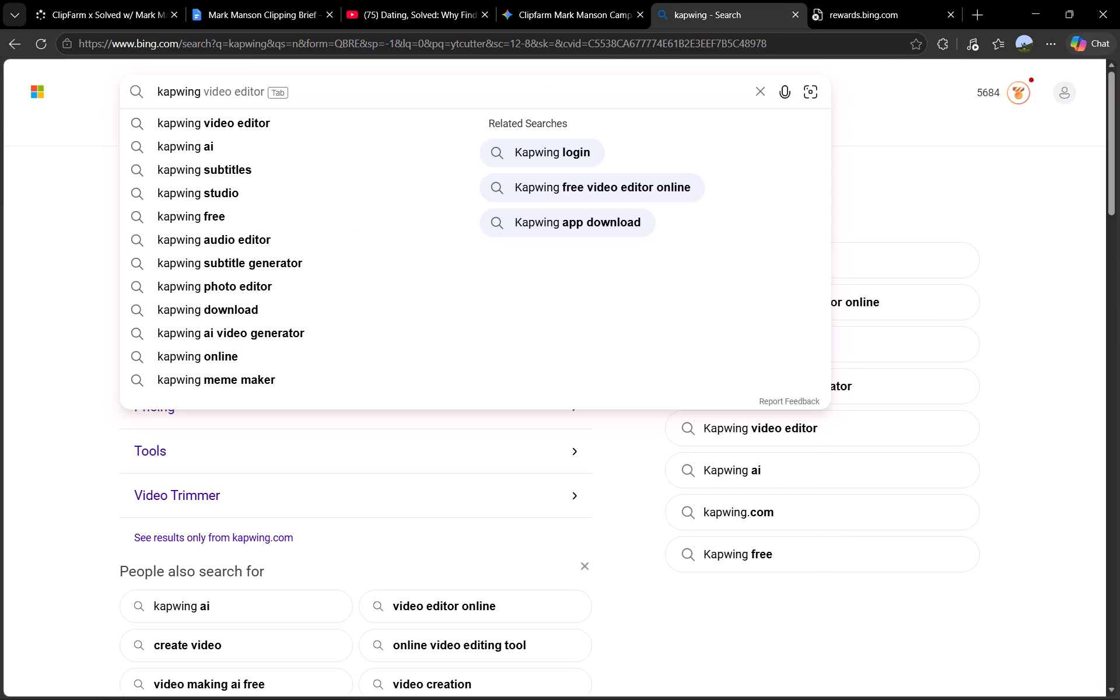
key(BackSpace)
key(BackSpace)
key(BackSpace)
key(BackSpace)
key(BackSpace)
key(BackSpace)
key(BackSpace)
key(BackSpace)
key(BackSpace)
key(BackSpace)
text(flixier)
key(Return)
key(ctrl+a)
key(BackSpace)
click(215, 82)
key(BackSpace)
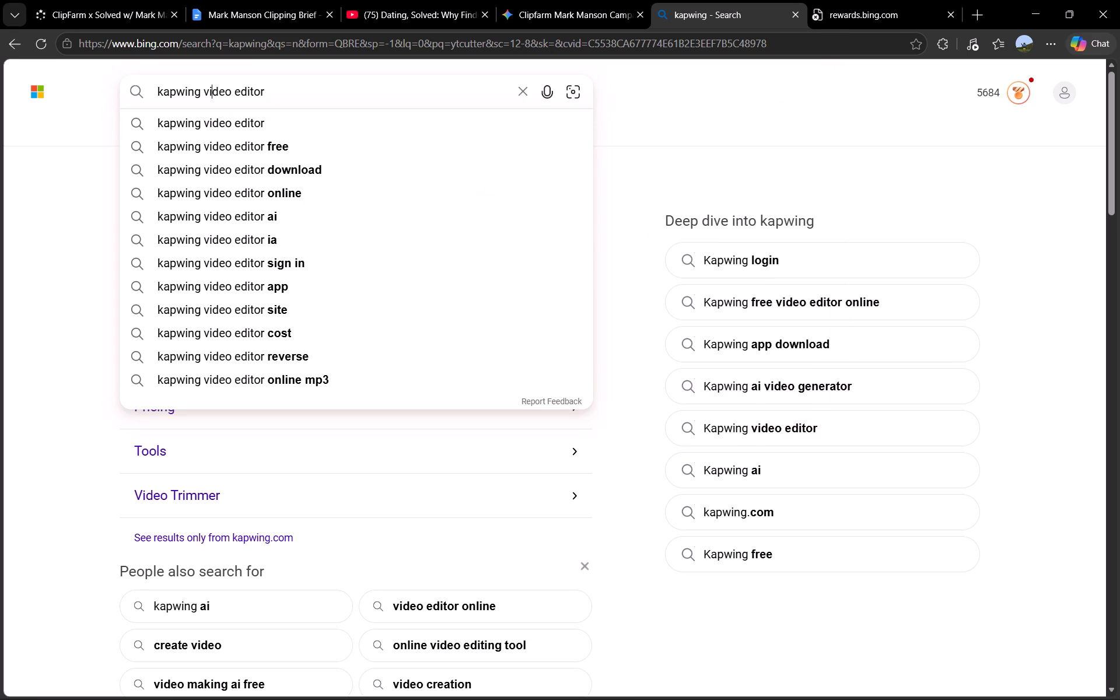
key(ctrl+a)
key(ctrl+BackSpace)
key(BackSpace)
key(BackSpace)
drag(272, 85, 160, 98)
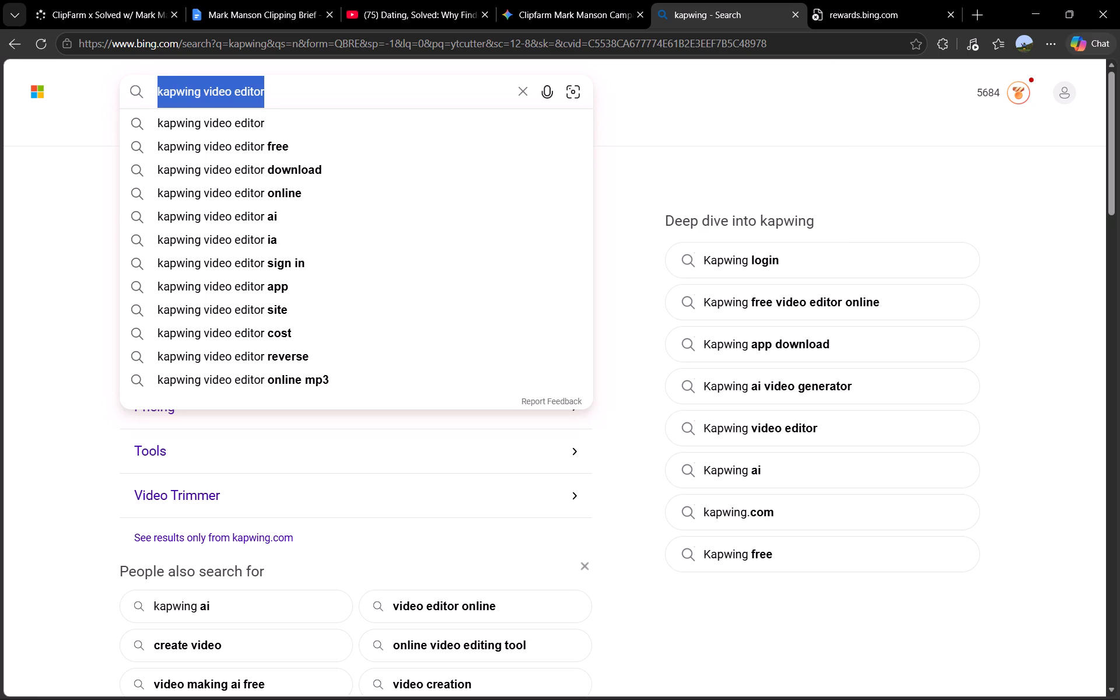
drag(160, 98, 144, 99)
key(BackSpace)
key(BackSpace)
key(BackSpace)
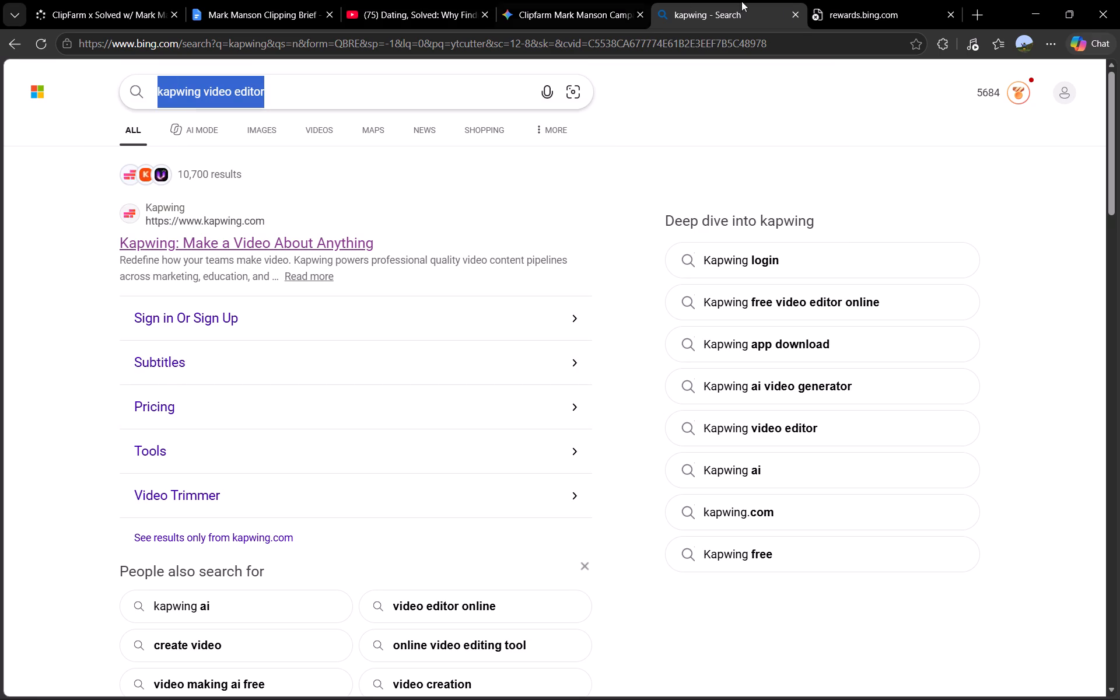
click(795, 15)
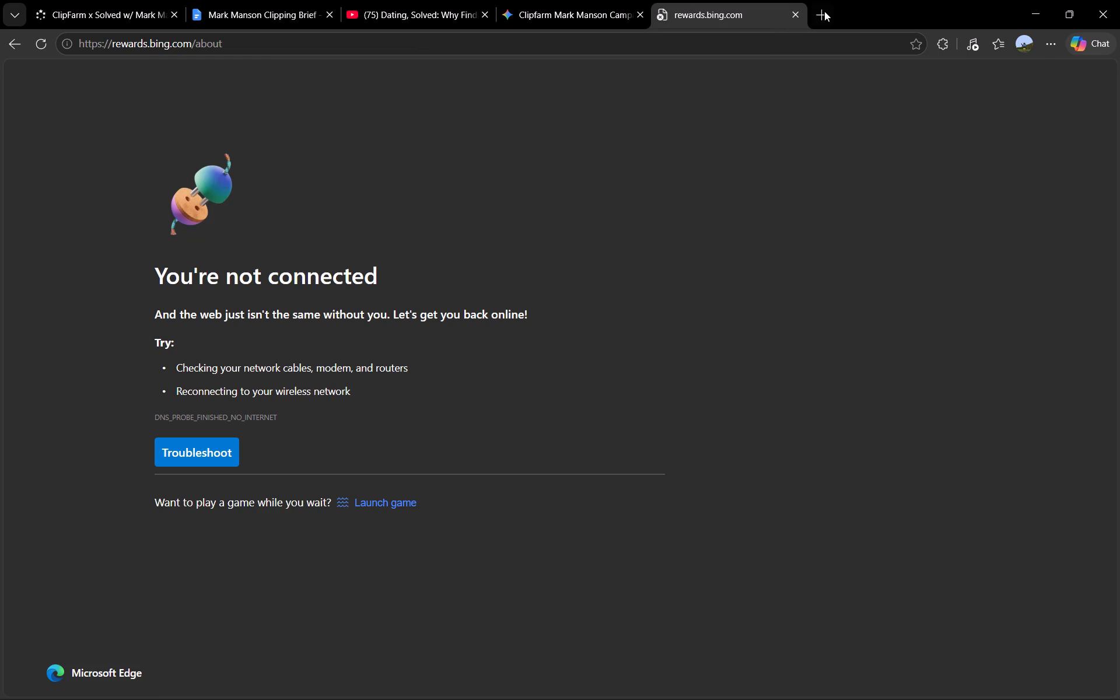
Open a blank new tab and reload the Microsoft Rewards page.
click(823, 12)
click(679, 17)
click(38, 52)
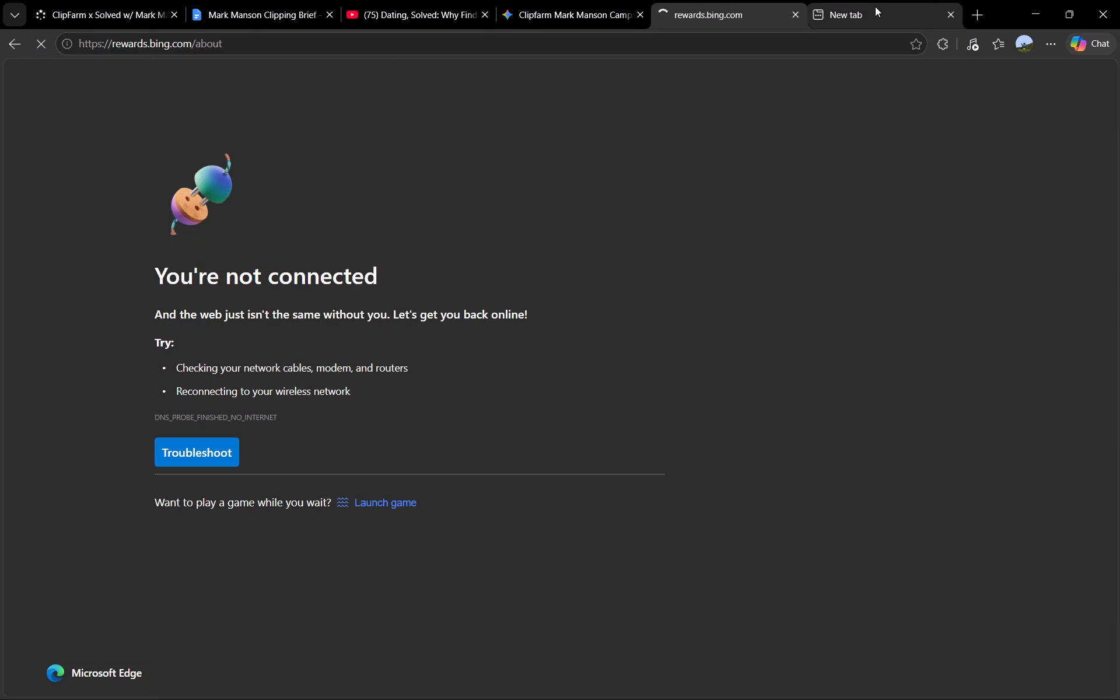
Search Bing for flixier in the new tab and open the Flixier website from the results.
click(873, 6)
text(flixier)
key(Return)
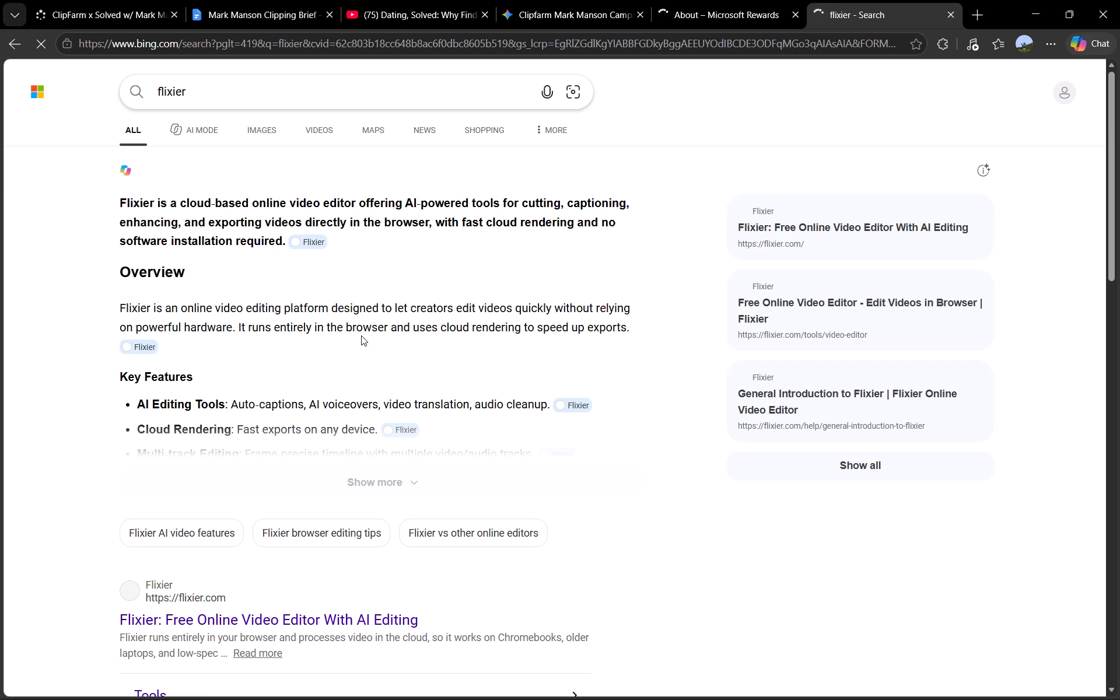
scroll(361, 335, down, 2)
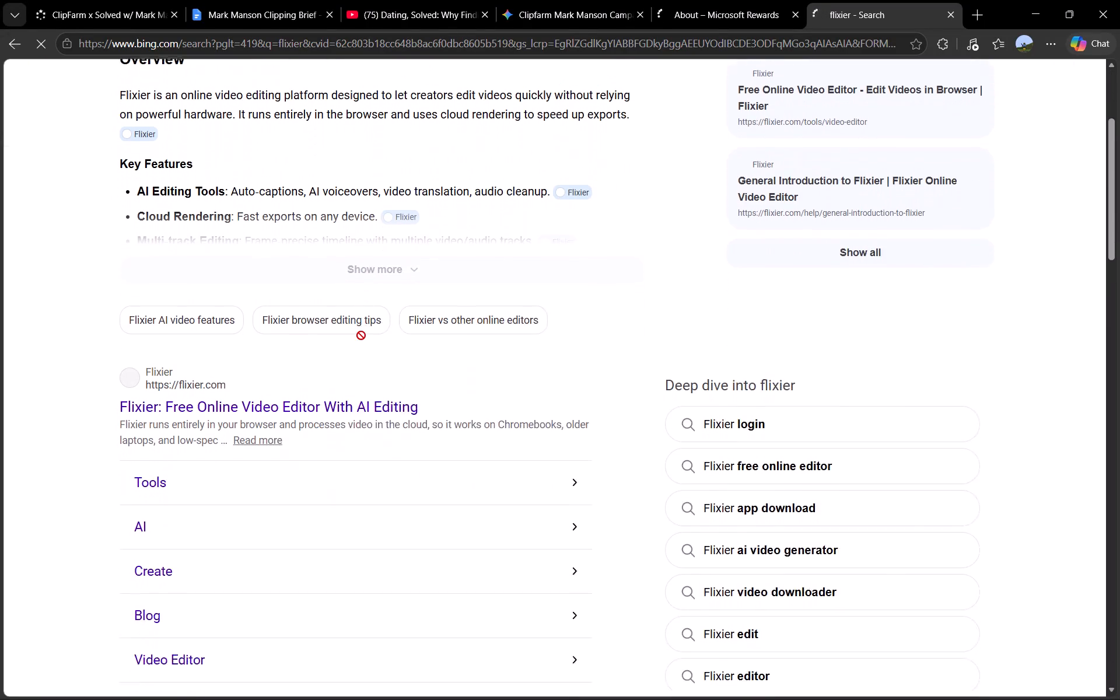
scroll(361, 335, down, 3)
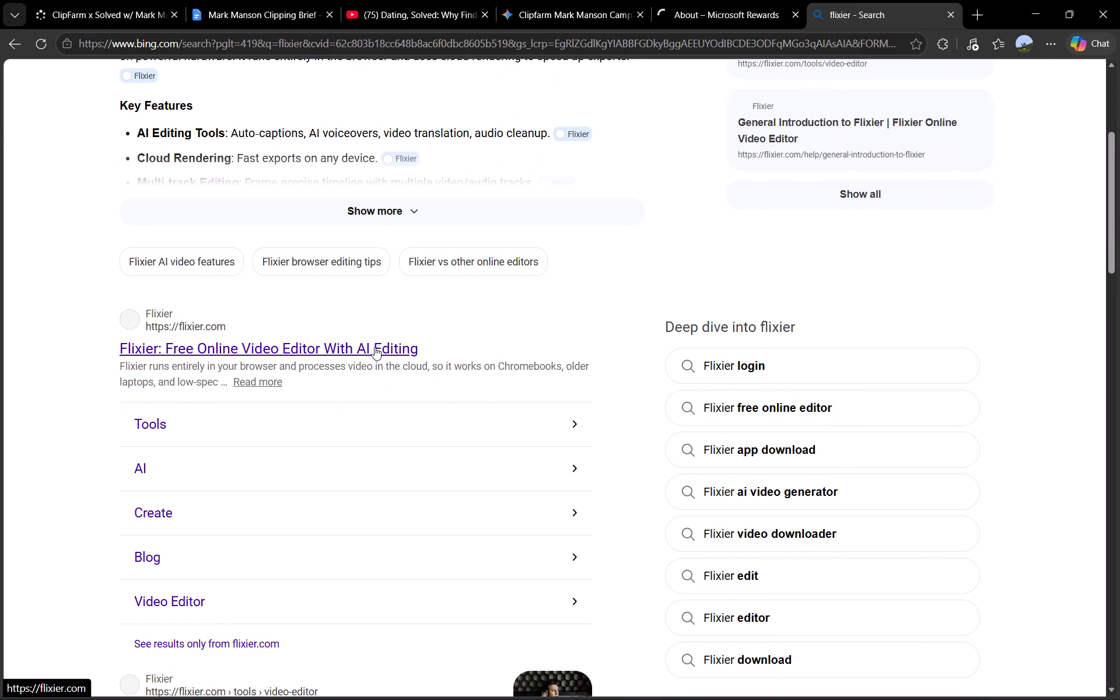
scroll(374, 347, right, 1)
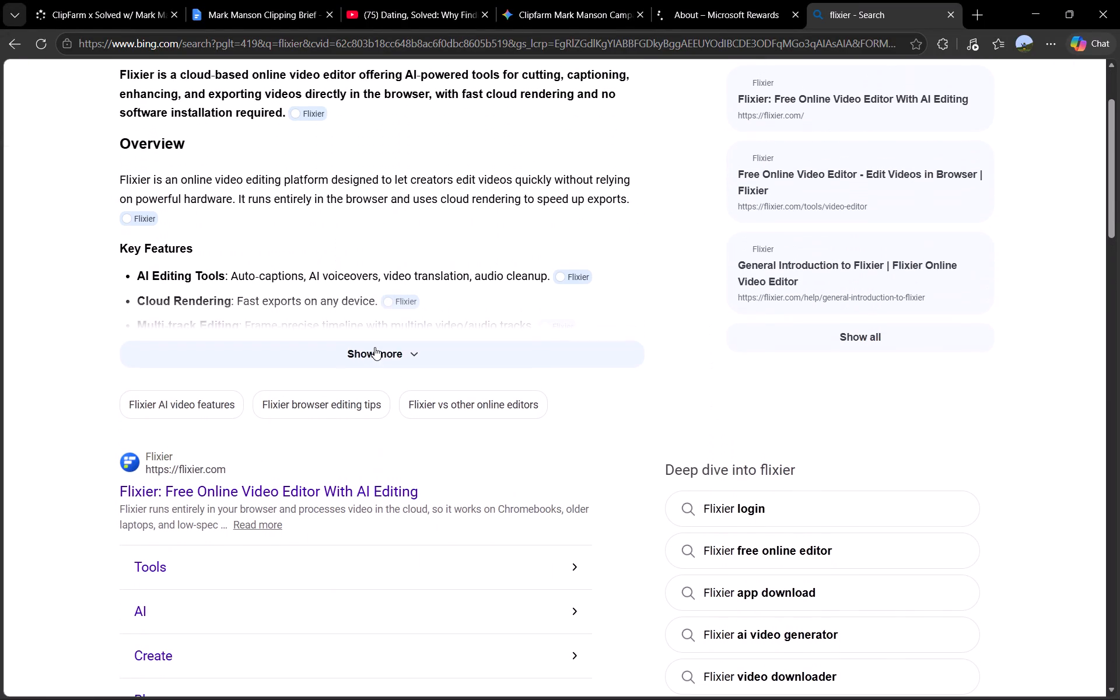
scroll(374, 347, right, 1)
click(374, 347)
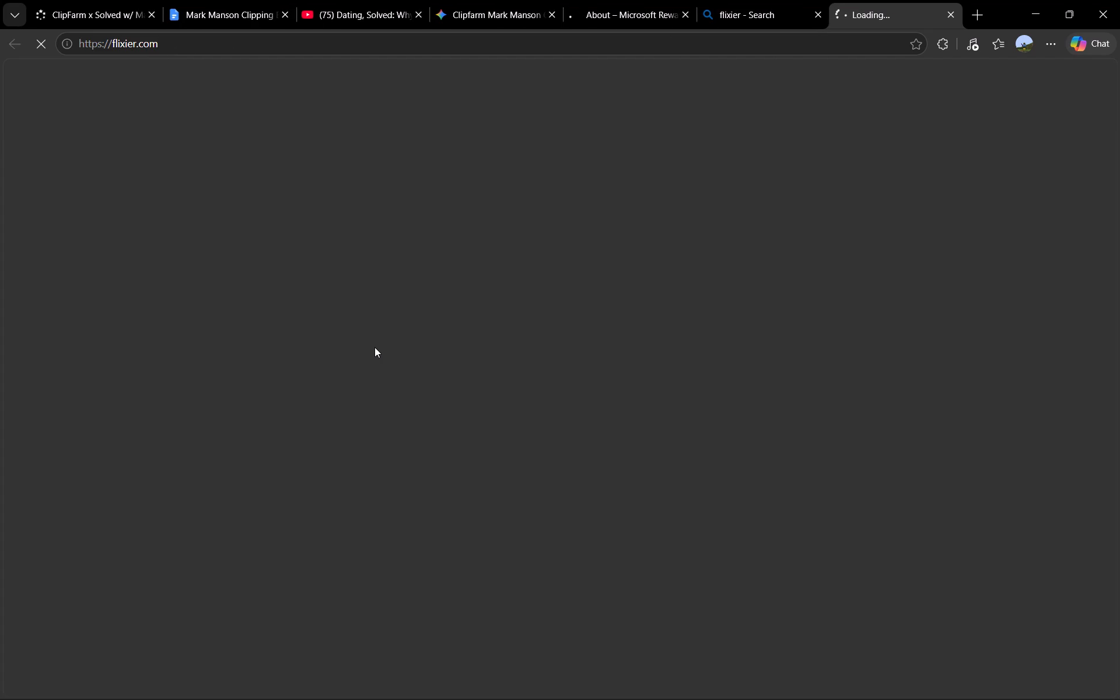
Try to open the Dashboard of Microsoft Rewards, and return to the Flixier page.
click(625, 4)
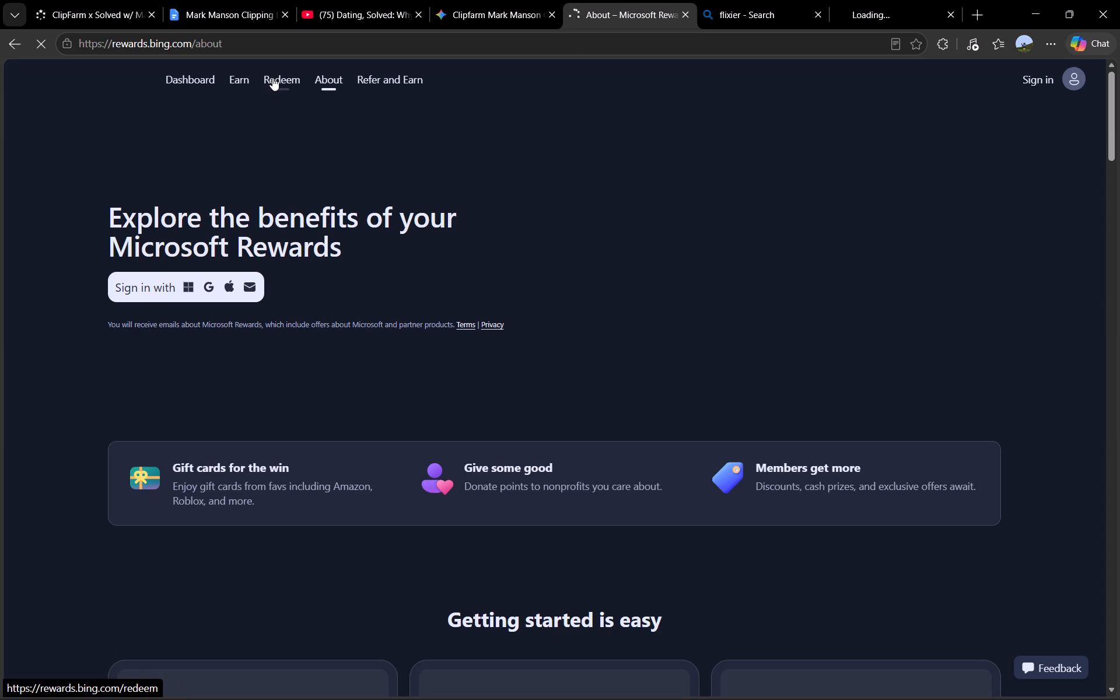
click(205, 82)
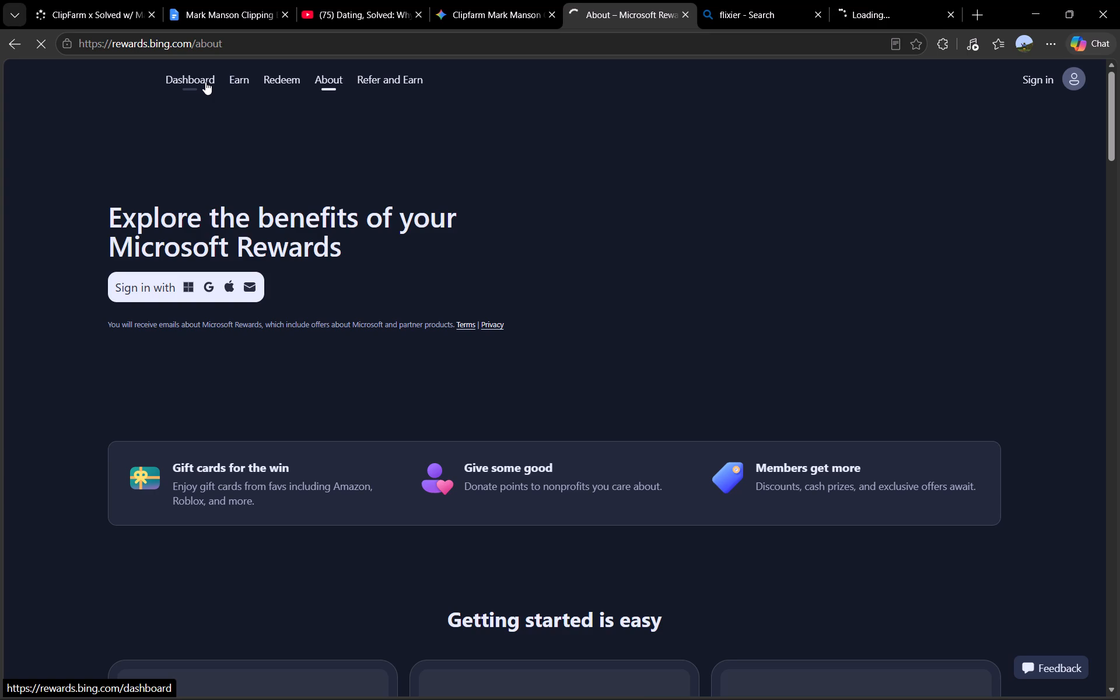
click(907, 0)
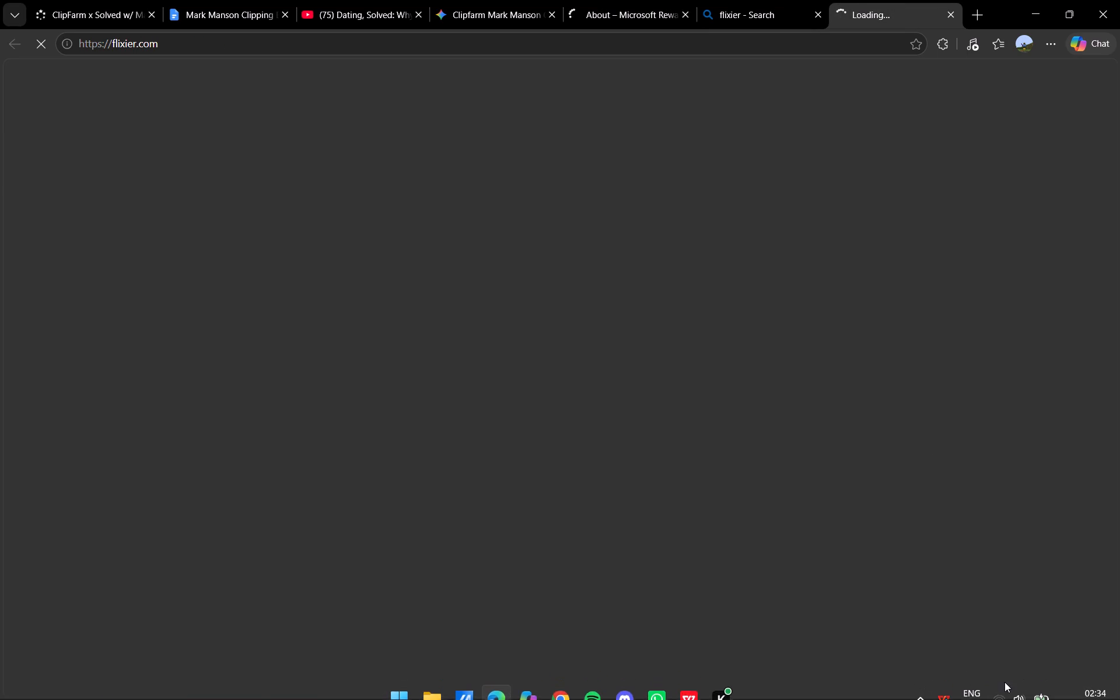
Turn Wi-Fi off and on again, and request a connection to the comeonbaby5G network.
click(1006, 693)
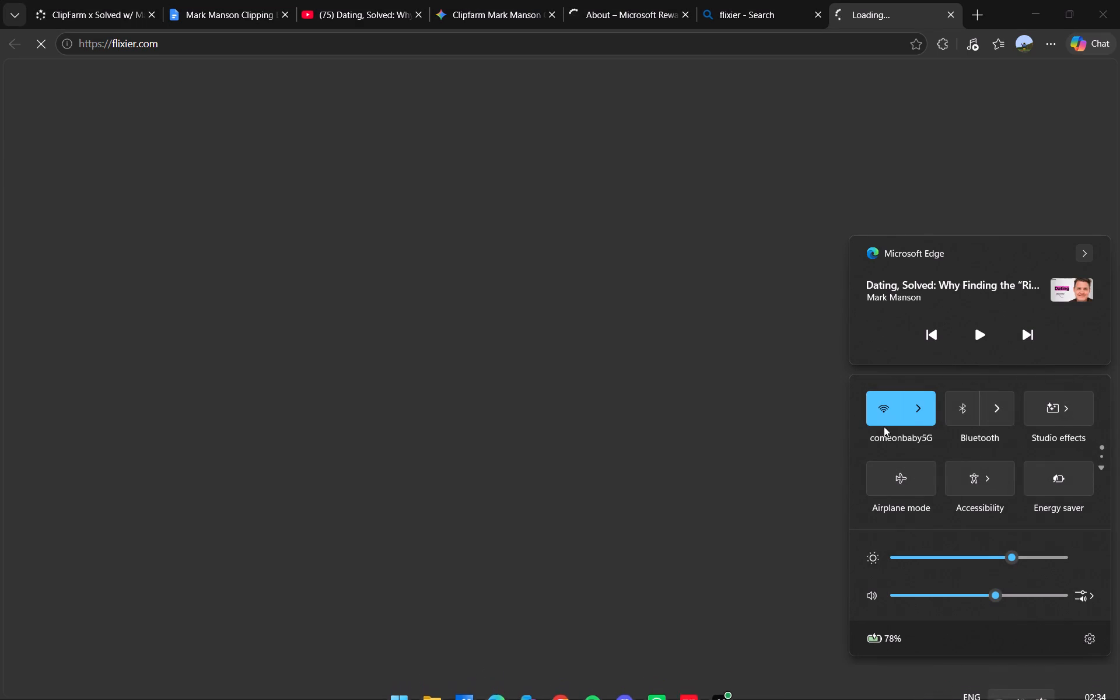
click(884, 426)
click(882, 421)
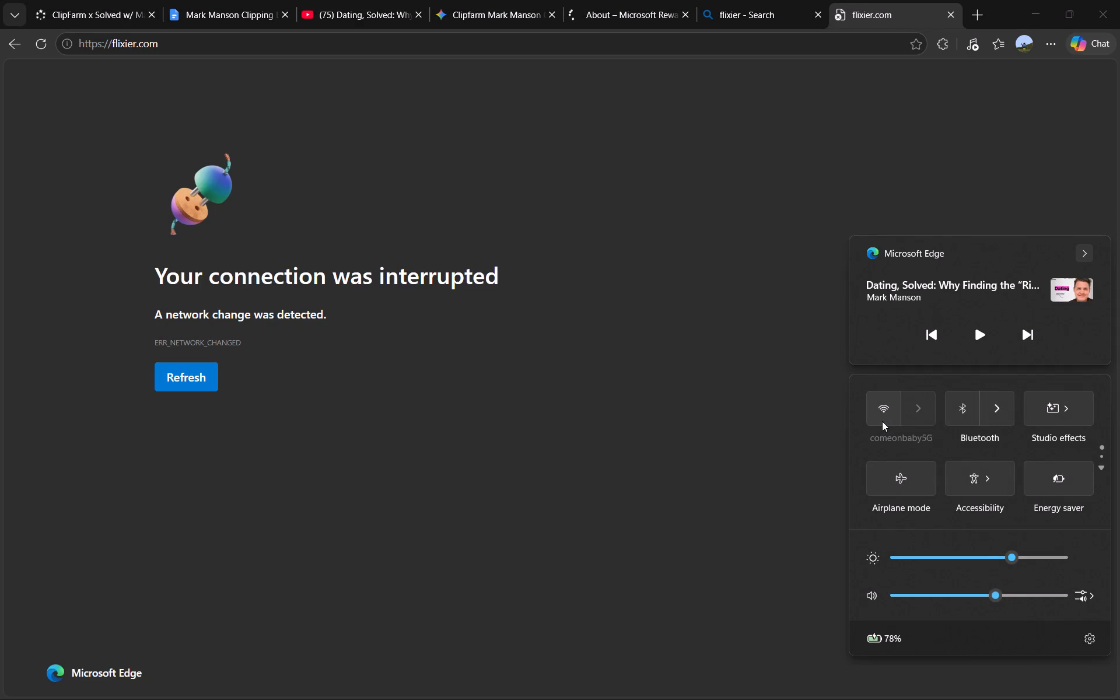
click(882, 421)
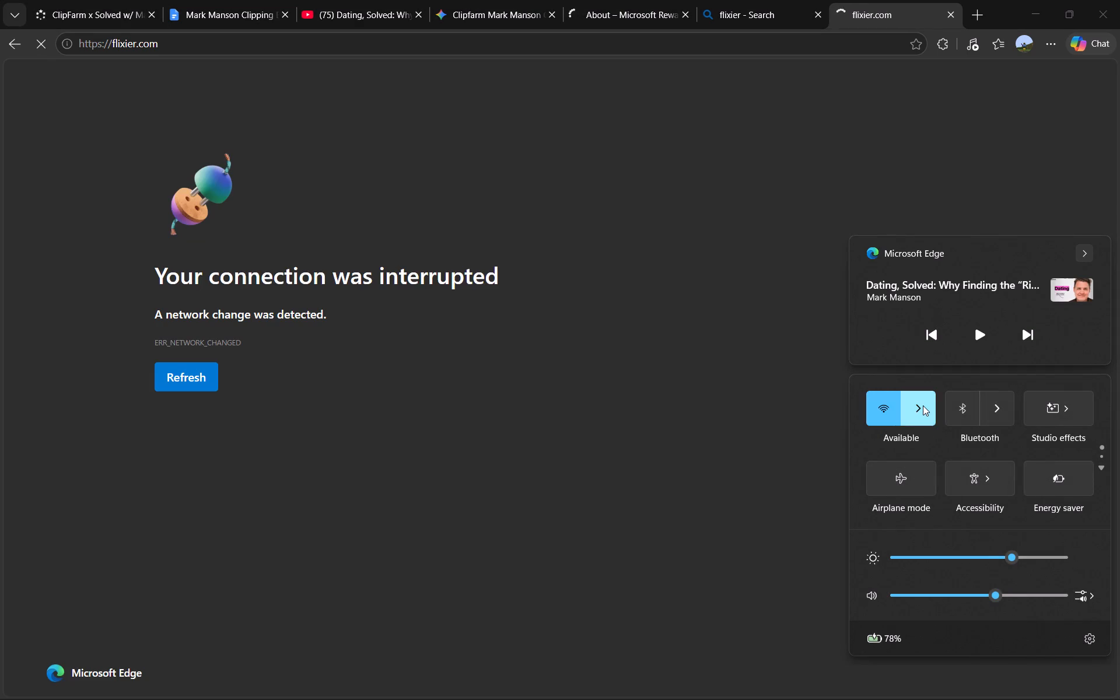
click(923, 405)
click(963, 417)
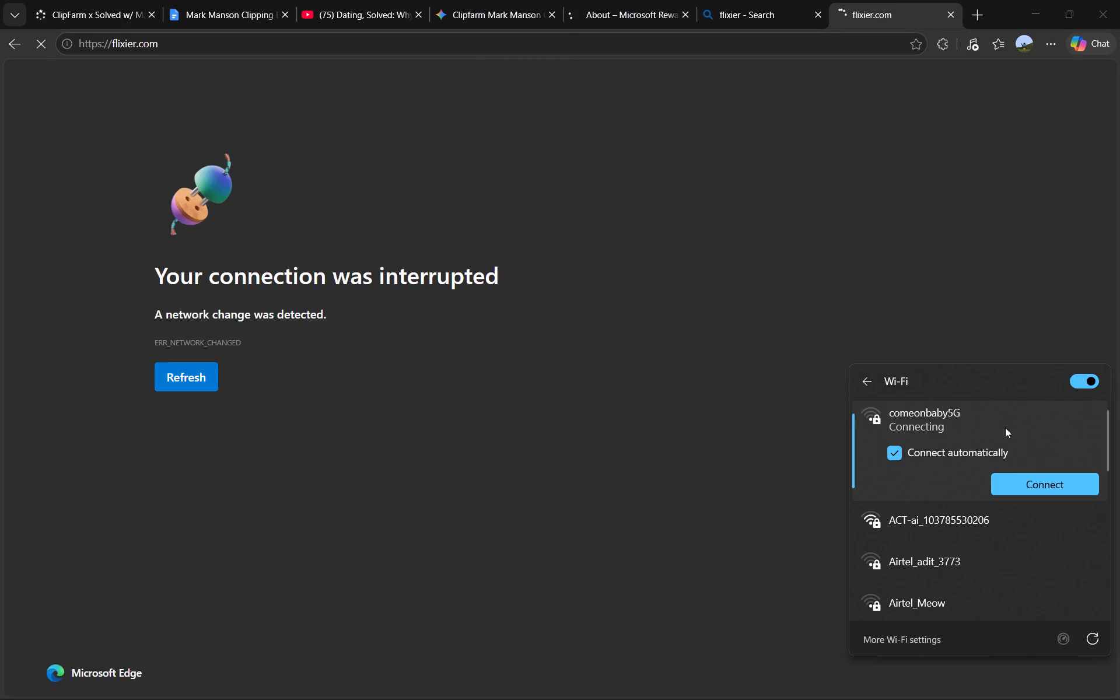
click(1044, 482)
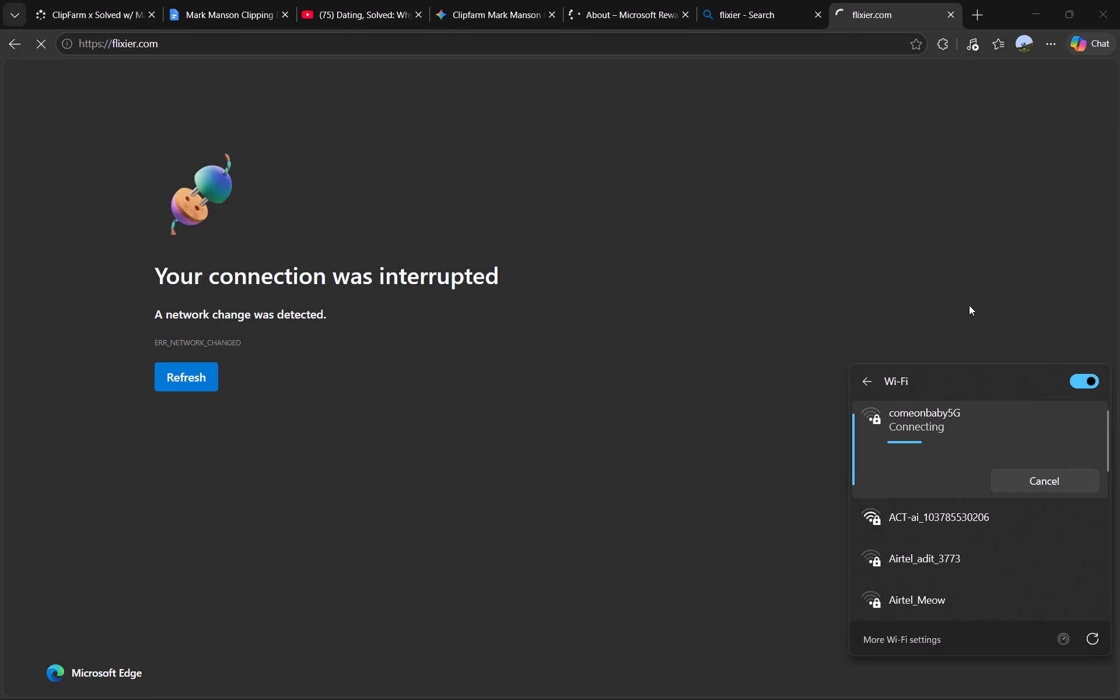
click(969, 305)
Reload the Microsoft Rewards page and the Flixier page.
click(650, 19)
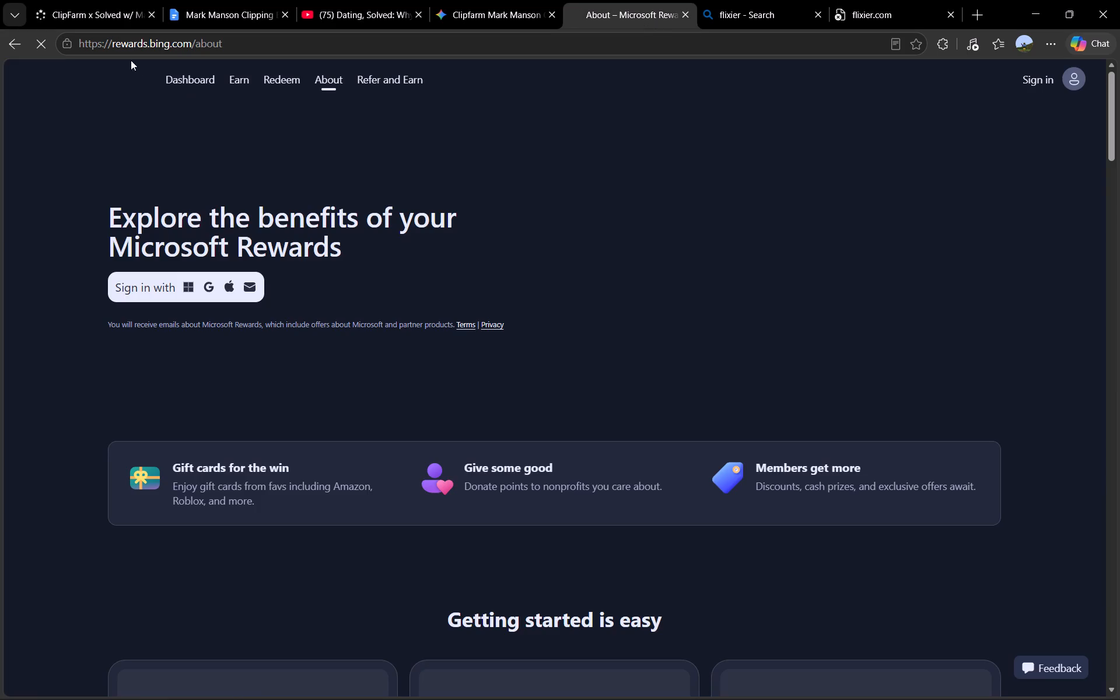
click(51, 49)
click(51, 49)
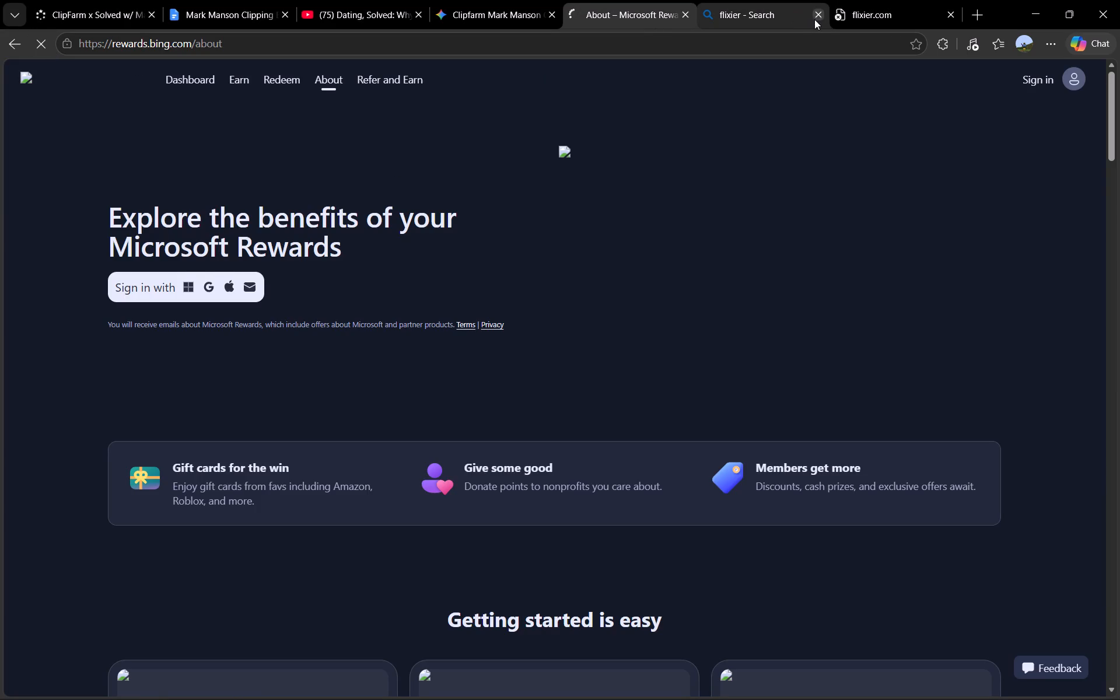
click(850, 3)
click(43, 43)
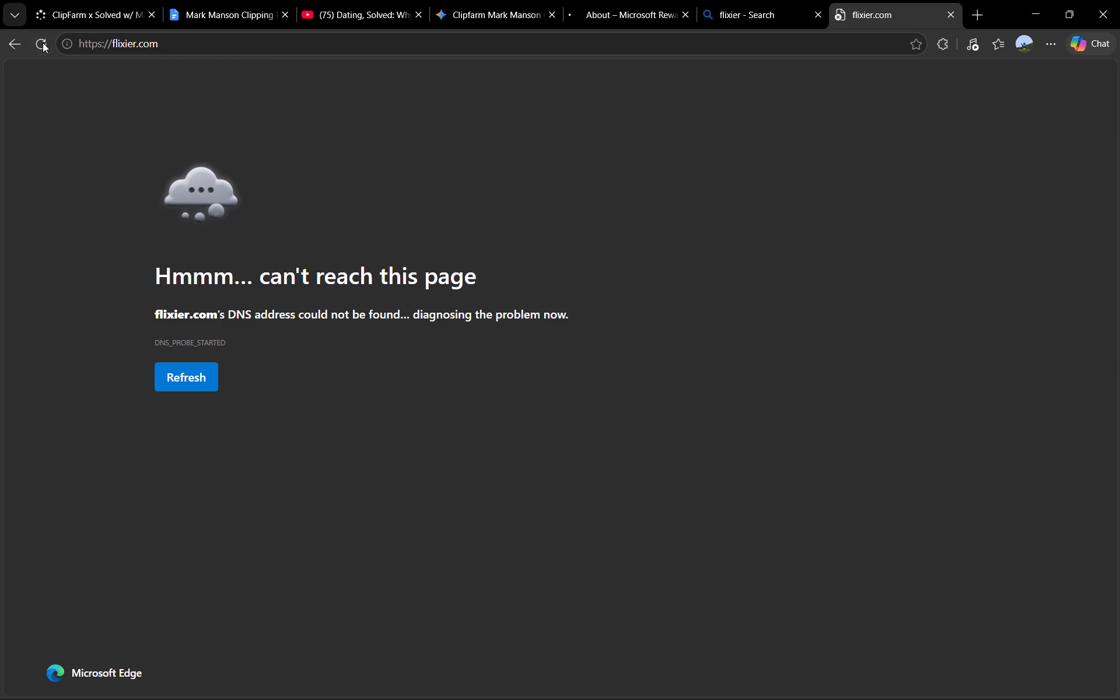
click(43, 43)
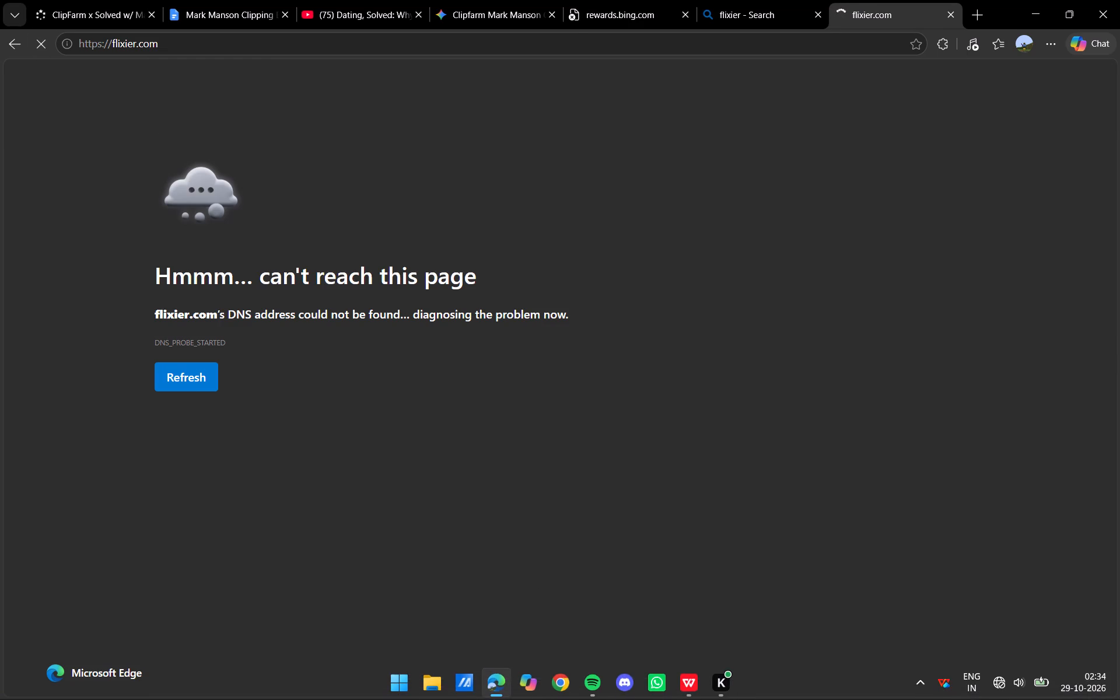
Request the connection to the comeonbaby5G Wi-Fi network again.
click(997, 685)
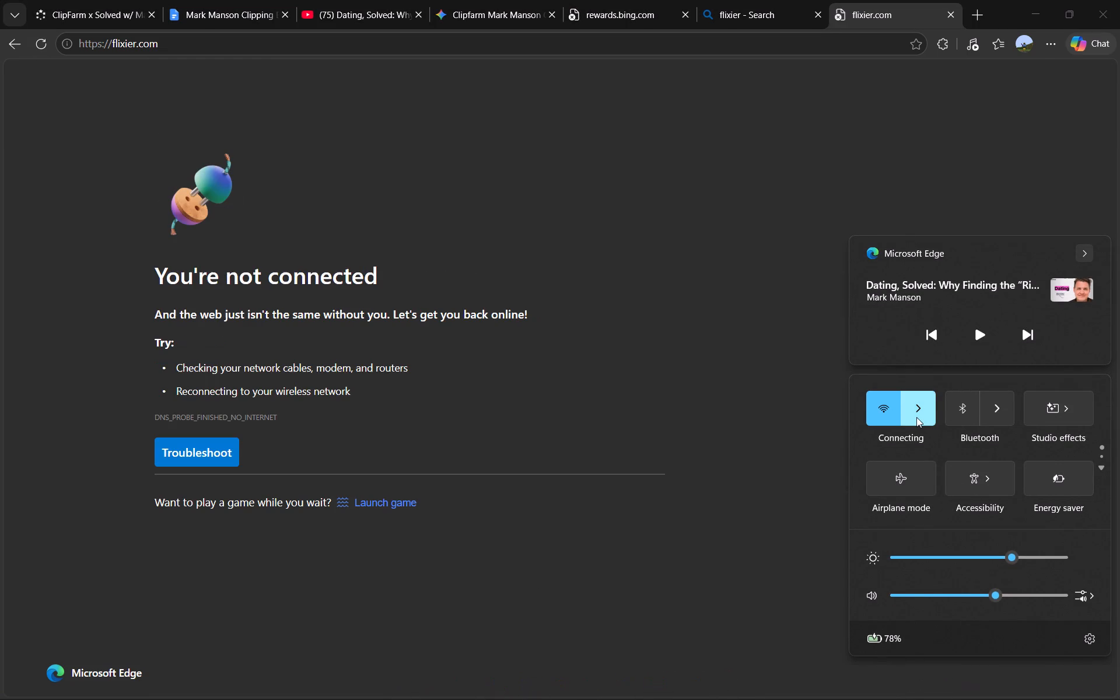
click(916, 417)
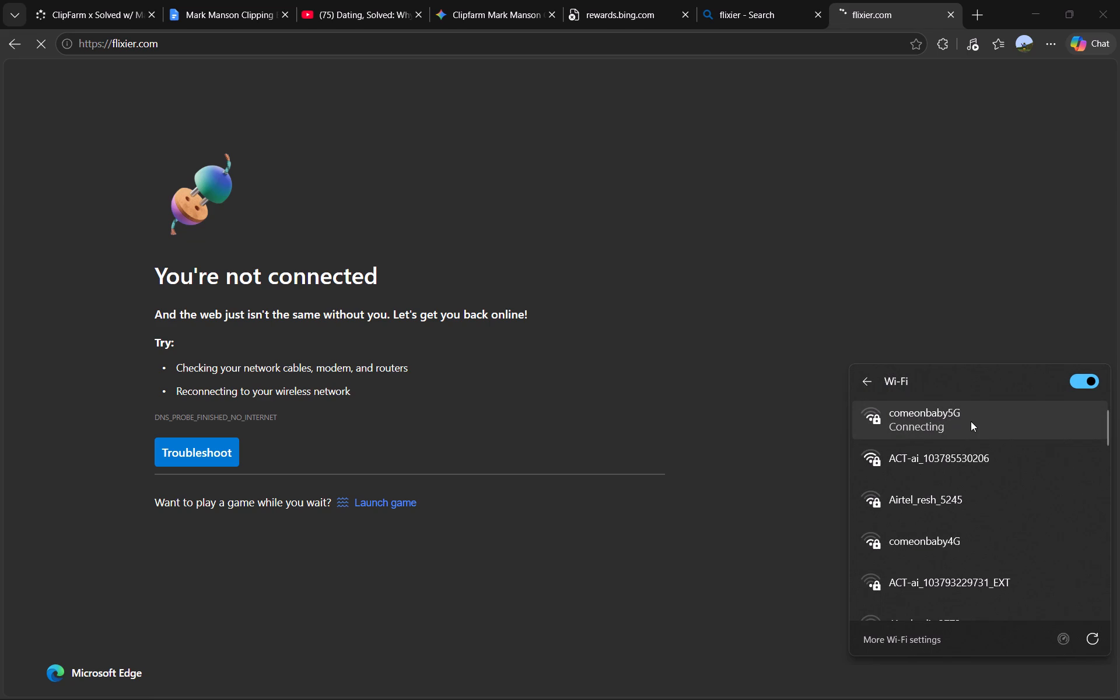
click(971, 421)
click(1055, 484)
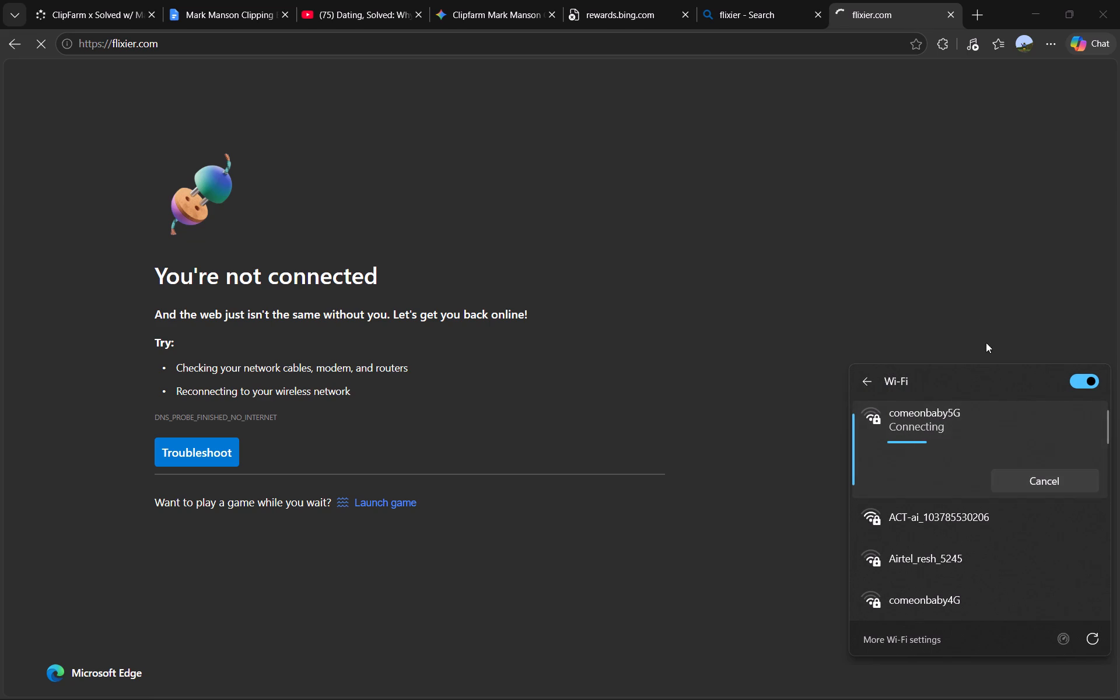
click(980, 309)
Reload the Microsoft Rewards page again, and return to the Flixier page.
click(629, 27)
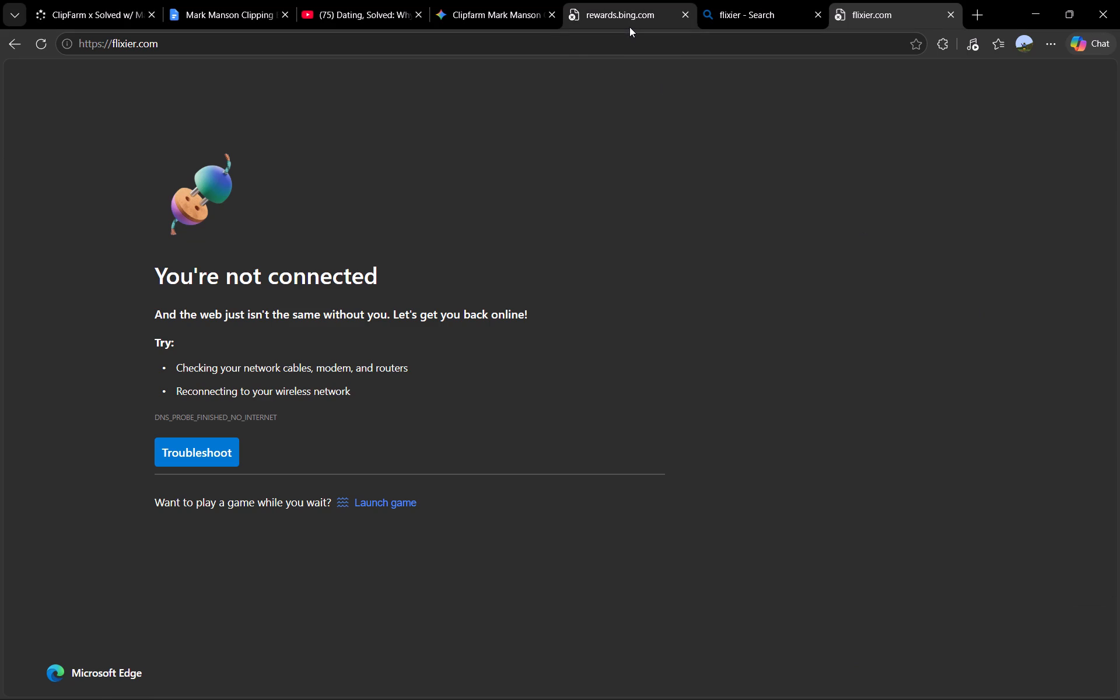
click(40, 46)
click(40, 46)
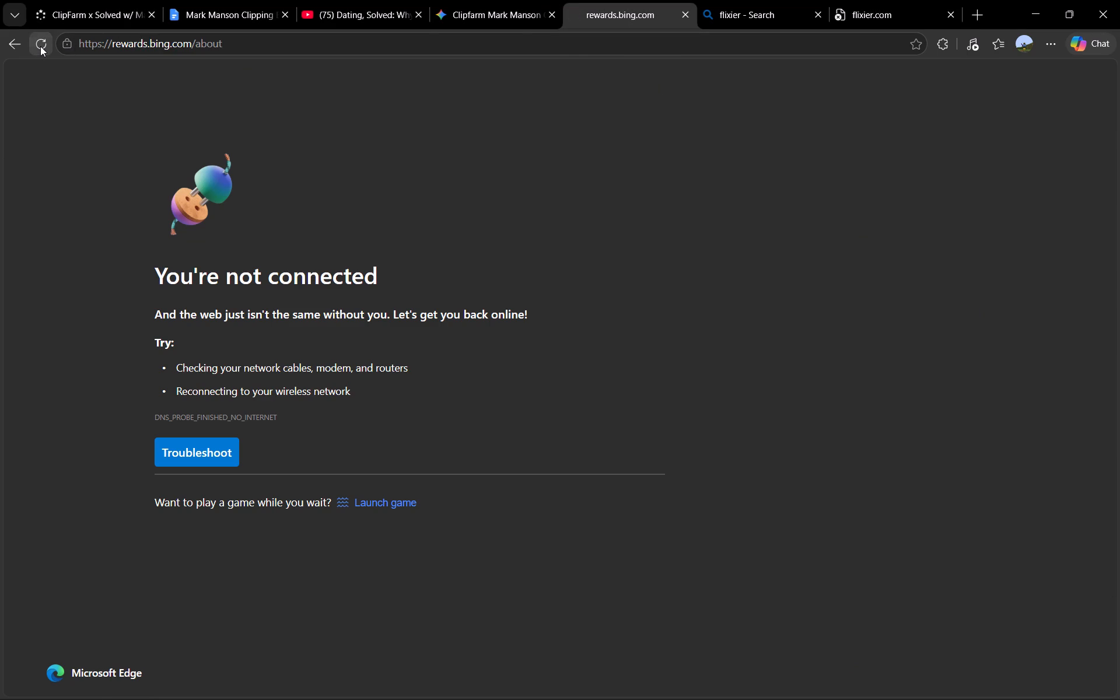
click(841, 10)
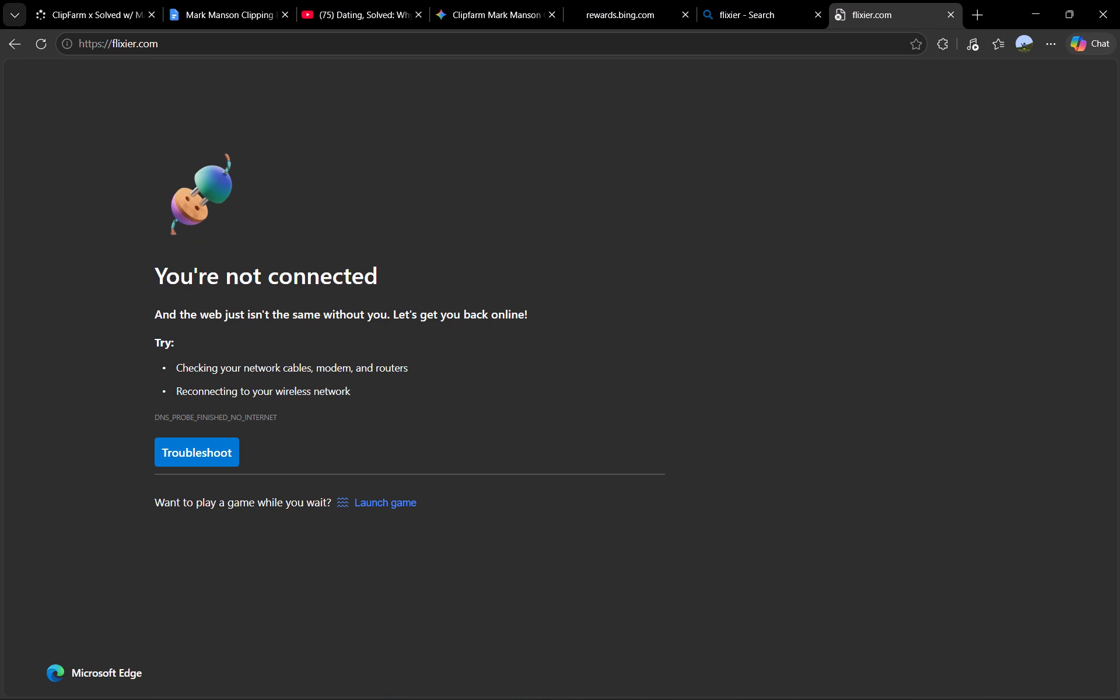
Switch to the UNIT 4 FULL PPT.pptx presentation in WPS Office.
click(703, 678)
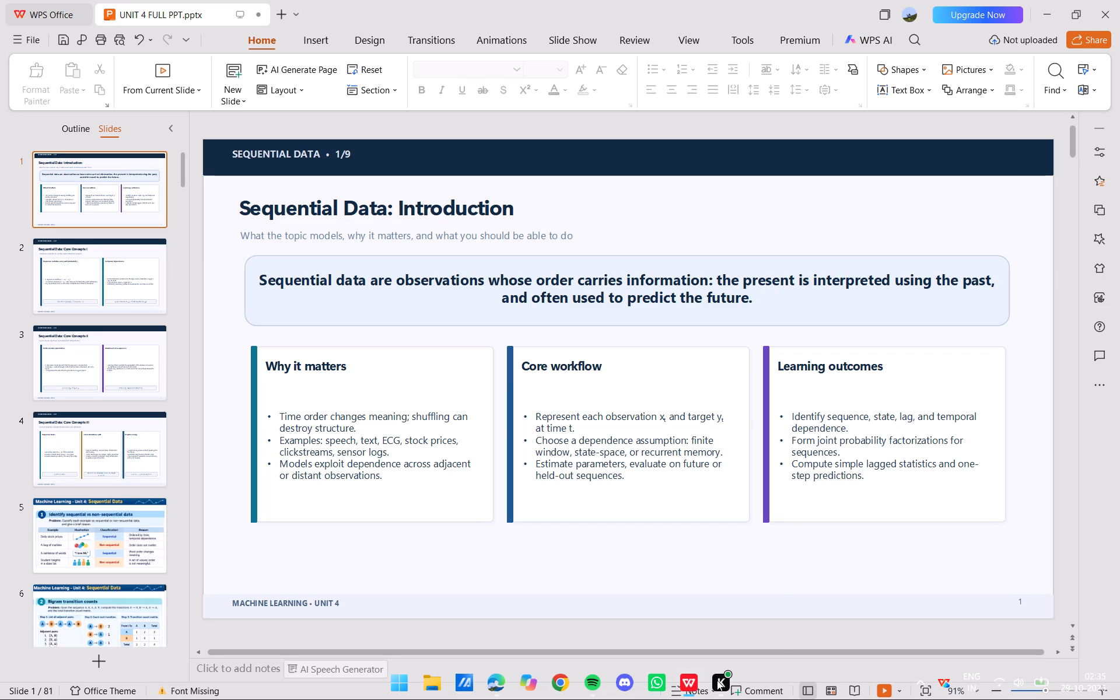
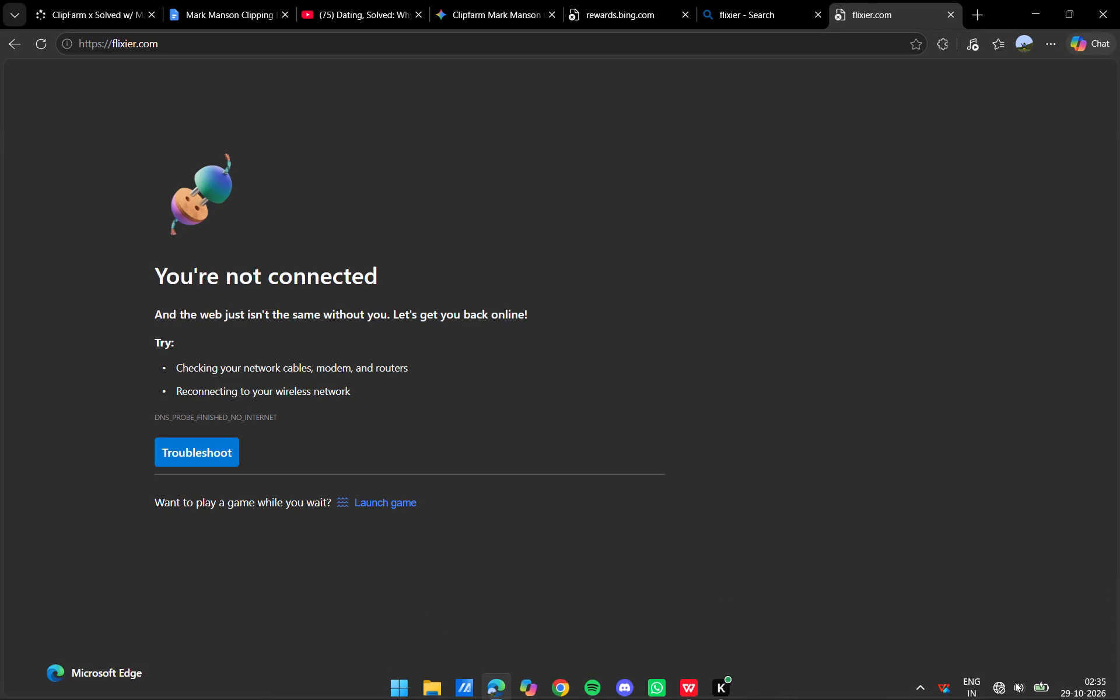
Disconnect from the comeonbaby5G Wi-Fi network, refresh the list of available networks and connect to Aryawnnn.
click(998, 677)
click(912, 418)
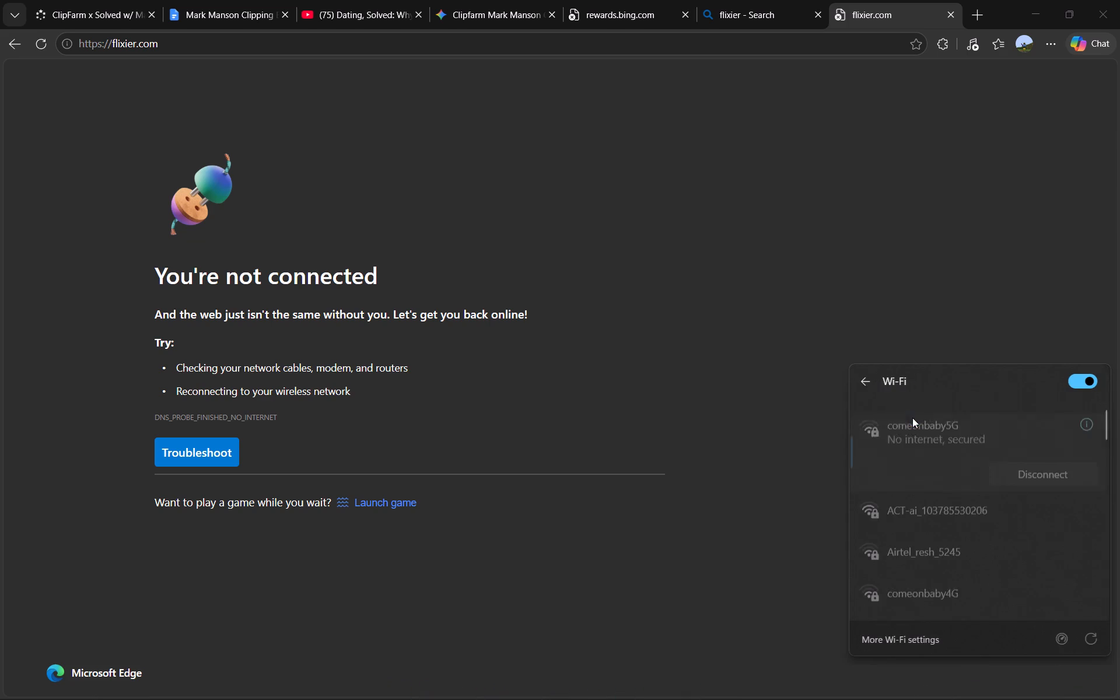
click(1025, 460)
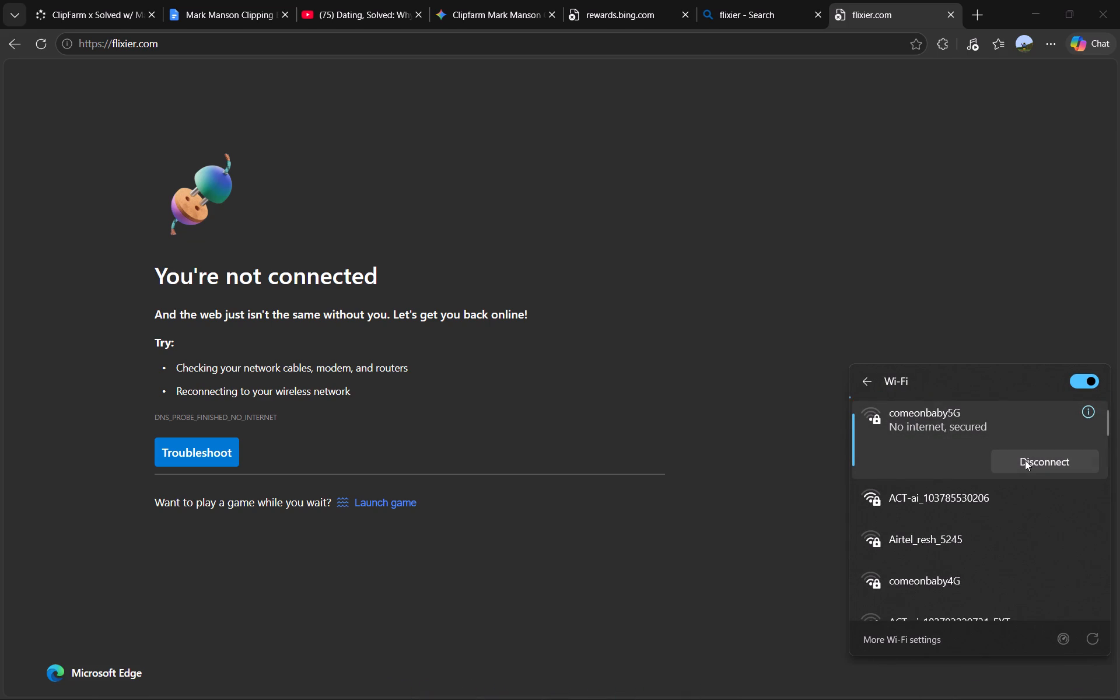
scroll(960, 565, right, 1)
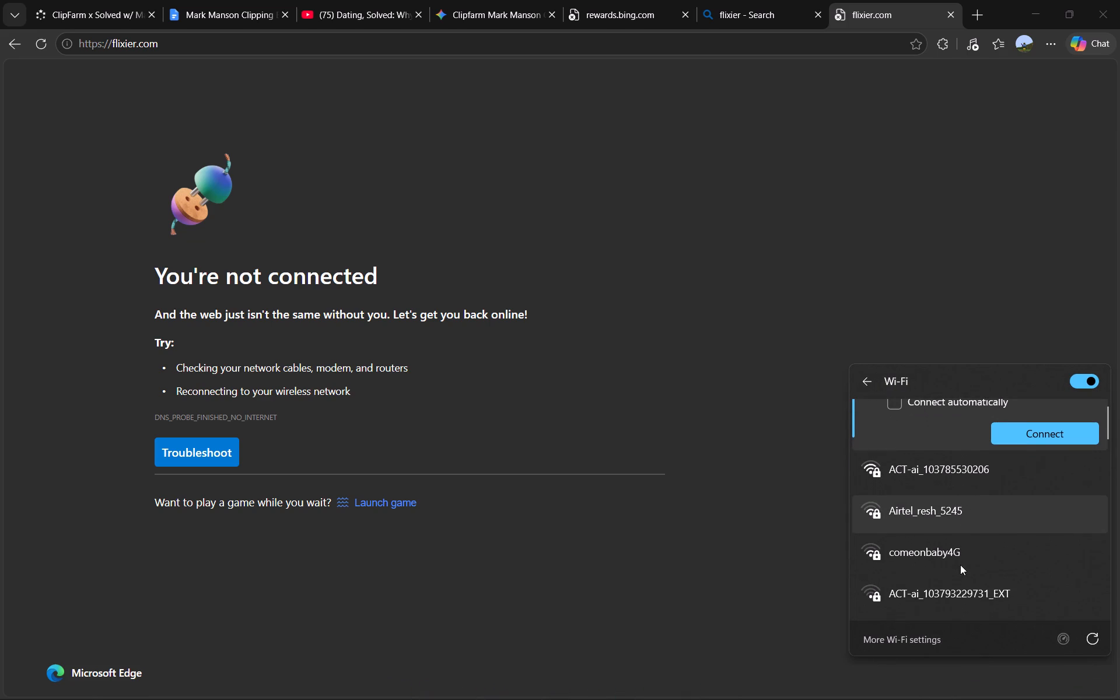
scroll(960, 565, right, 1)
click(1090, 630)
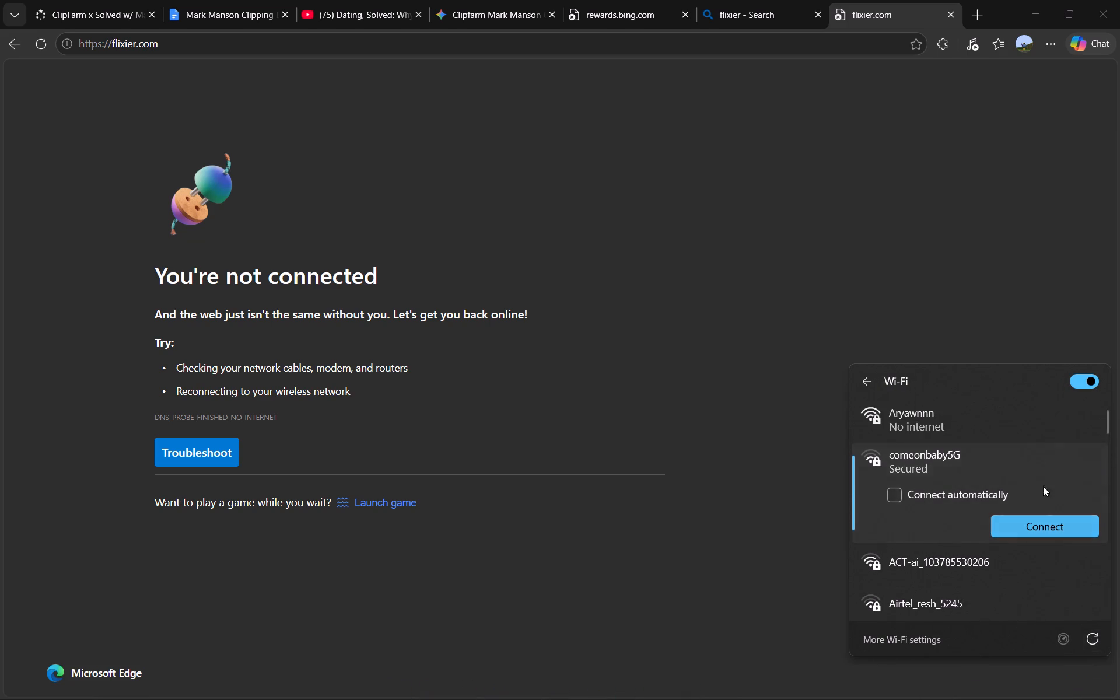
click(1032, 418)
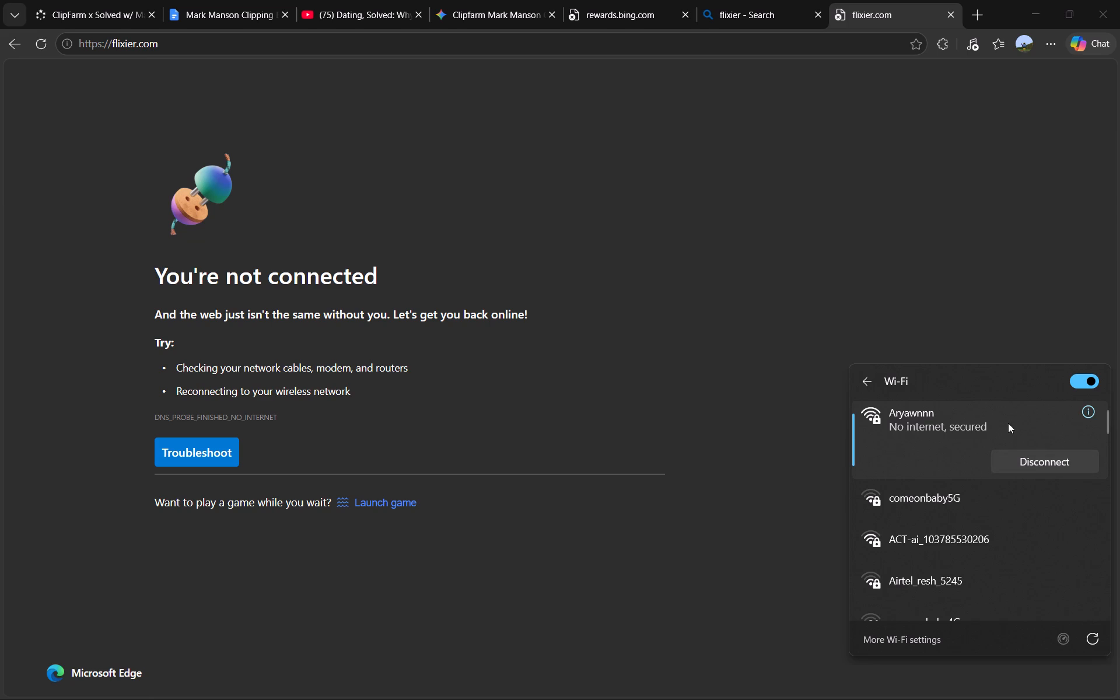
click(744, 420)
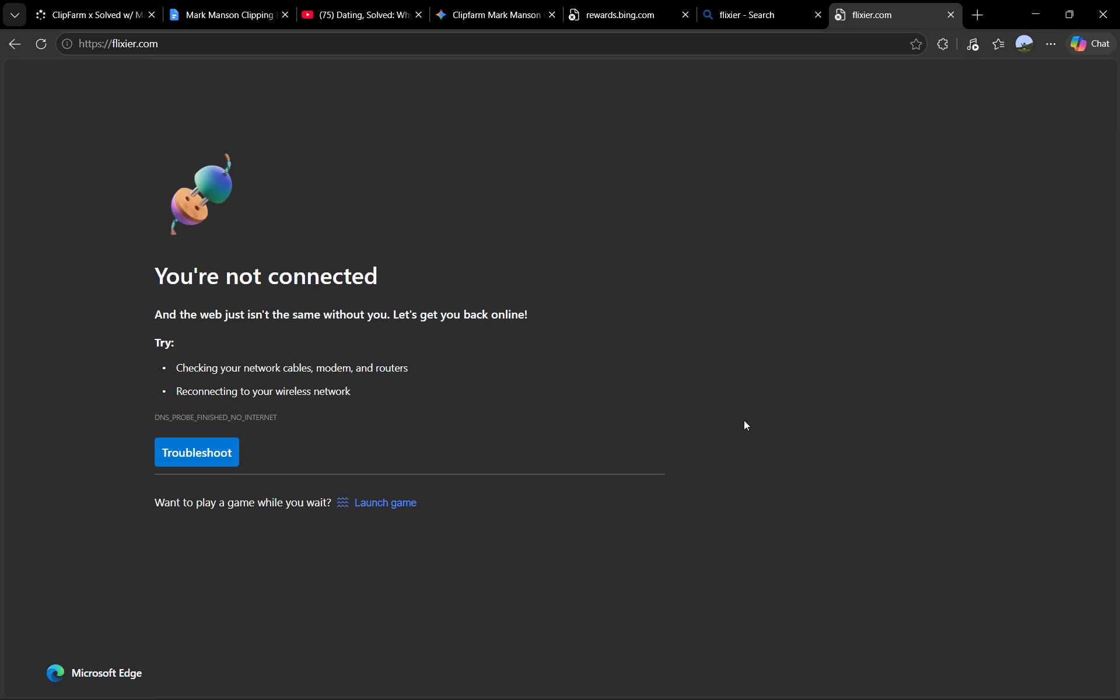
Reload the Flixier website and the Microsoft Rewards page in their open tabs.
key(ctrl+r)
click(590, 4)
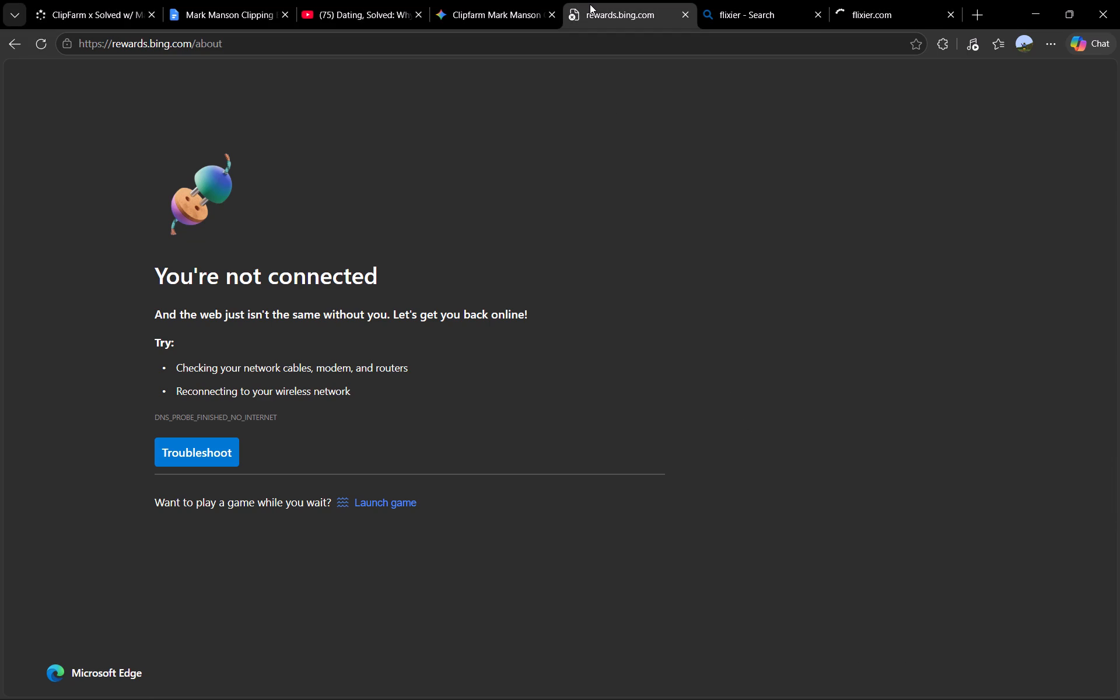
key(ctrl+r)
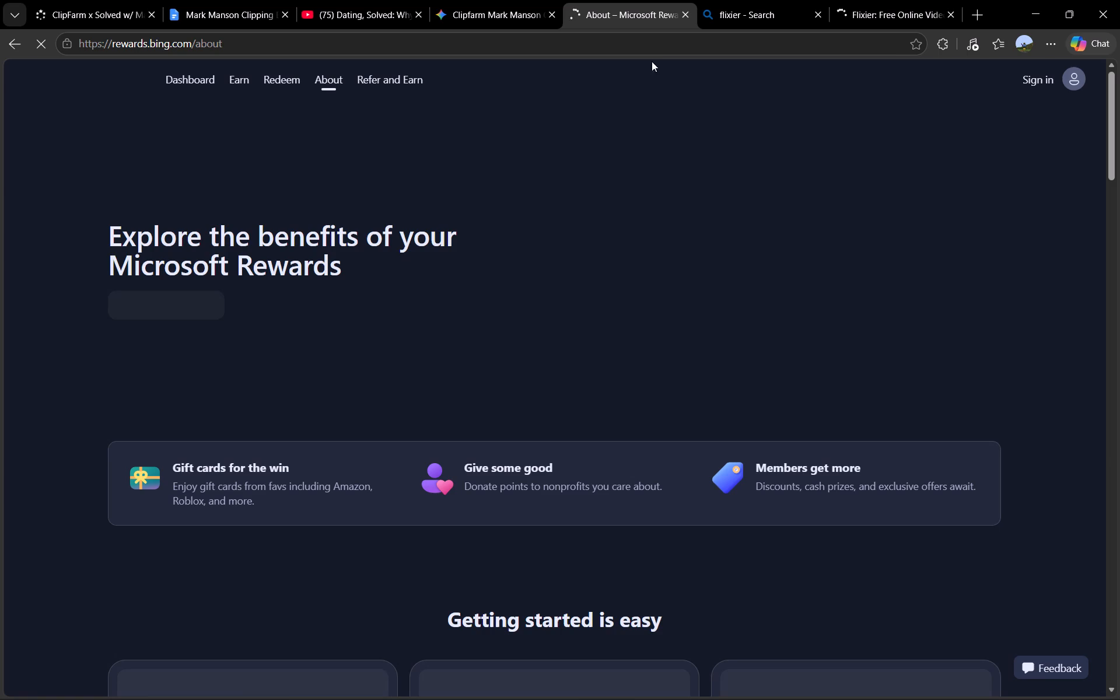
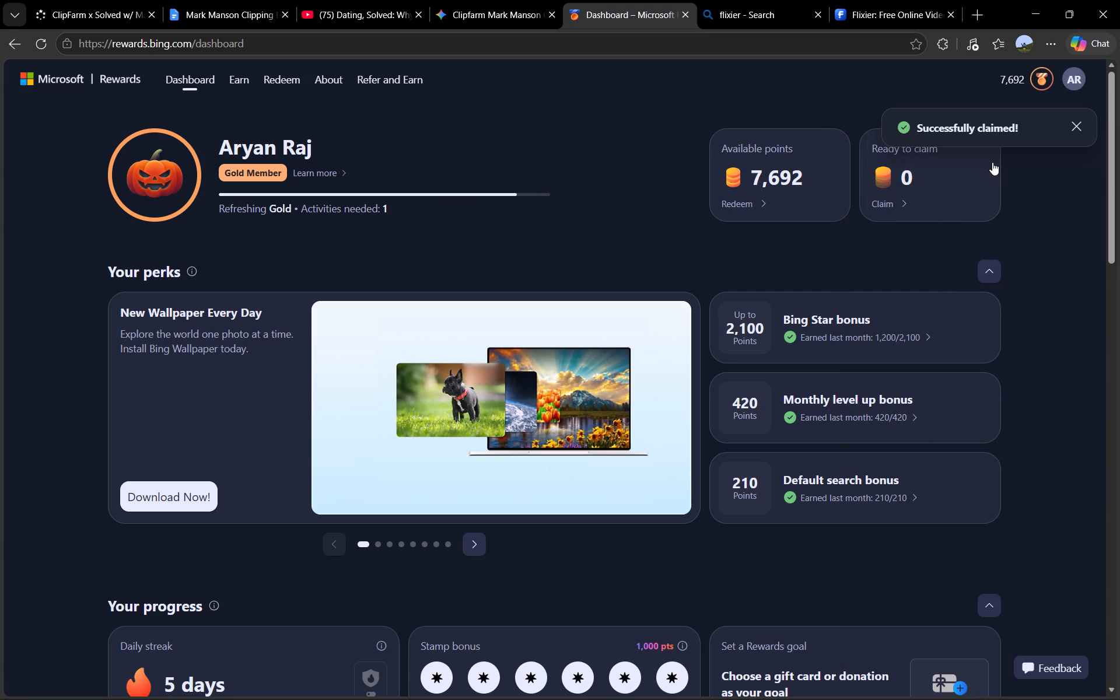
Dismiss the claim notification and open the level-up activities from the Rewards membership details.
click(1073, 130)
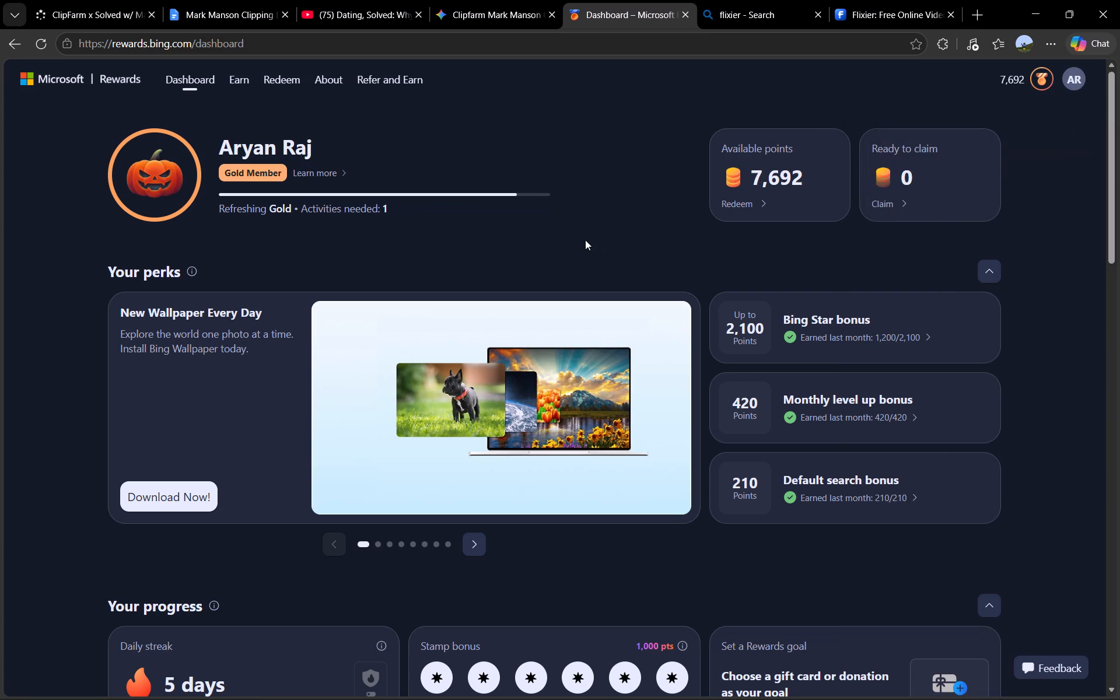
click(377, 208)
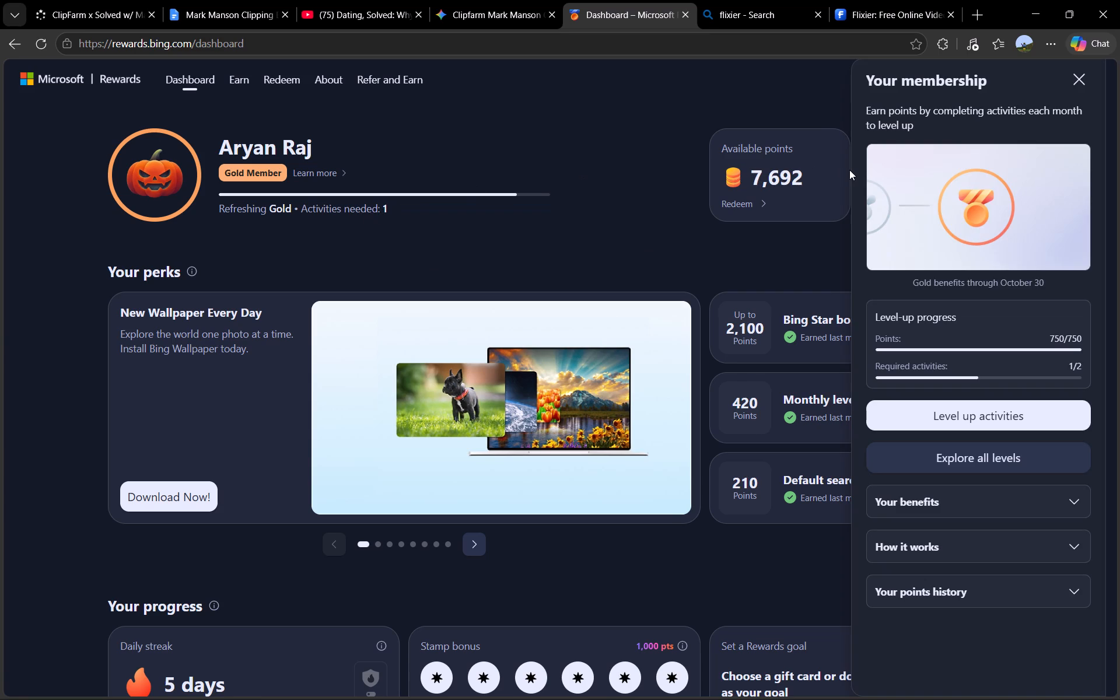
click(967, 411)
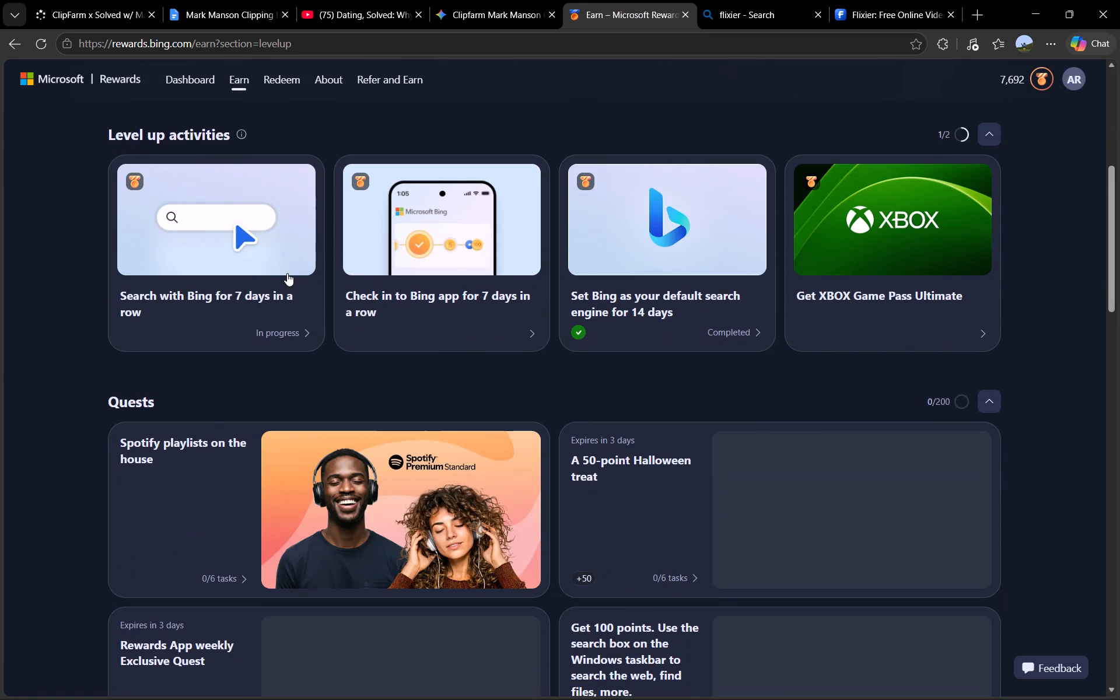
Browse the gift cards on the Rewards Redeem page and view the Flipkart Gift Card details.
scroll(287, 273, up, 7)
click(284, 74)
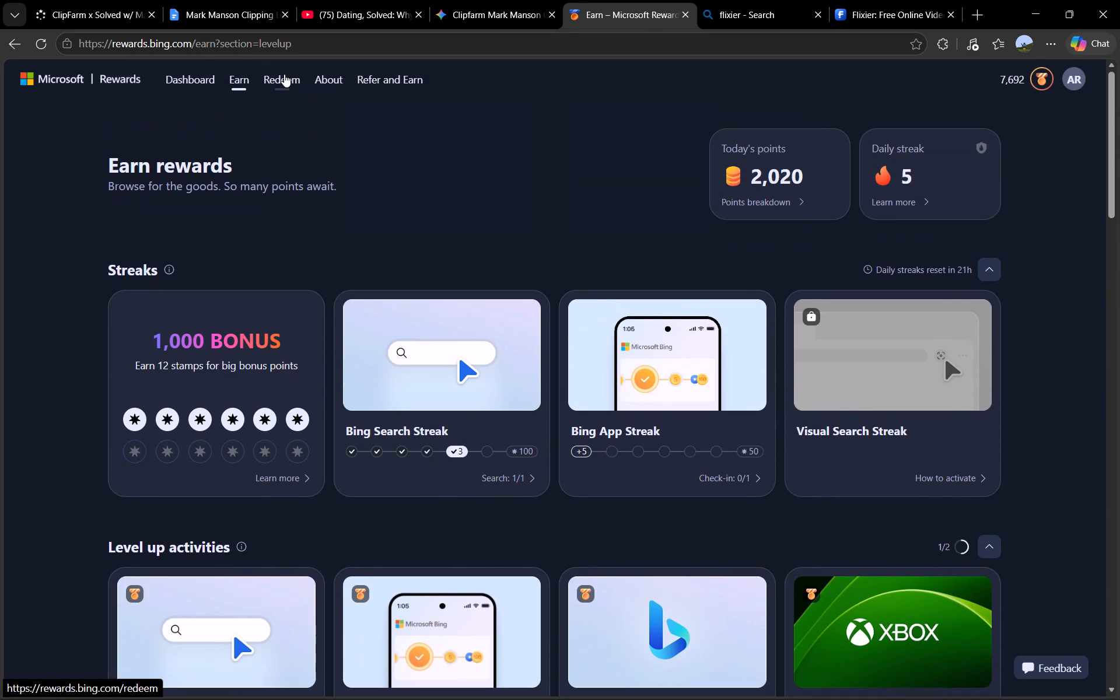
scroll(400, 306, down, 1)
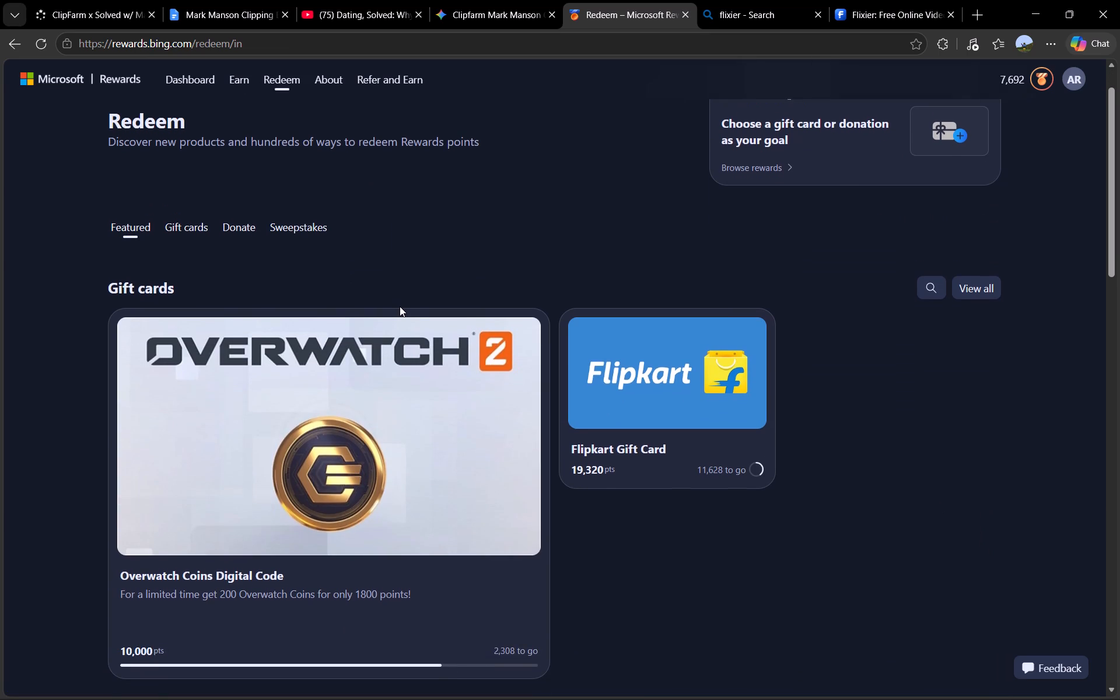
scroll(400, 306, down, 1)
scroll(652, 362, down, 2)
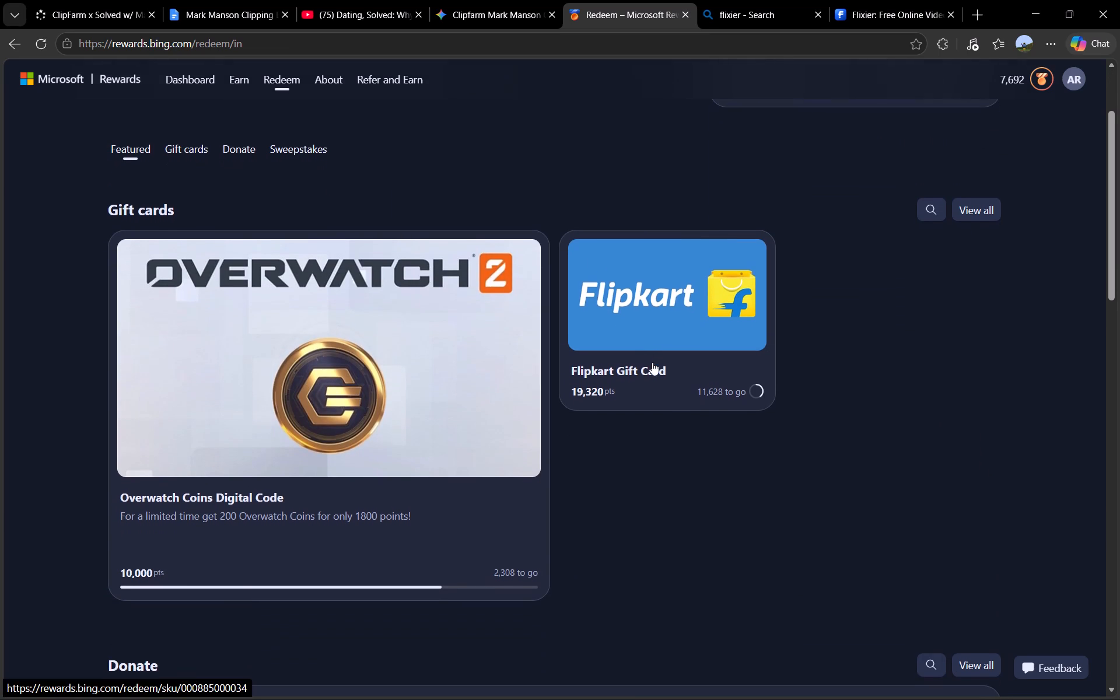
click(654, 329)
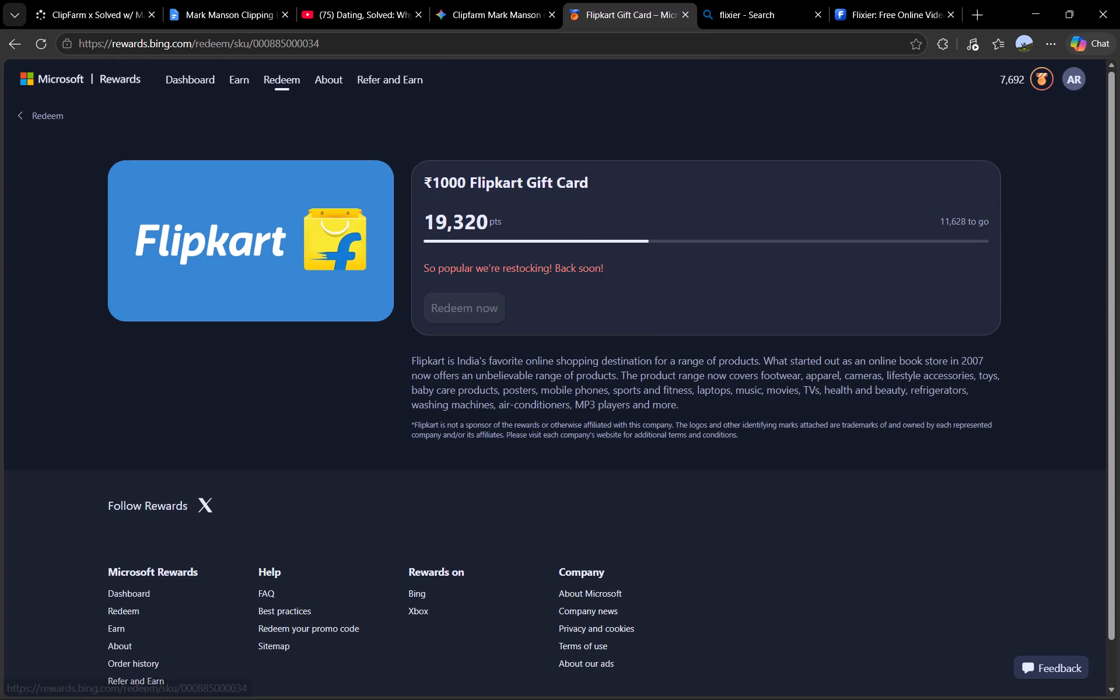
scroll(583, 229, up, 3)
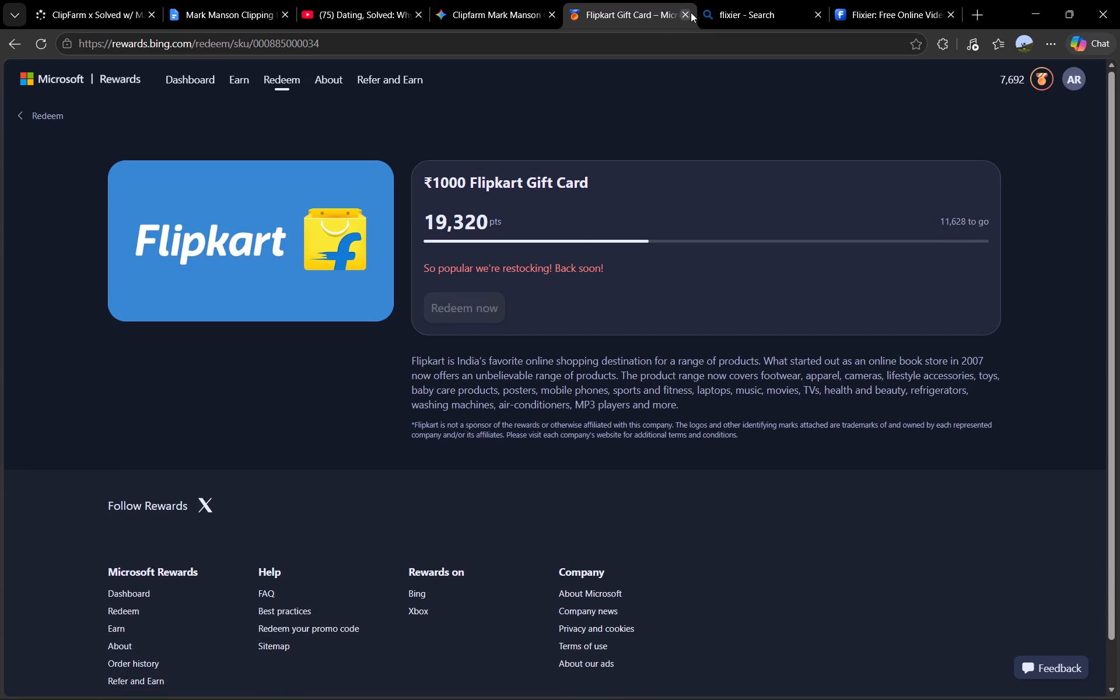
Close the Microsoft Rewards page.
click(691, 12)
click(684, 13)
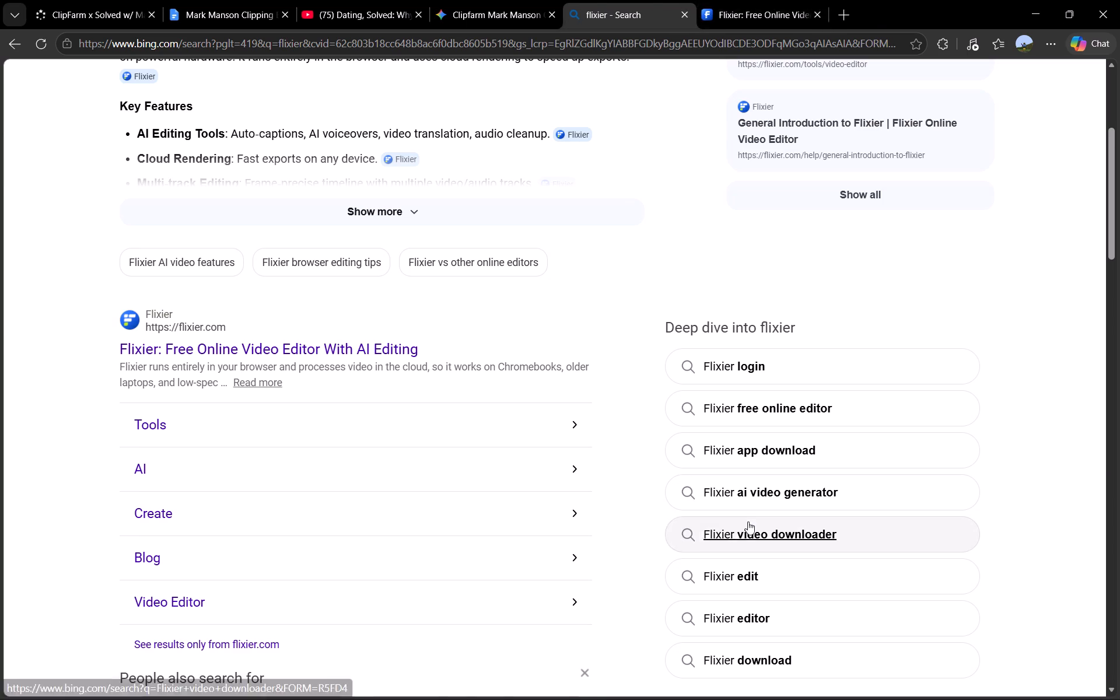
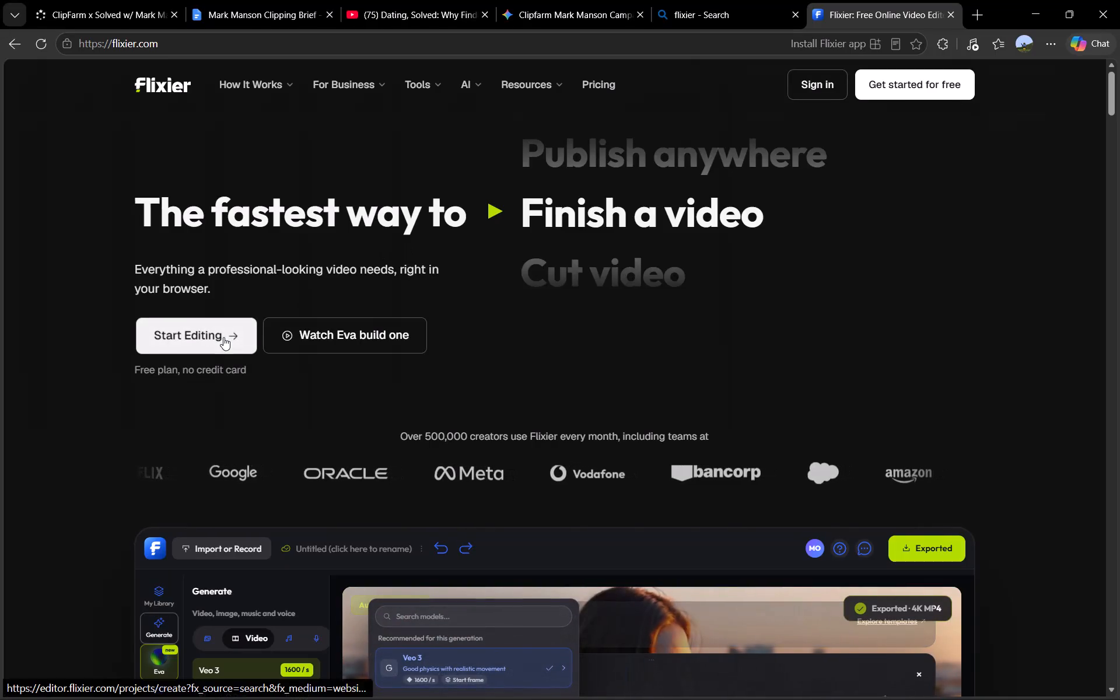
Open the Flixier online editor with a new project from its home page.
scroll(223, 337, down, 7)
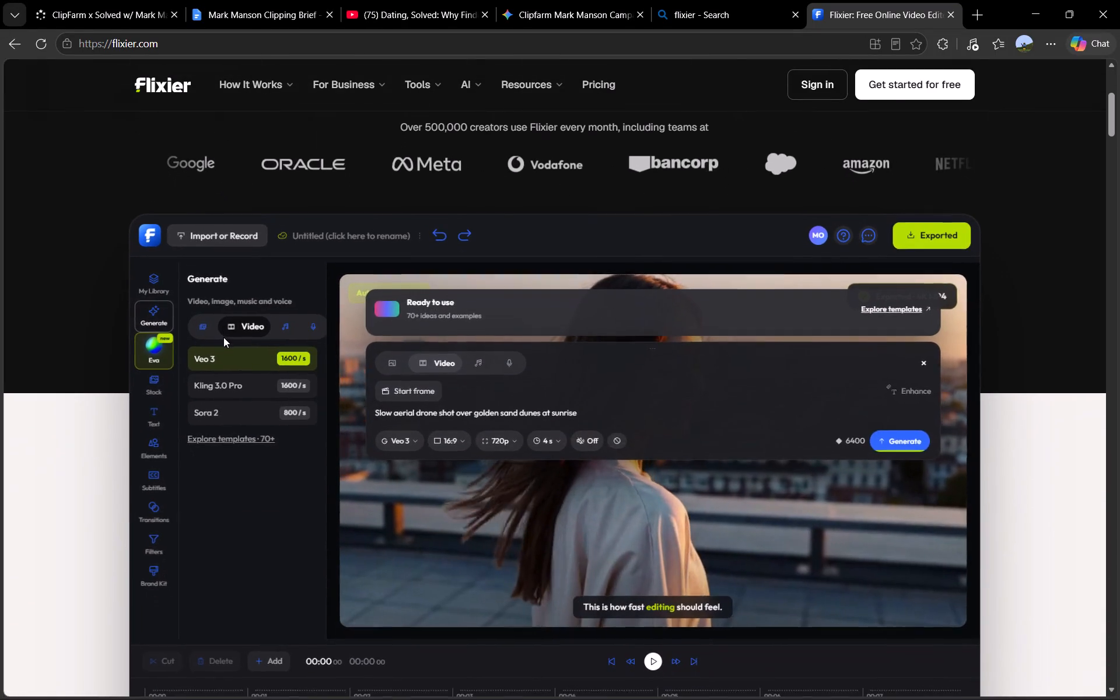
scroll(223, 337, up, 1)
click(212, 344)
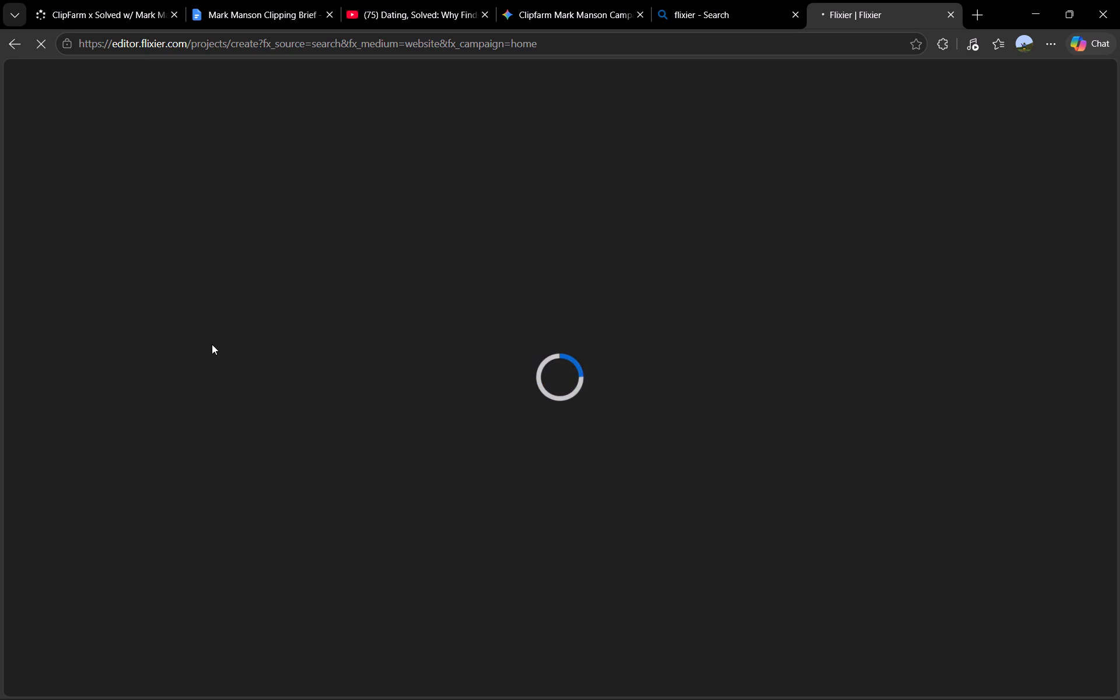
Search Bing for veed.io/tools/video-cutter and open VEED's online video cutter result.
click(673, 0)
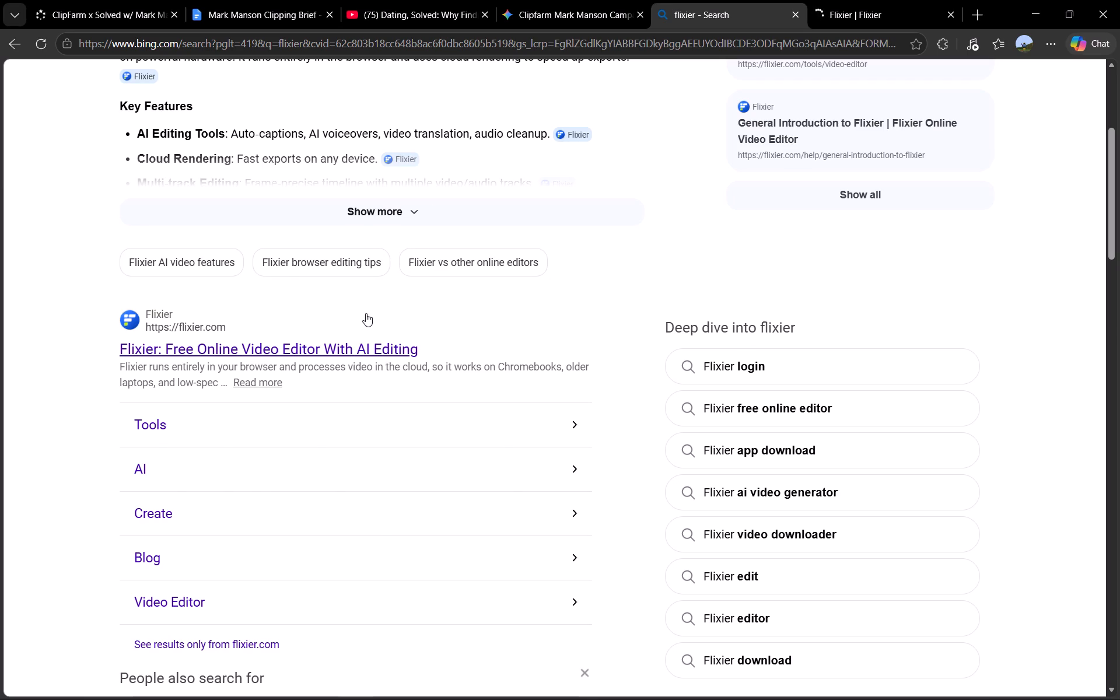
scroll(366, 313, up, 5)
click(297, 104)
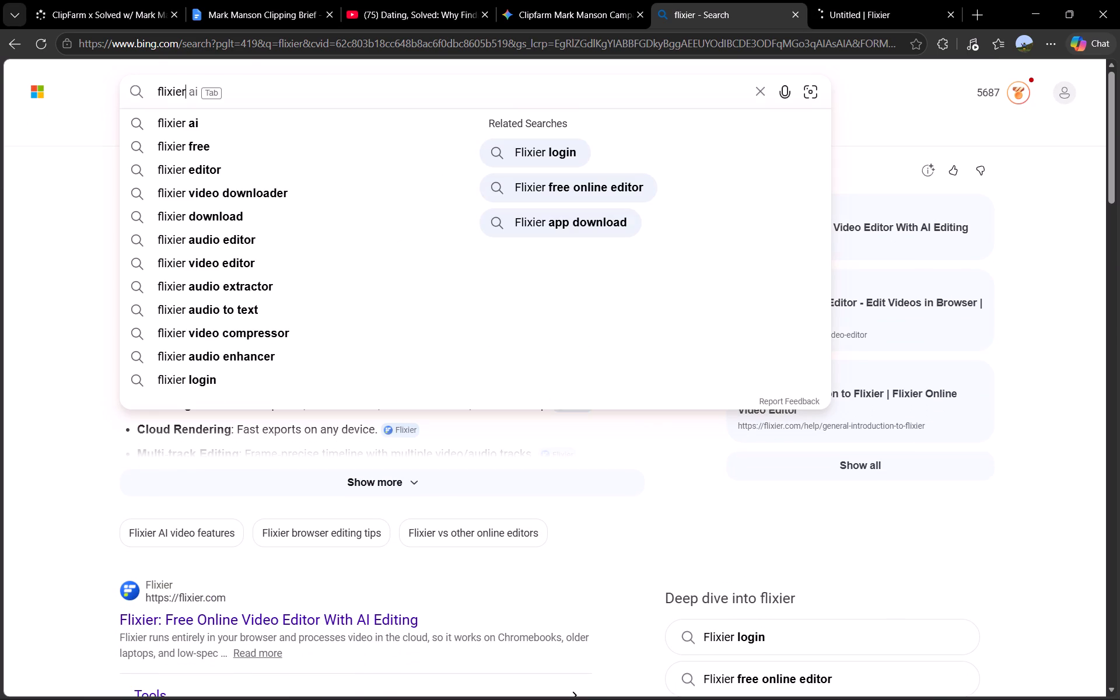
key(BackSpace)
key(BackSpace)
key(BackSpace)
key(BackSpace)
key(BackSpace)
key(BackSpace)
key(BackSpace)
key(BackSpace)
key(BackSpace)
key(BackSpace)
key(BackSpace)
key(BackSpace)
key(BackSpace)
key(BackSpace)
key(BackSpace)
key(BackSpace)
key(BackSpace)
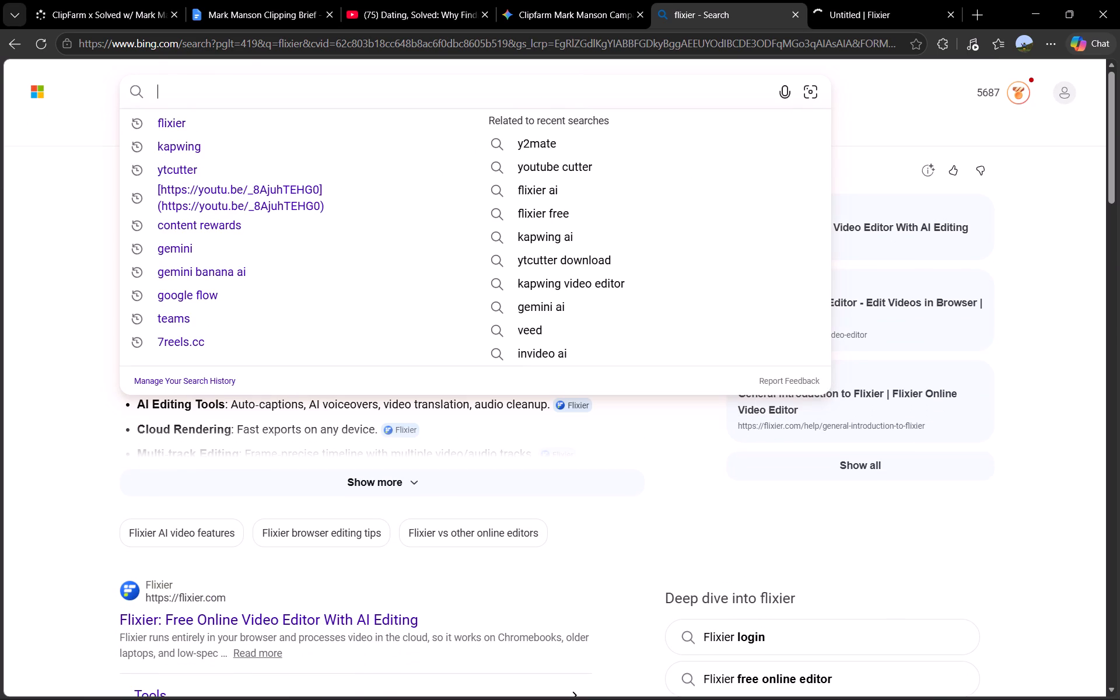
text(veed)
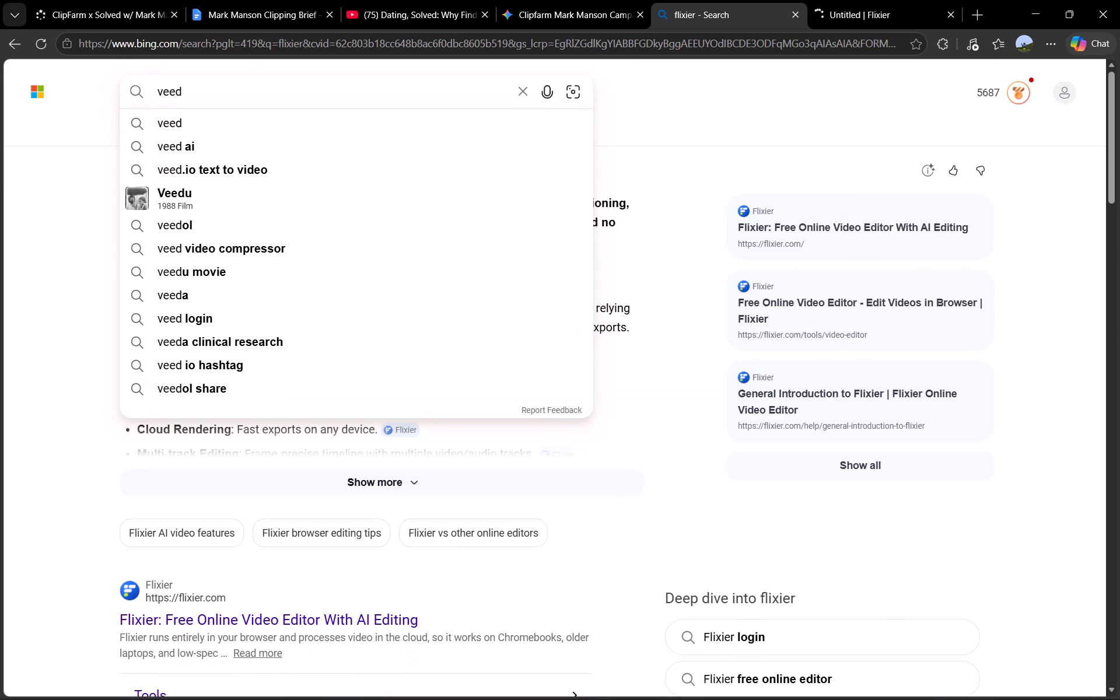
text(.io)
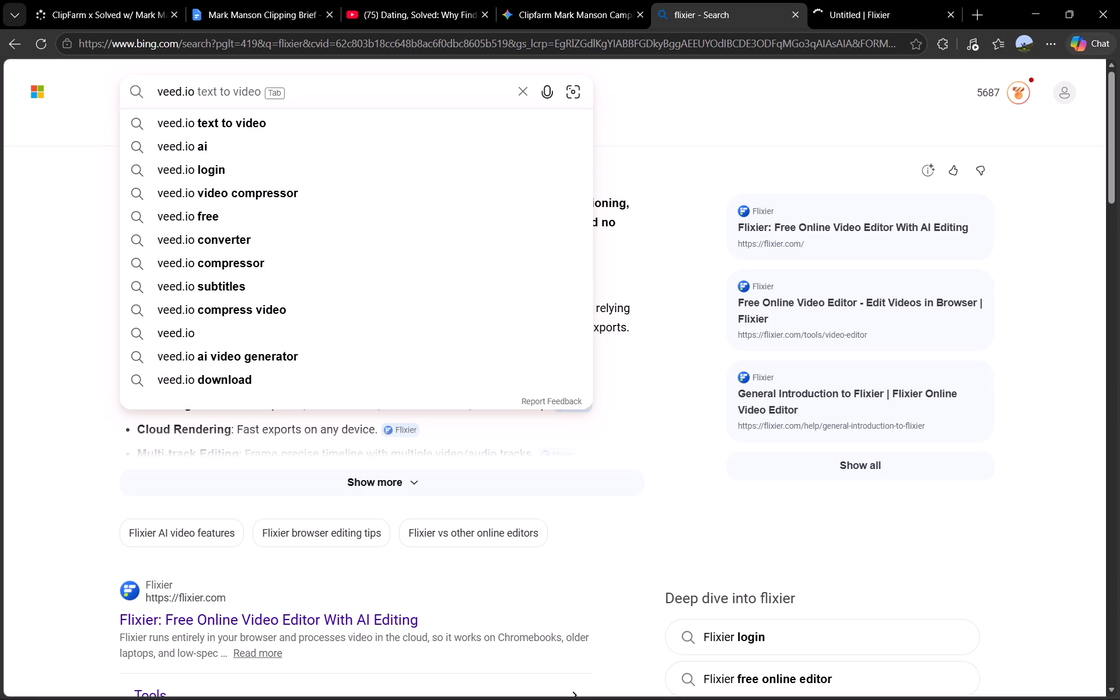
text(/tools)
key(slash)
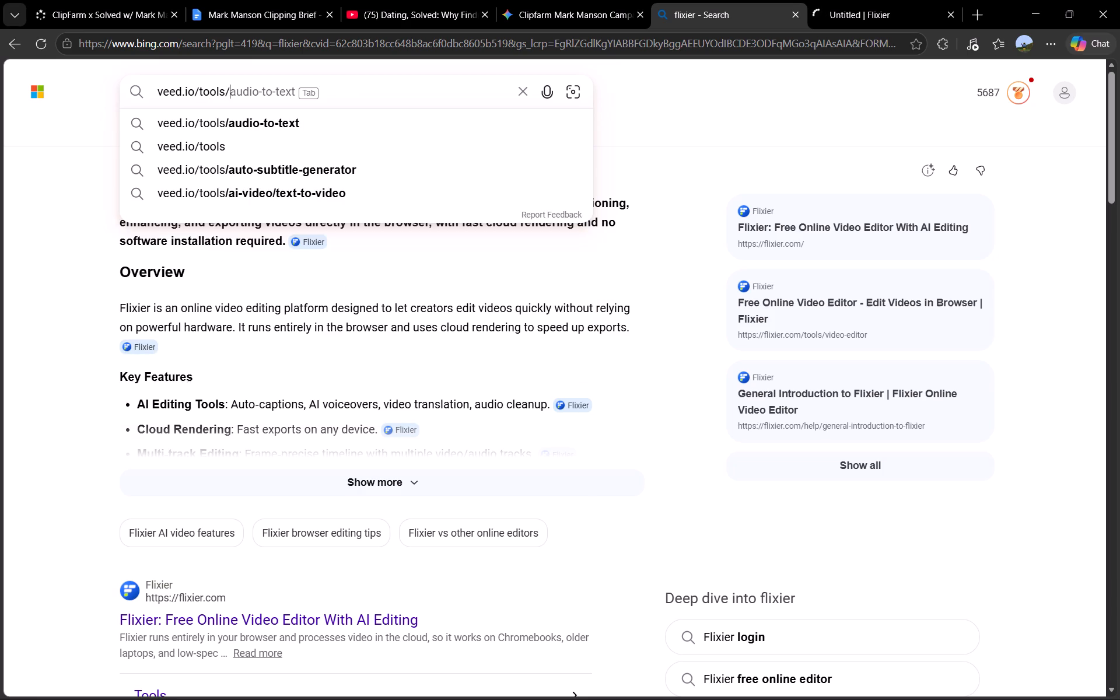
text(video-cutter)
key(Return)
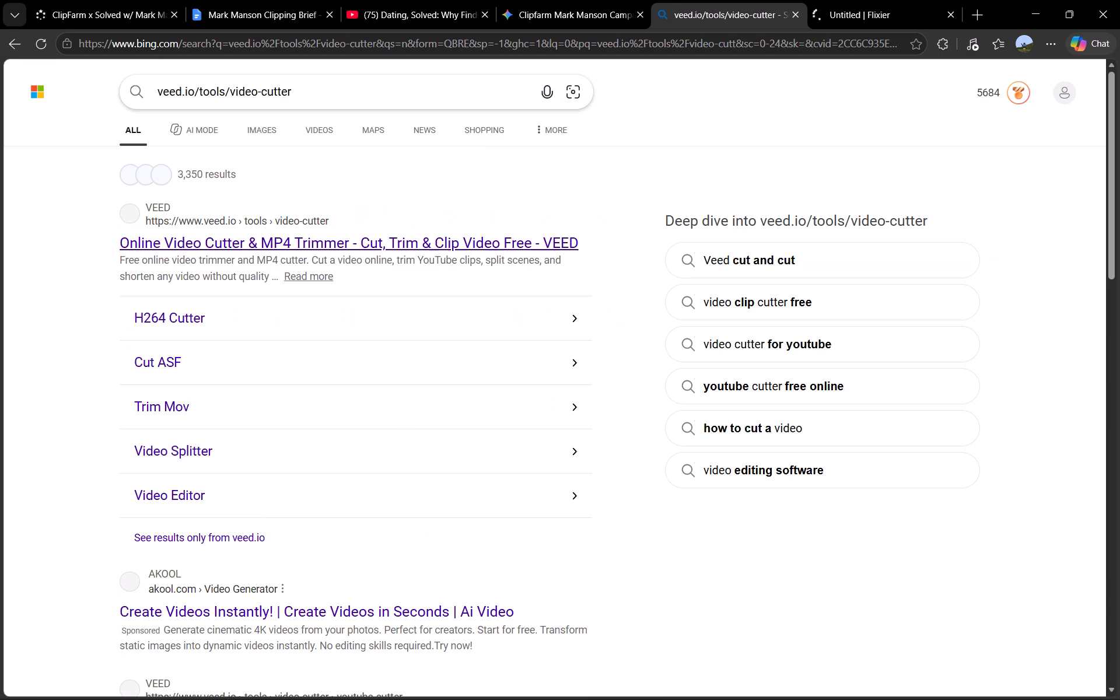
click(271, 242)
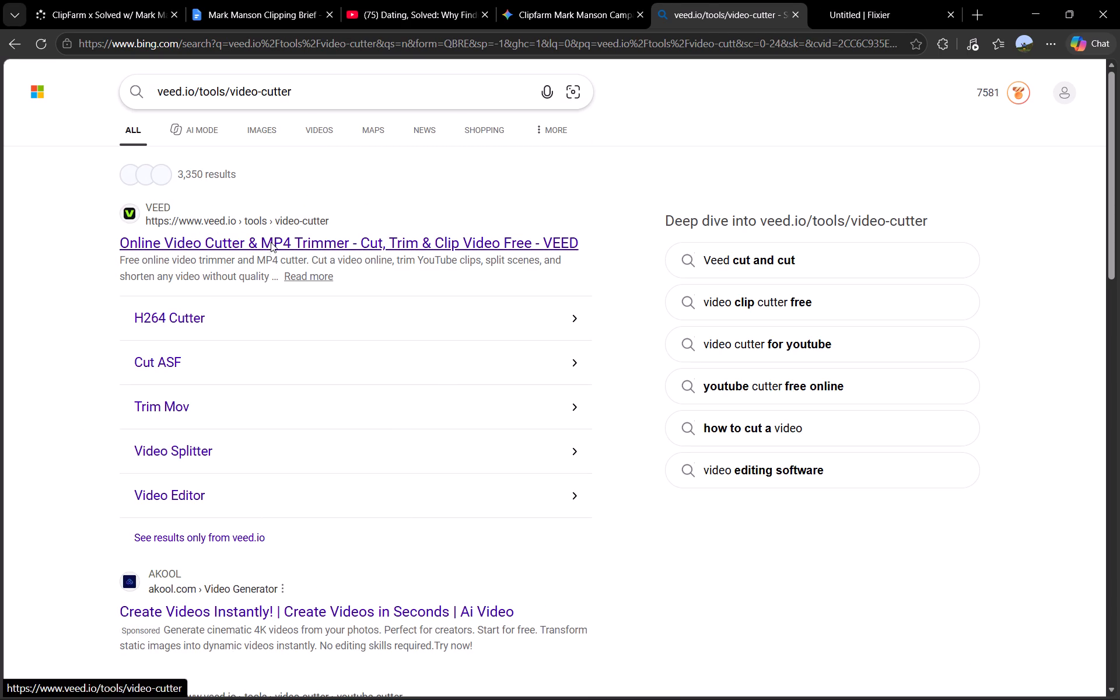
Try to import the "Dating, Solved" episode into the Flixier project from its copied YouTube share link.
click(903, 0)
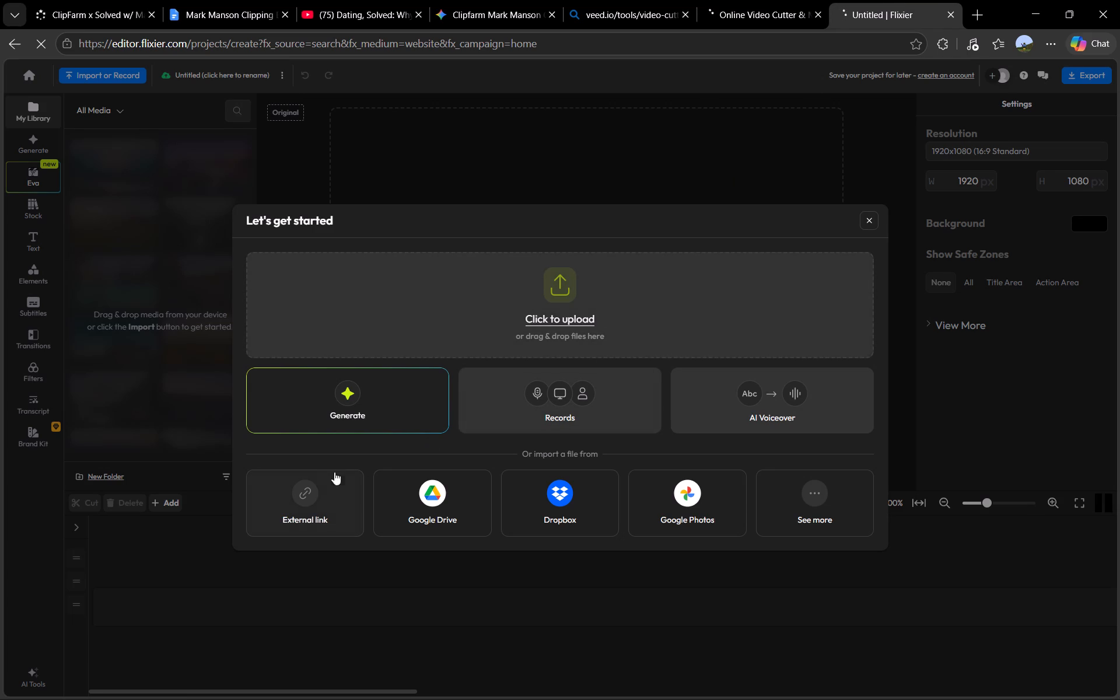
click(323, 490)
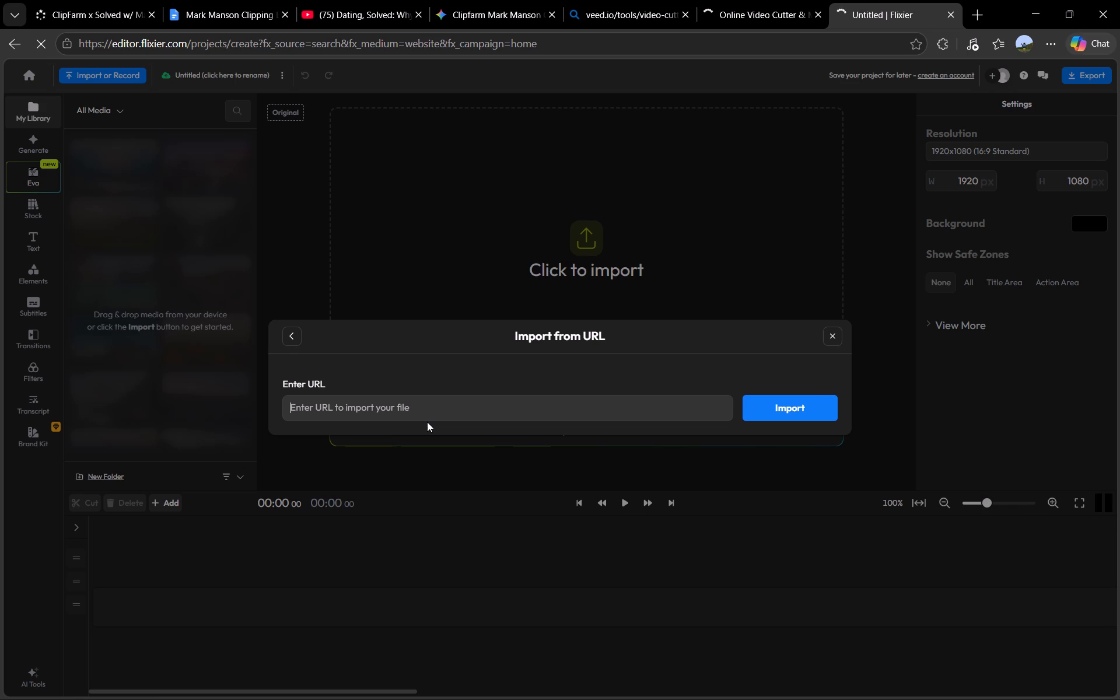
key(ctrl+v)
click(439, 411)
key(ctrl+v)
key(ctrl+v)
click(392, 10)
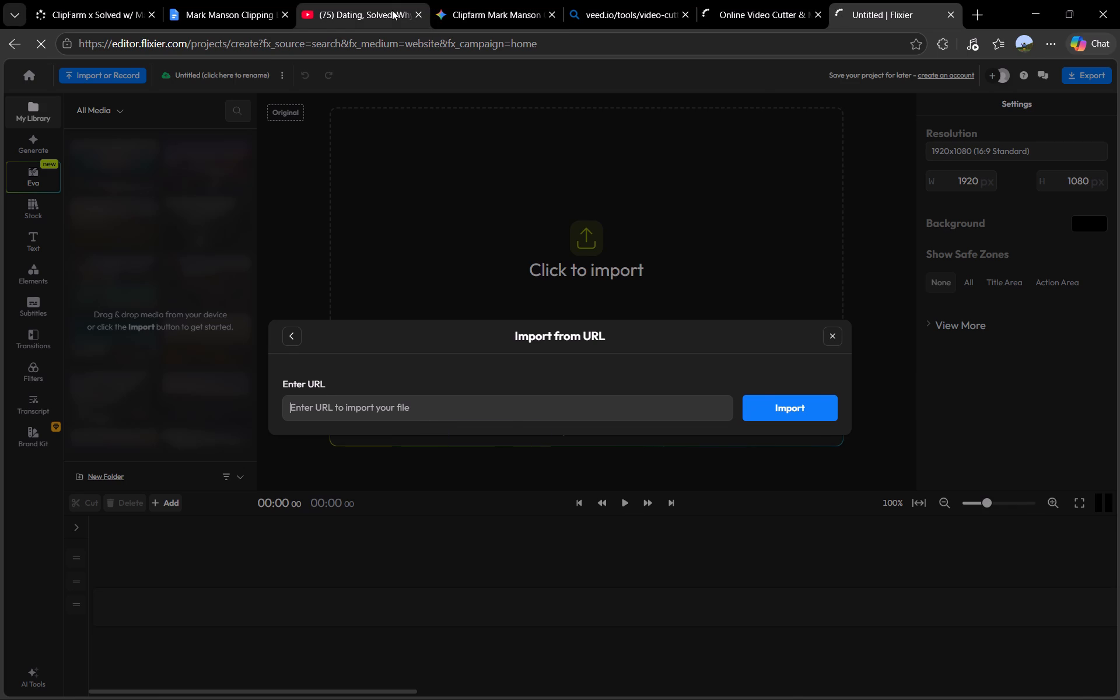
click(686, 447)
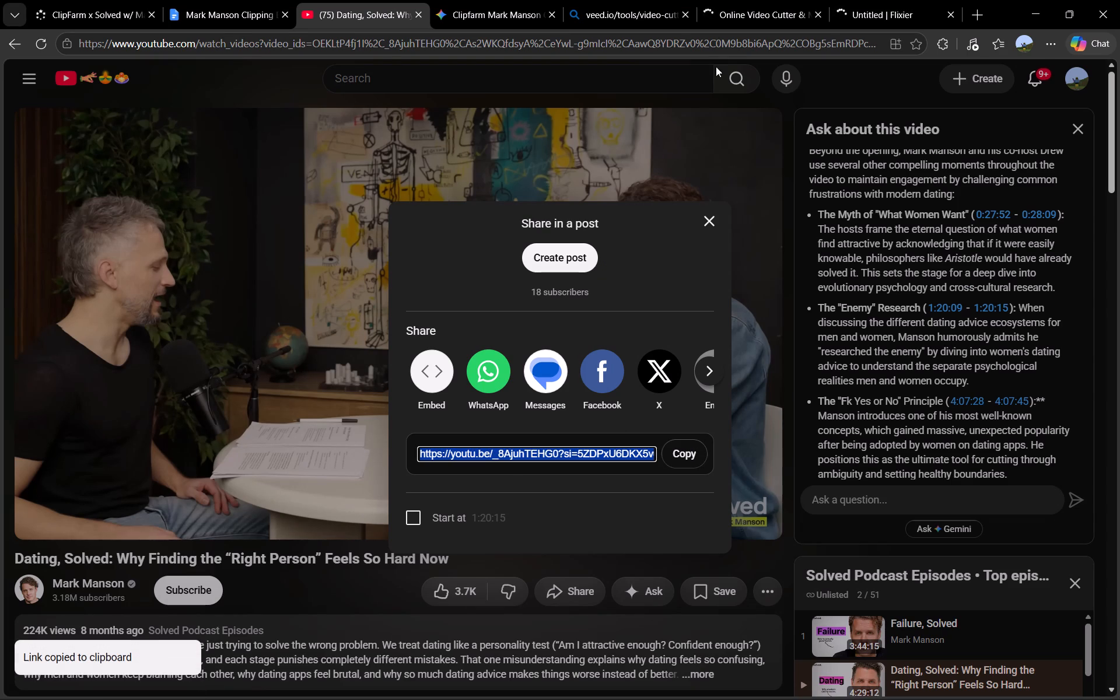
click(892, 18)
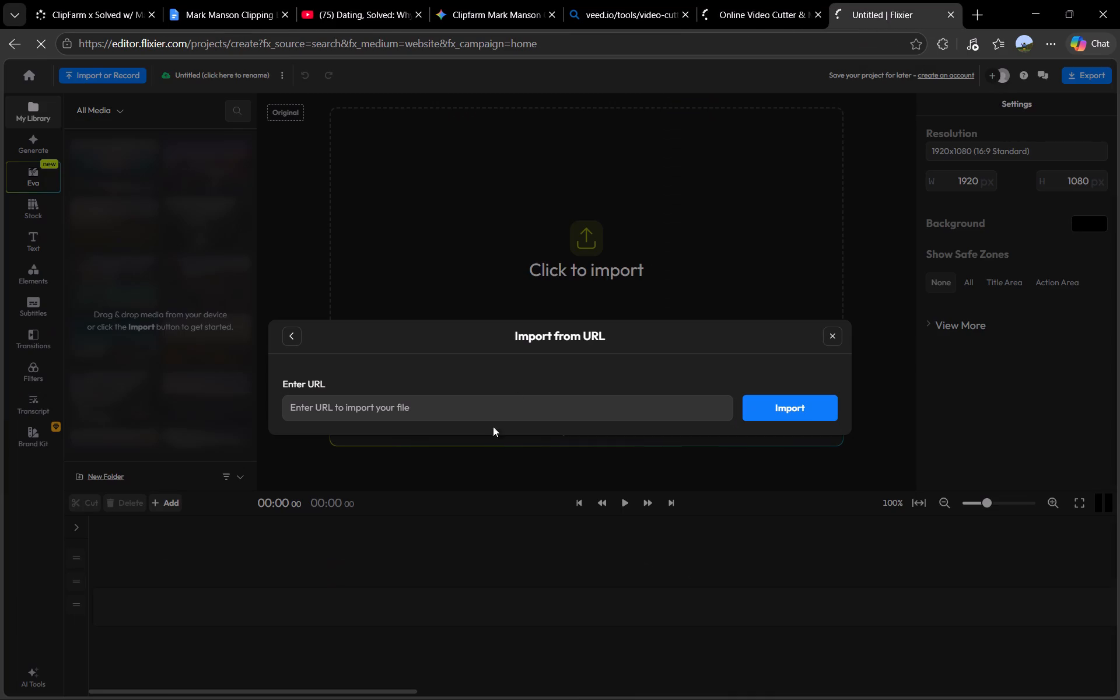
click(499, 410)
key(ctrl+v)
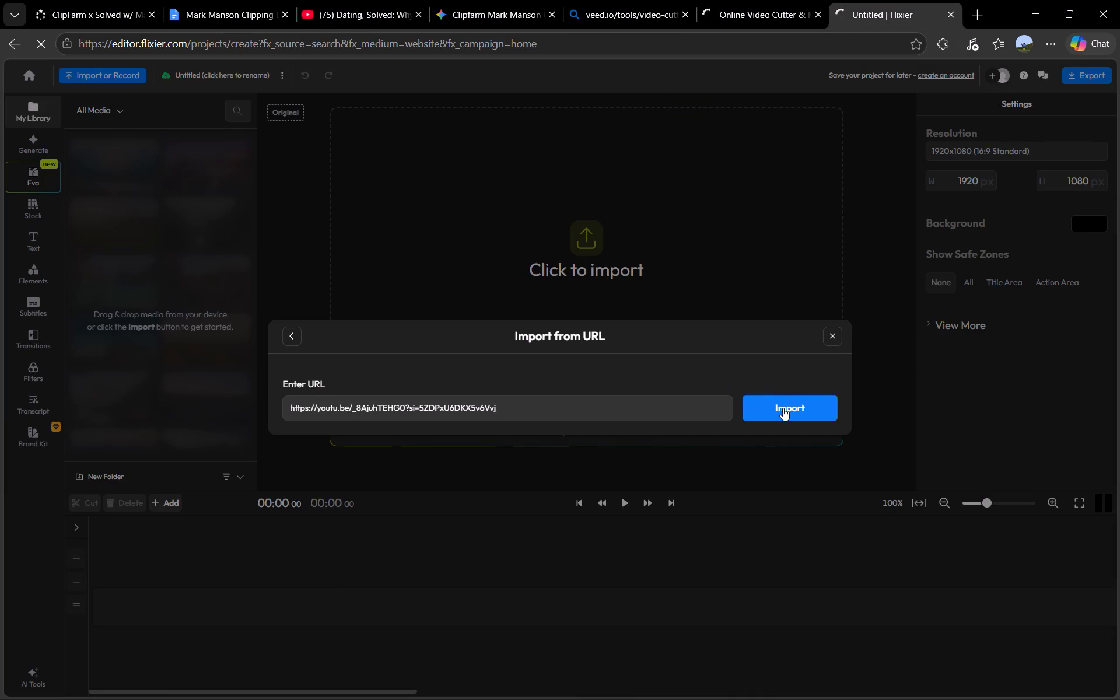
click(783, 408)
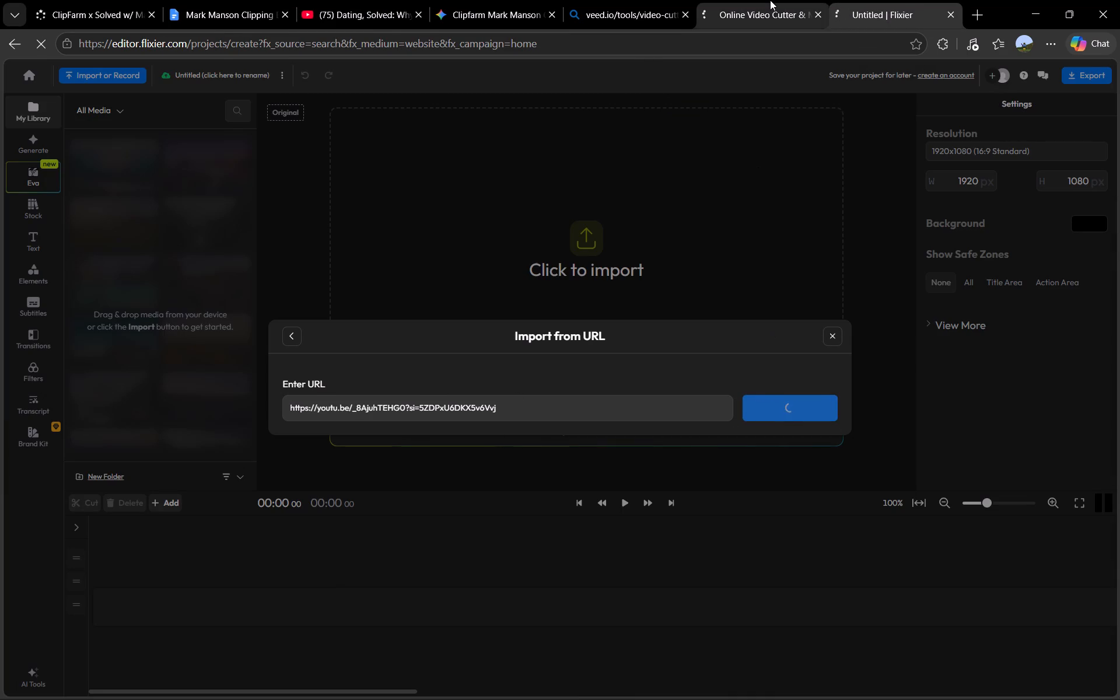
Start a video cutting project from VEED's Video Trimmer & Cutter page.
click(770, 0)
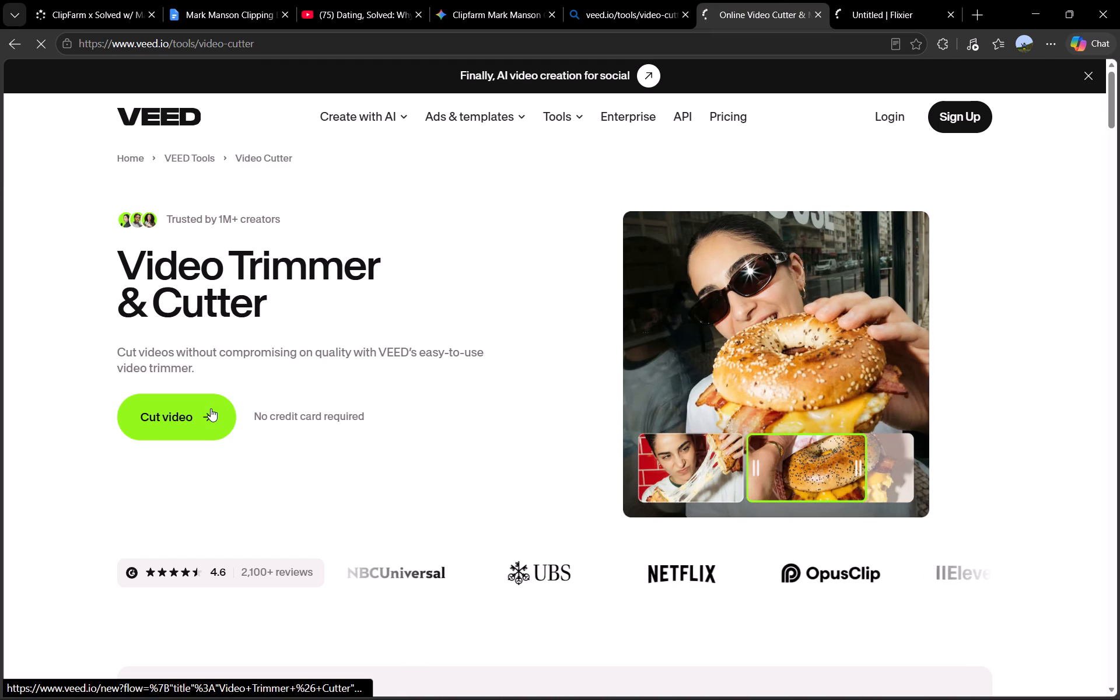
click(211, 408)
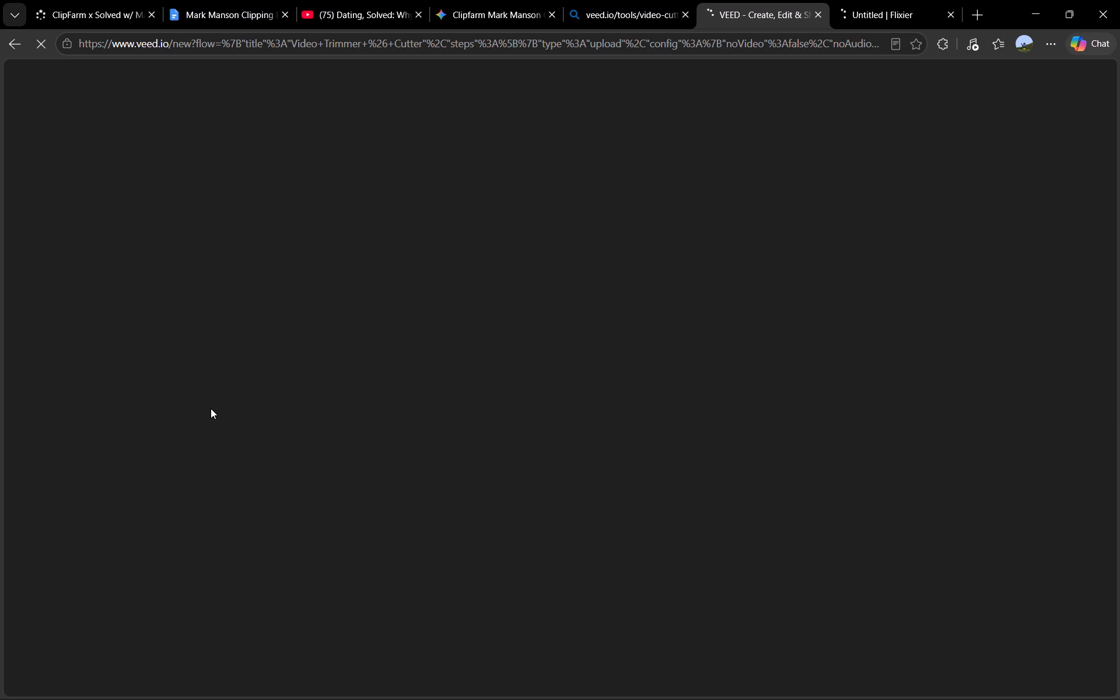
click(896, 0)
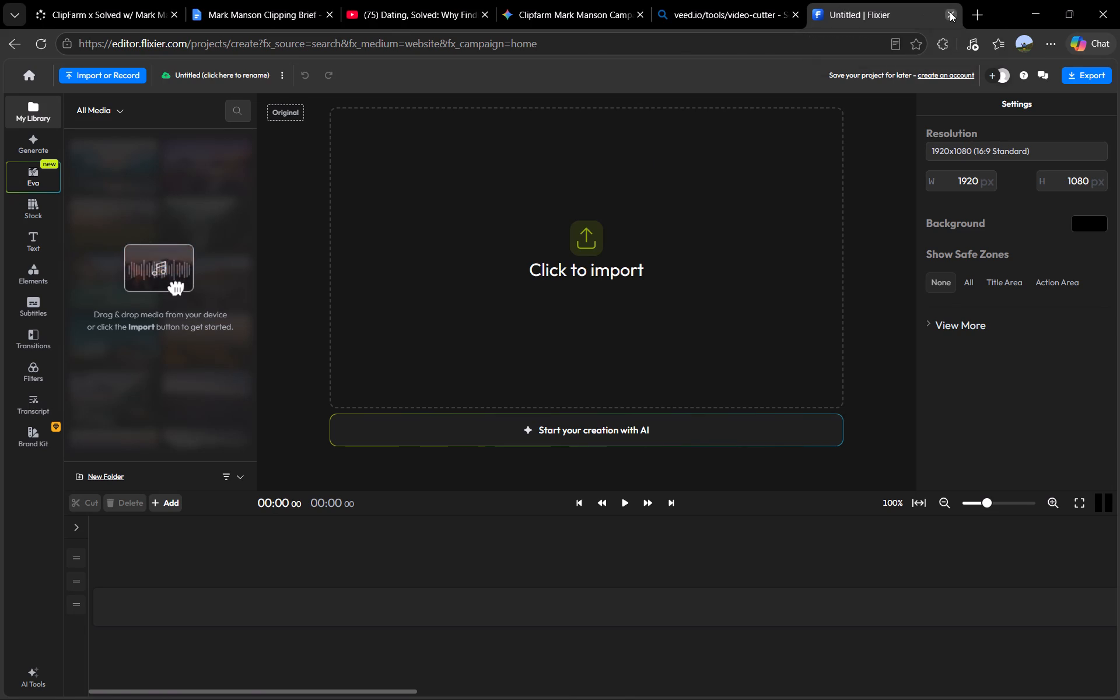
Search the web for "clipscutter" and open the clipcutter.net dashboard result.
click(431, 87)
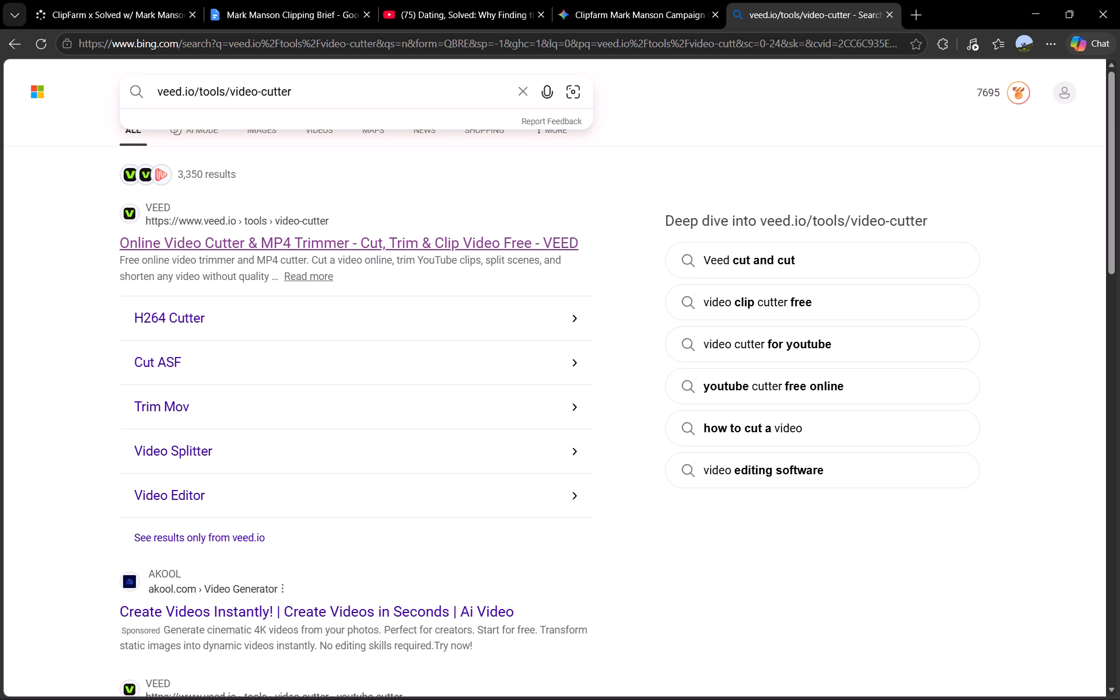
key(ctrl+a)
key(BackSpace)
text(clipsci)
key(BackSpace)
text(utter)
key(Return)
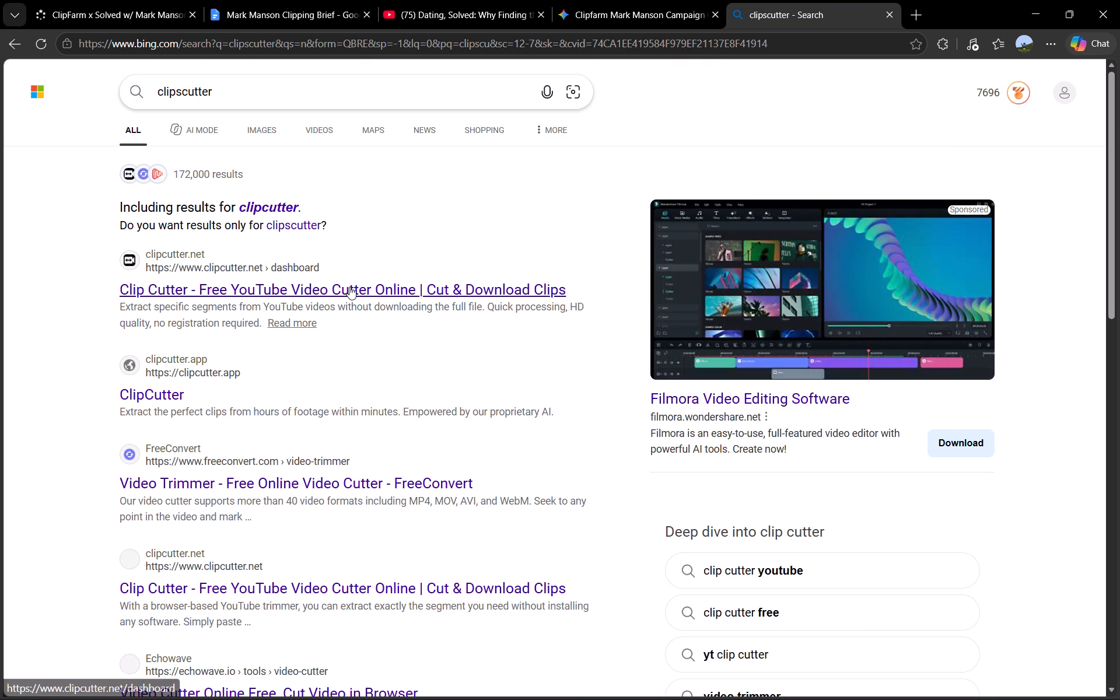
click(349, 286)
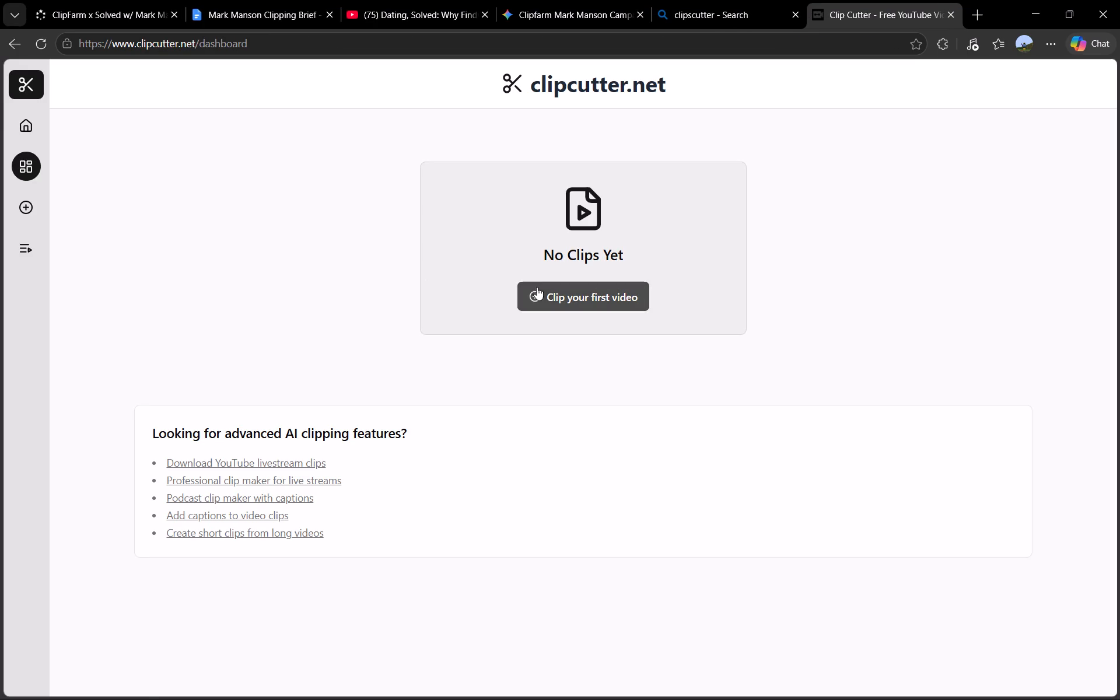
Add the "Dating, Solved" episode as Clip Cutter's source video from its copied YouTube link, continue with Clip Cutter, and pause the preview.
click(596, 291)
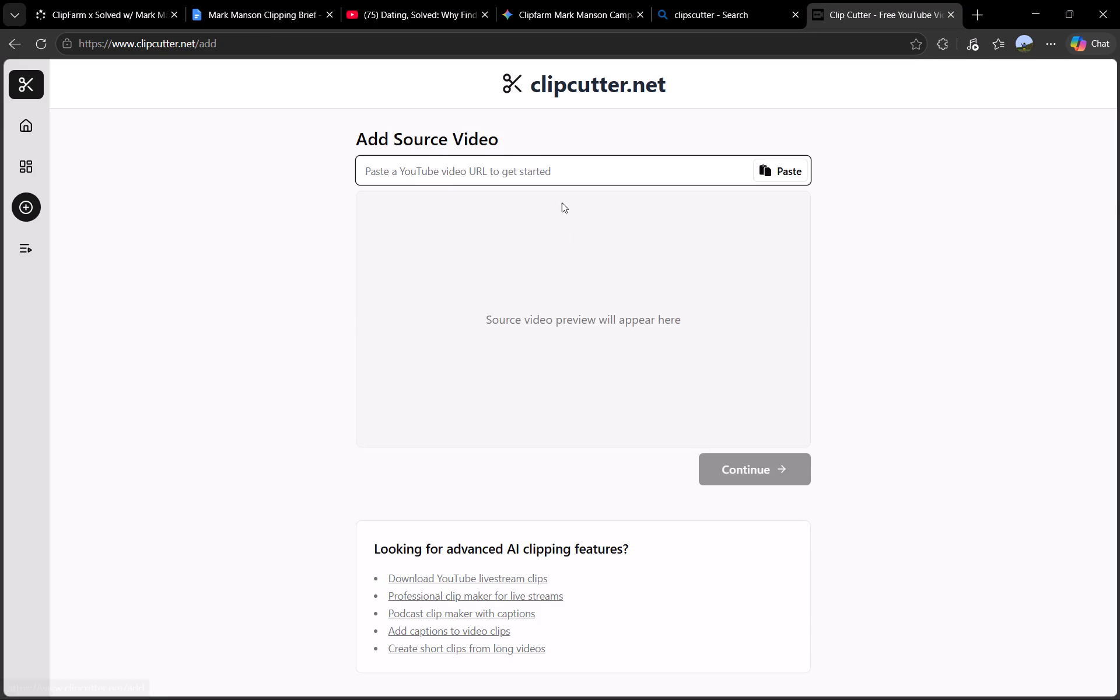
click(583, 180)
key(ctrl+v)
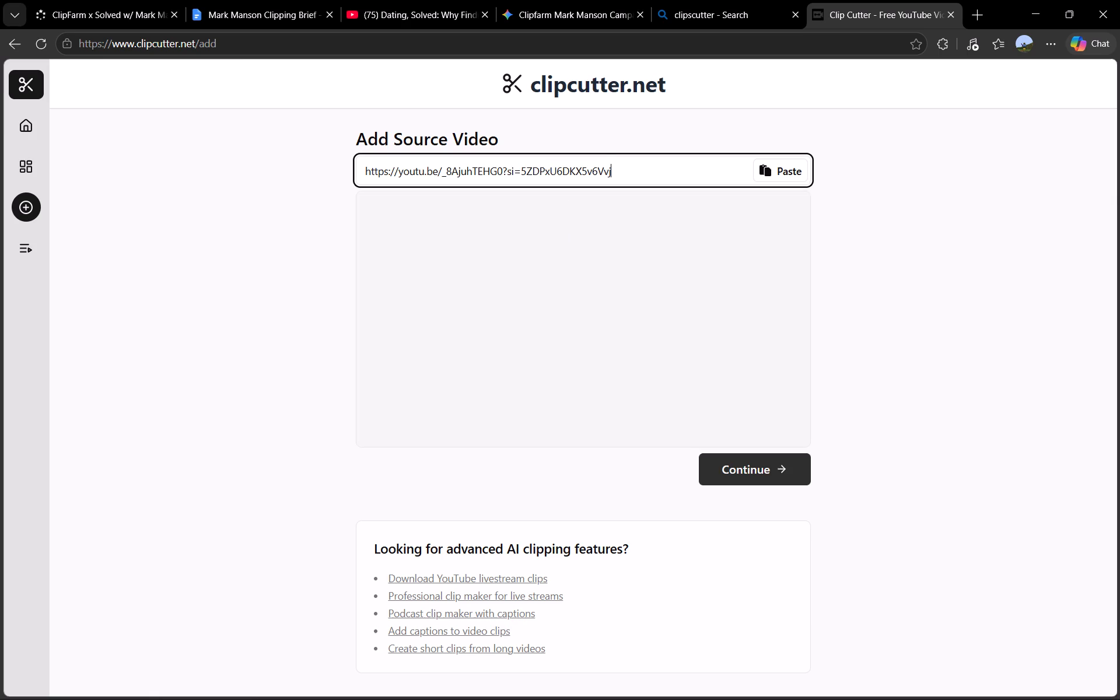
click(771, 464)
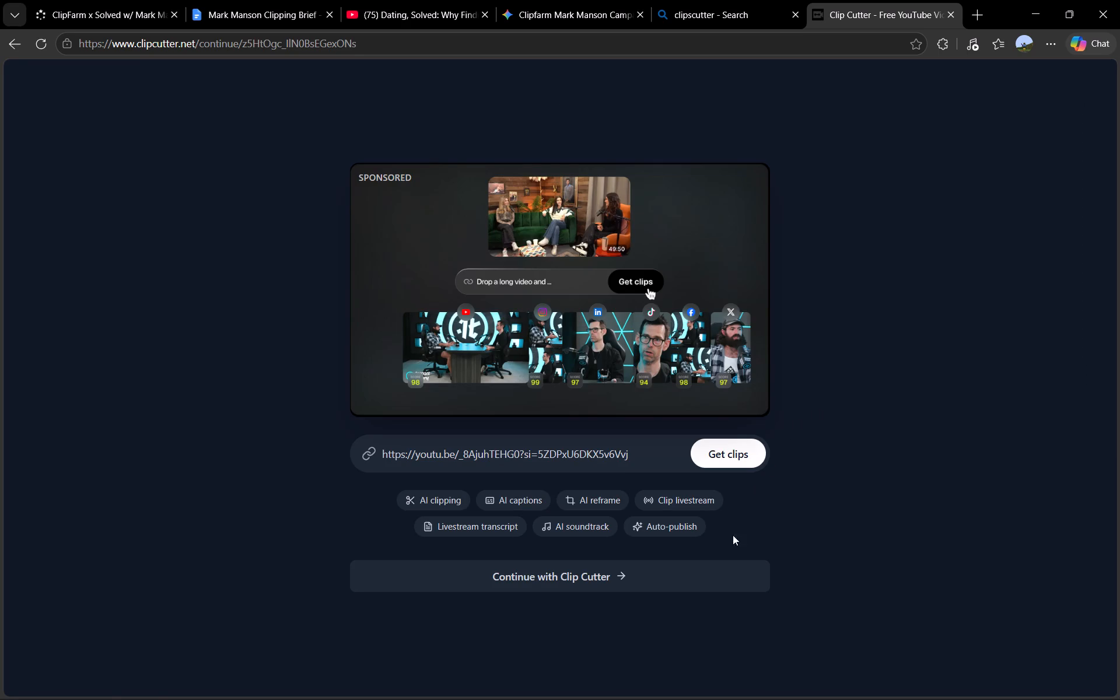
scroll(721, 523, down, 1)
click(614, 570)
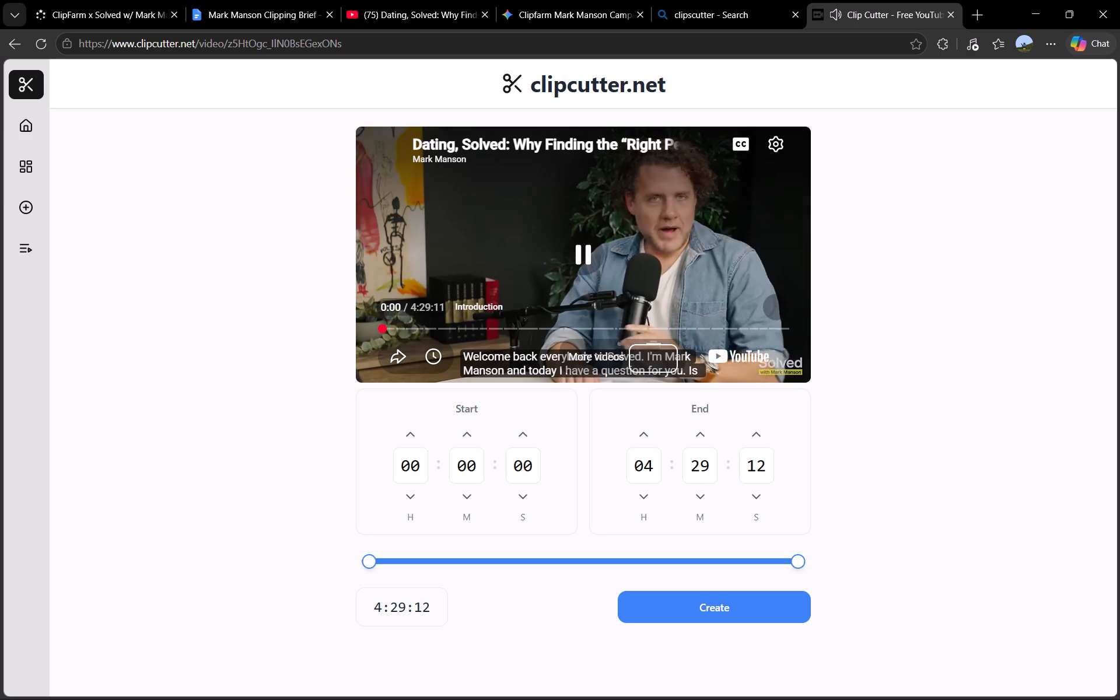
click(583, 259)
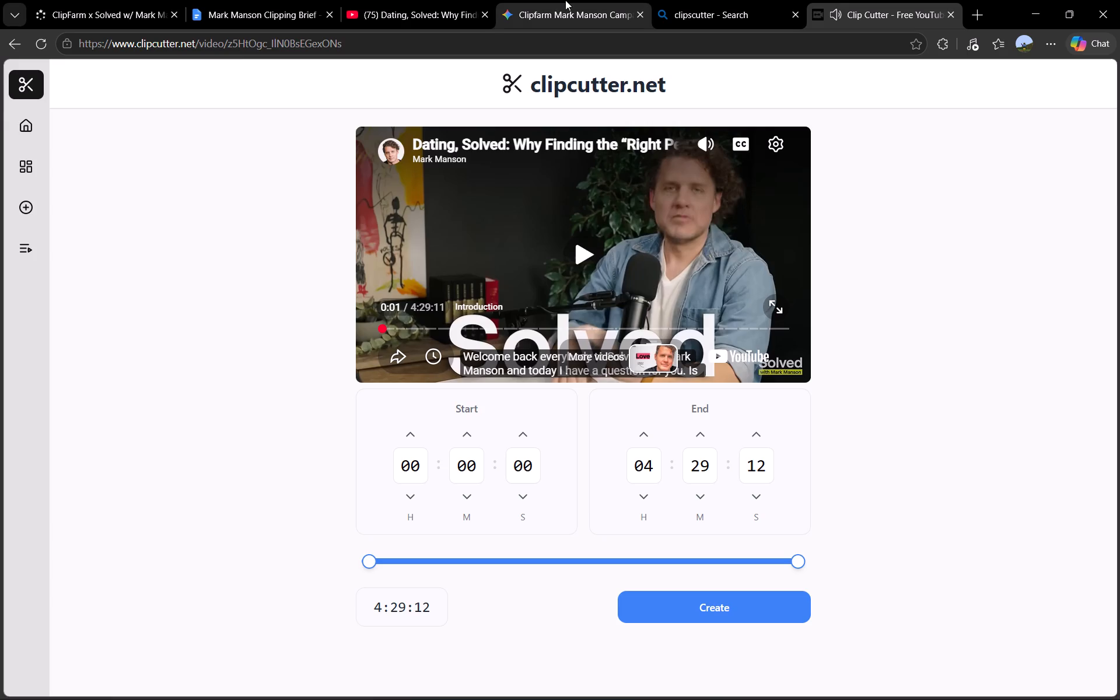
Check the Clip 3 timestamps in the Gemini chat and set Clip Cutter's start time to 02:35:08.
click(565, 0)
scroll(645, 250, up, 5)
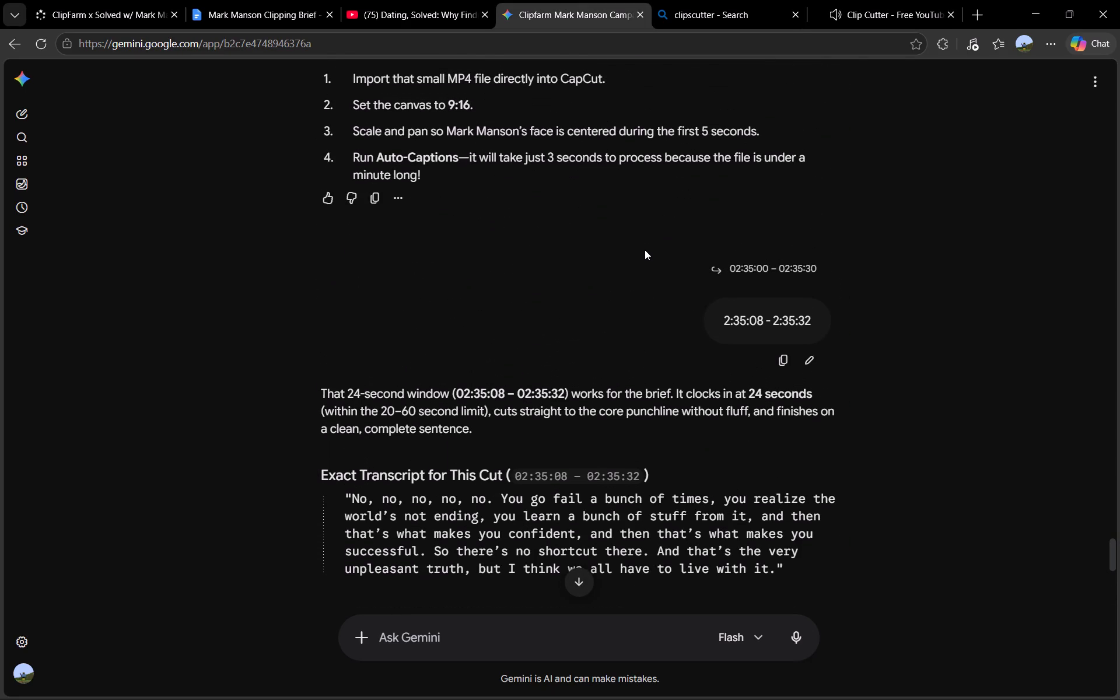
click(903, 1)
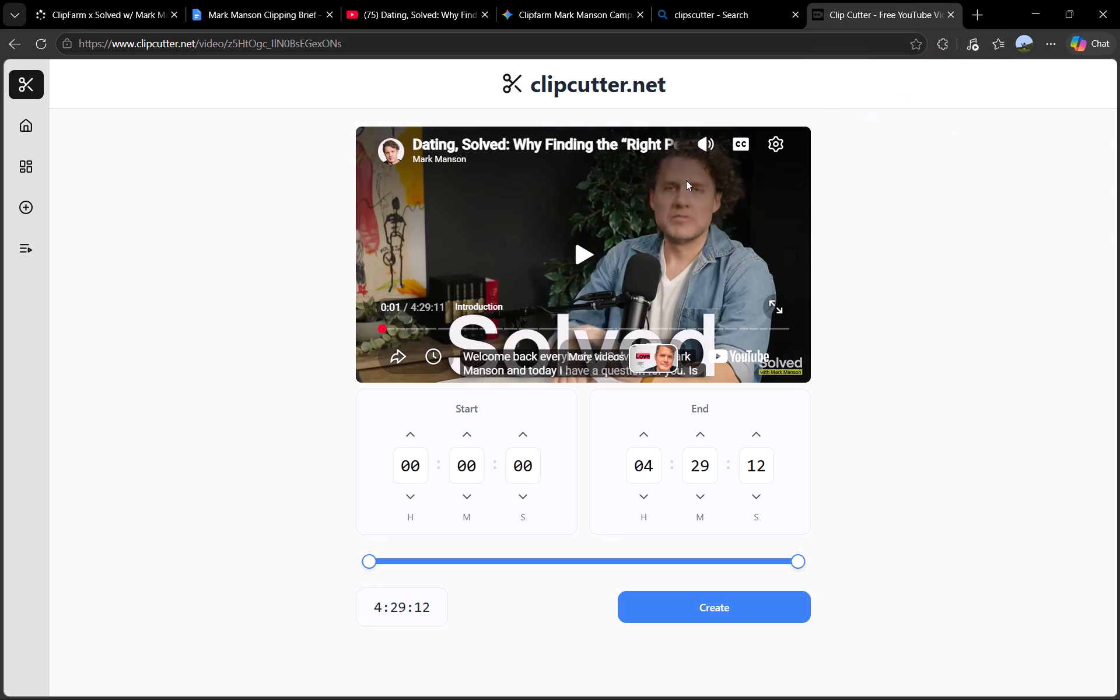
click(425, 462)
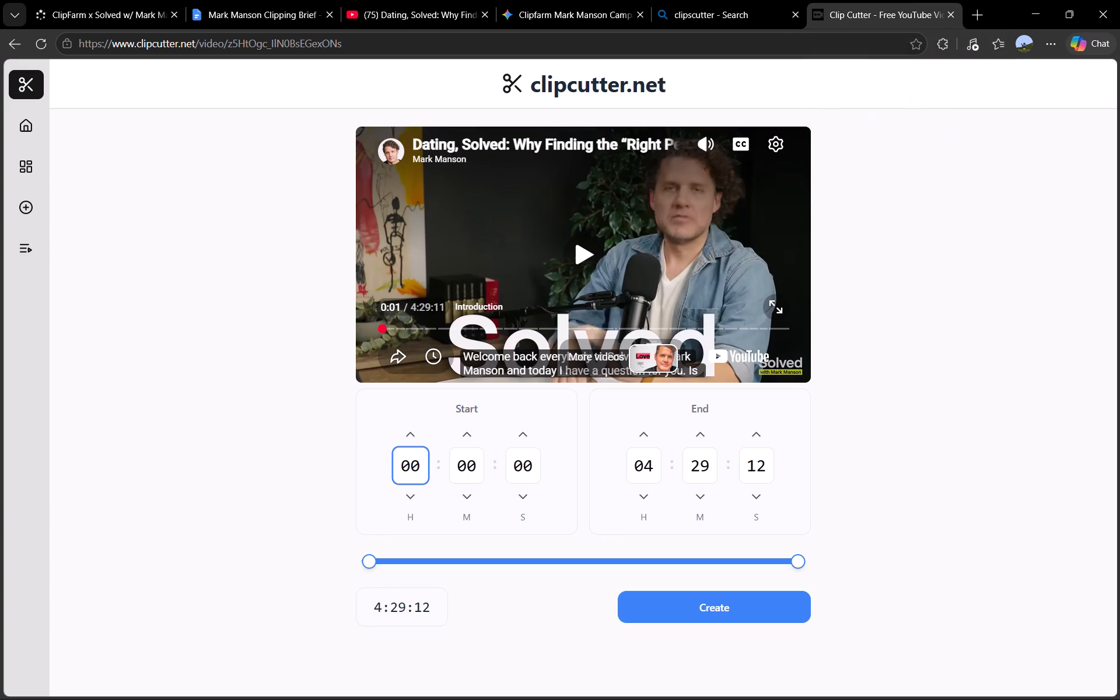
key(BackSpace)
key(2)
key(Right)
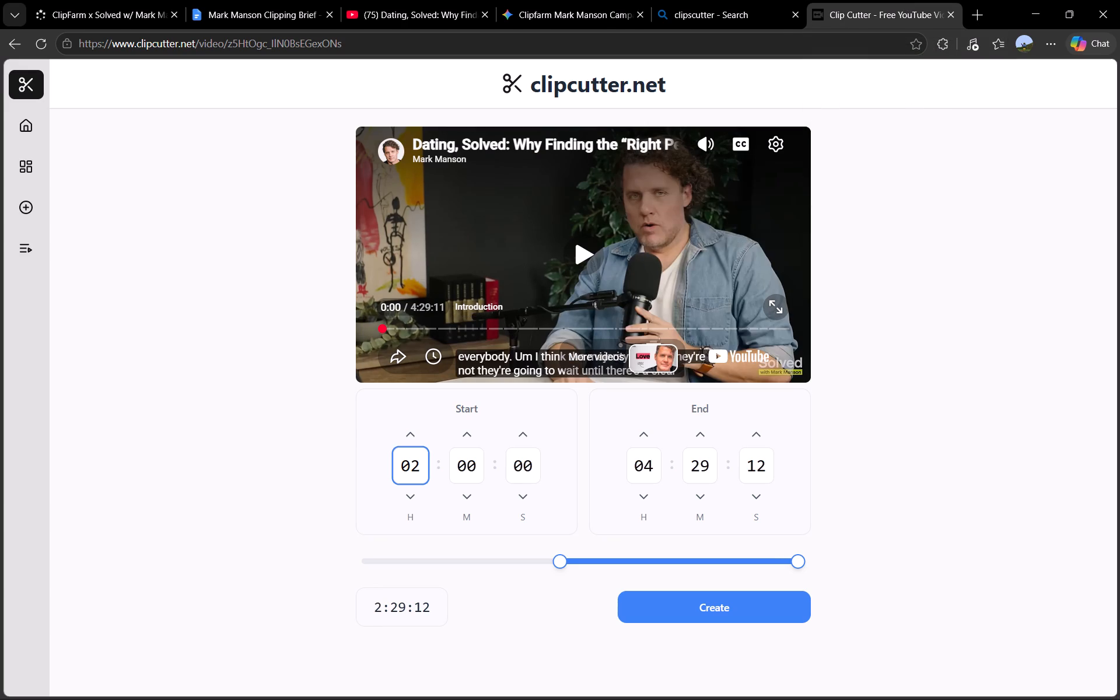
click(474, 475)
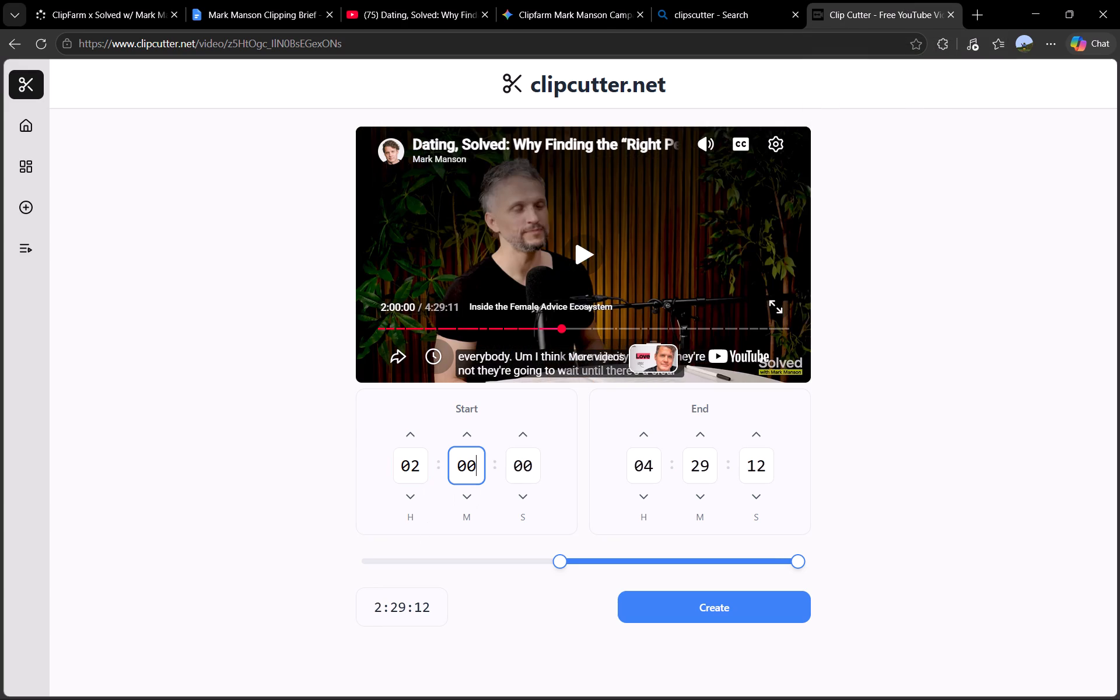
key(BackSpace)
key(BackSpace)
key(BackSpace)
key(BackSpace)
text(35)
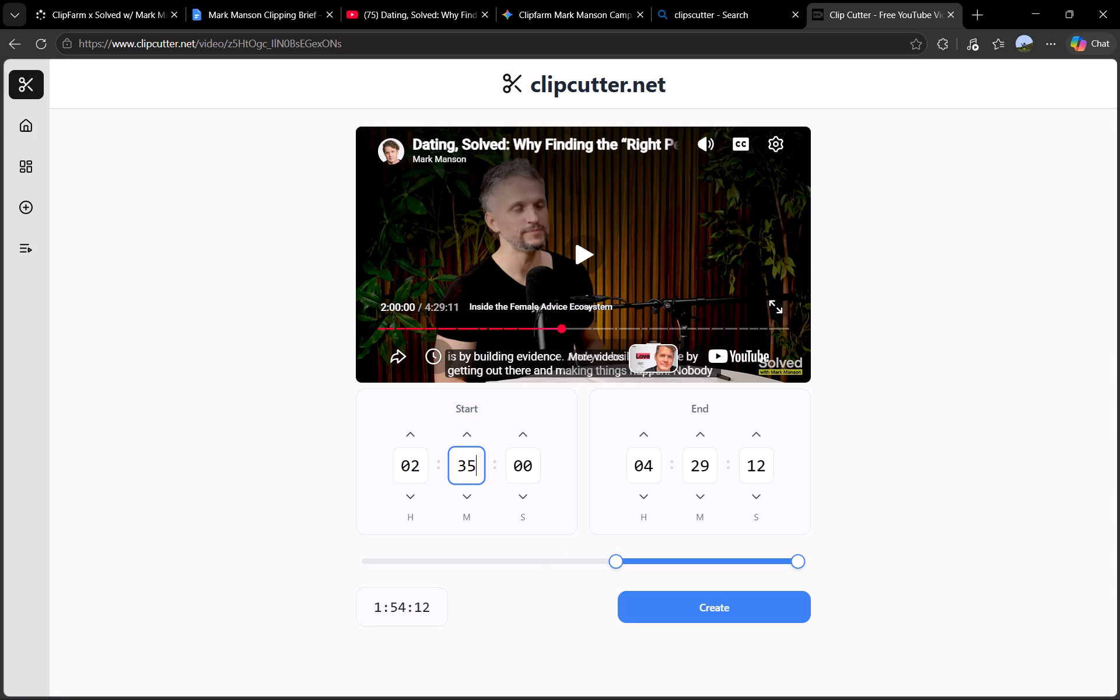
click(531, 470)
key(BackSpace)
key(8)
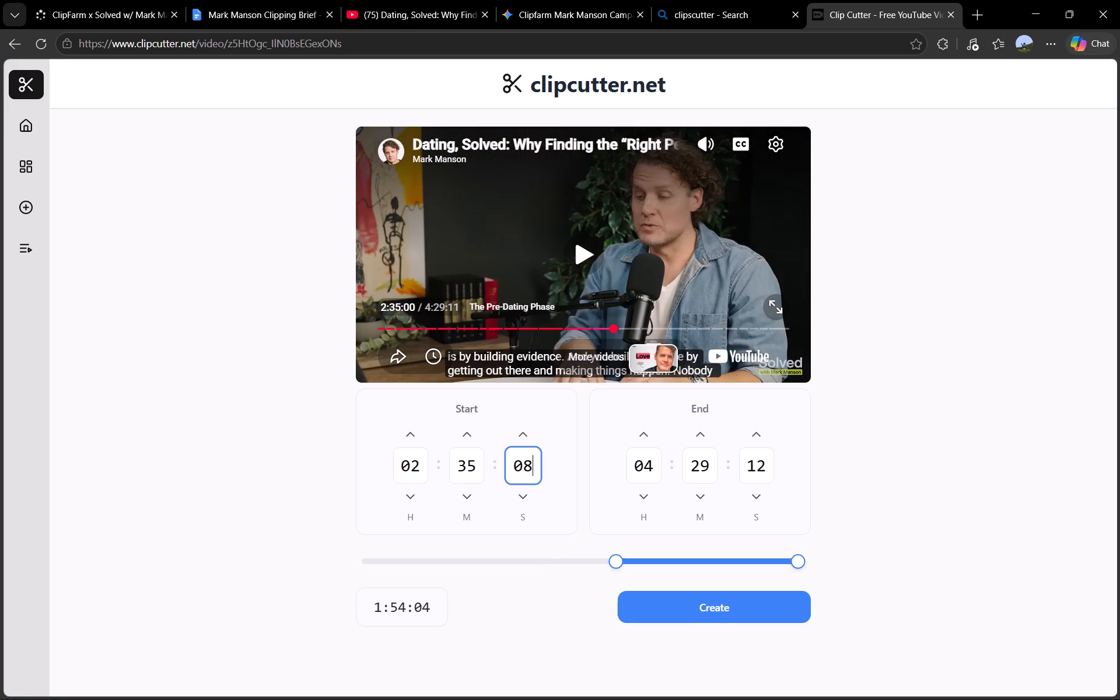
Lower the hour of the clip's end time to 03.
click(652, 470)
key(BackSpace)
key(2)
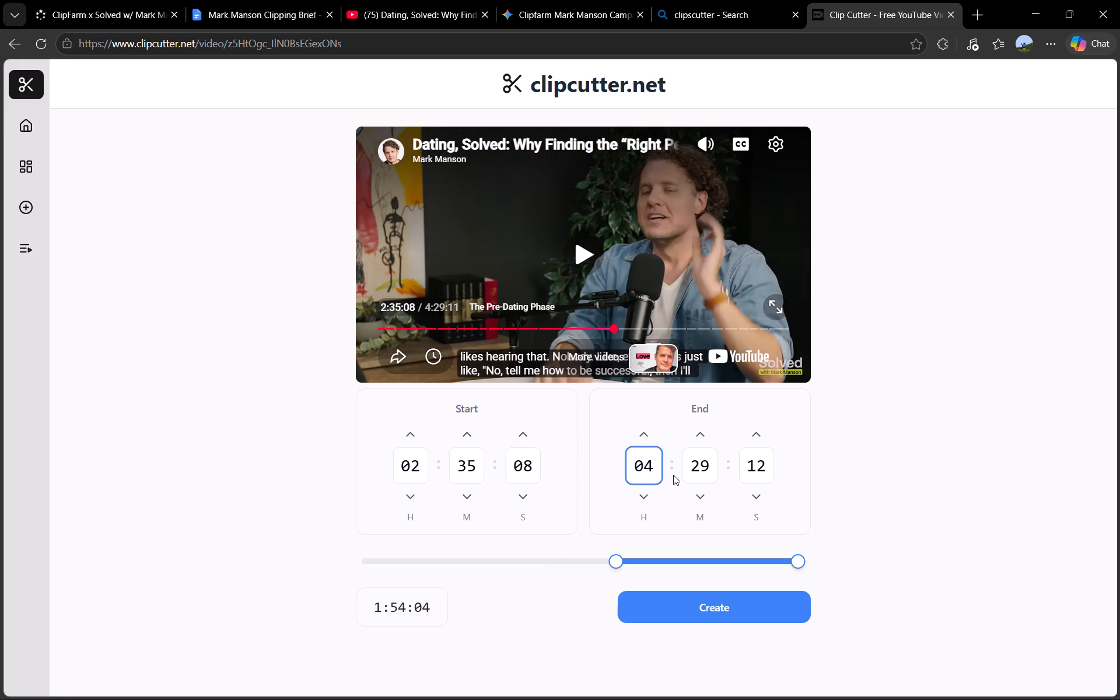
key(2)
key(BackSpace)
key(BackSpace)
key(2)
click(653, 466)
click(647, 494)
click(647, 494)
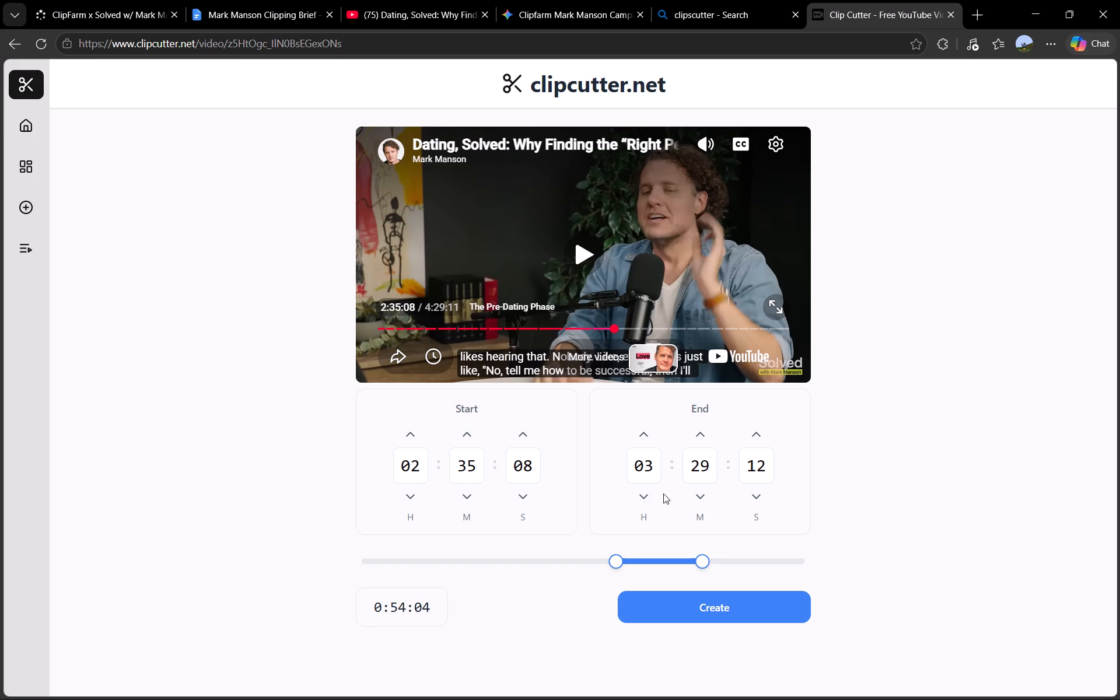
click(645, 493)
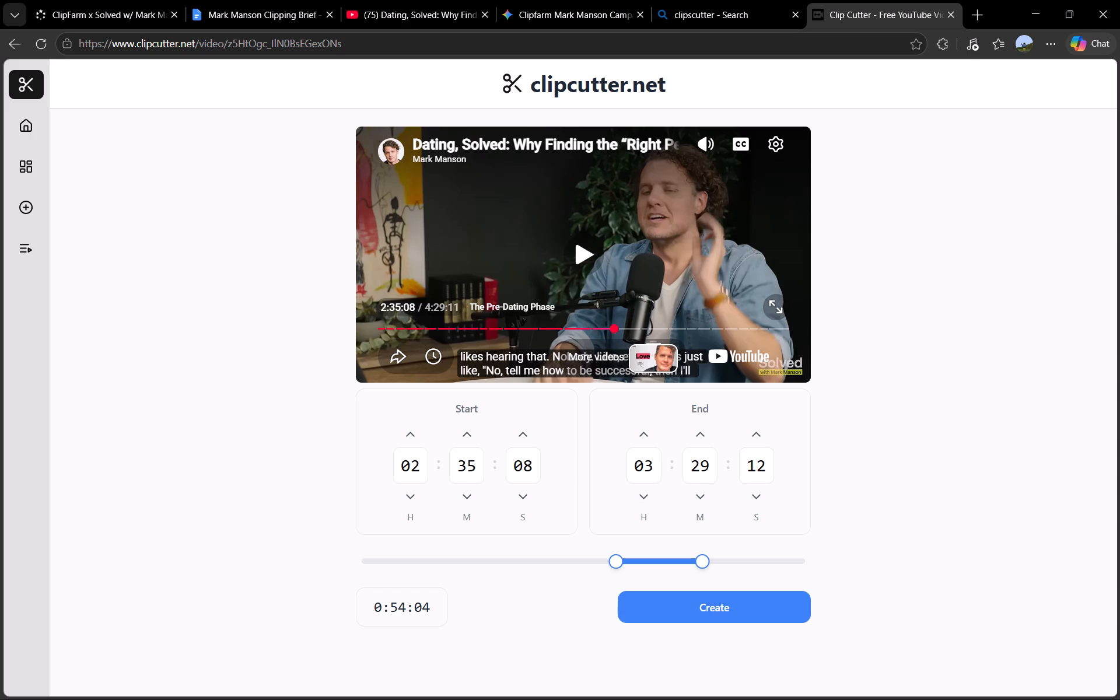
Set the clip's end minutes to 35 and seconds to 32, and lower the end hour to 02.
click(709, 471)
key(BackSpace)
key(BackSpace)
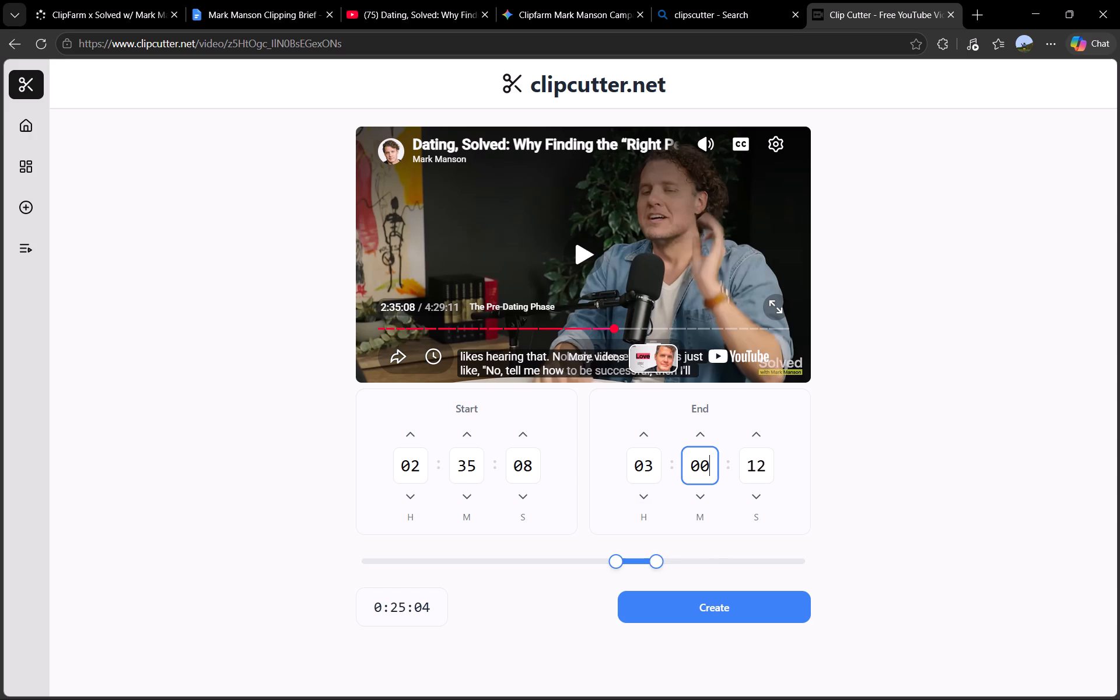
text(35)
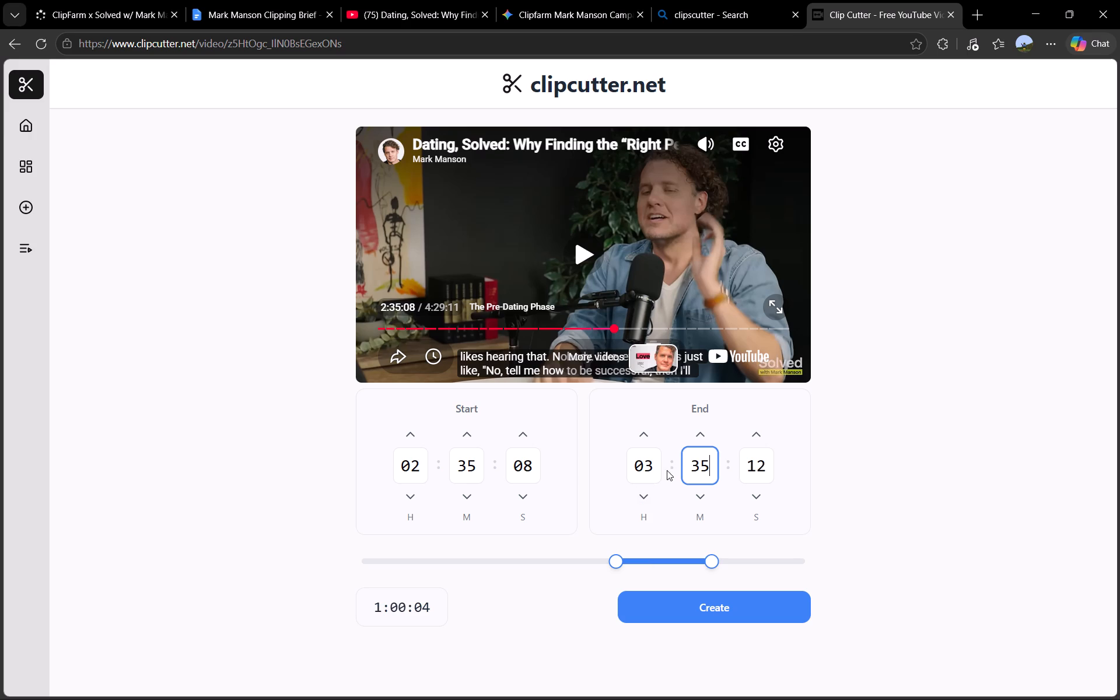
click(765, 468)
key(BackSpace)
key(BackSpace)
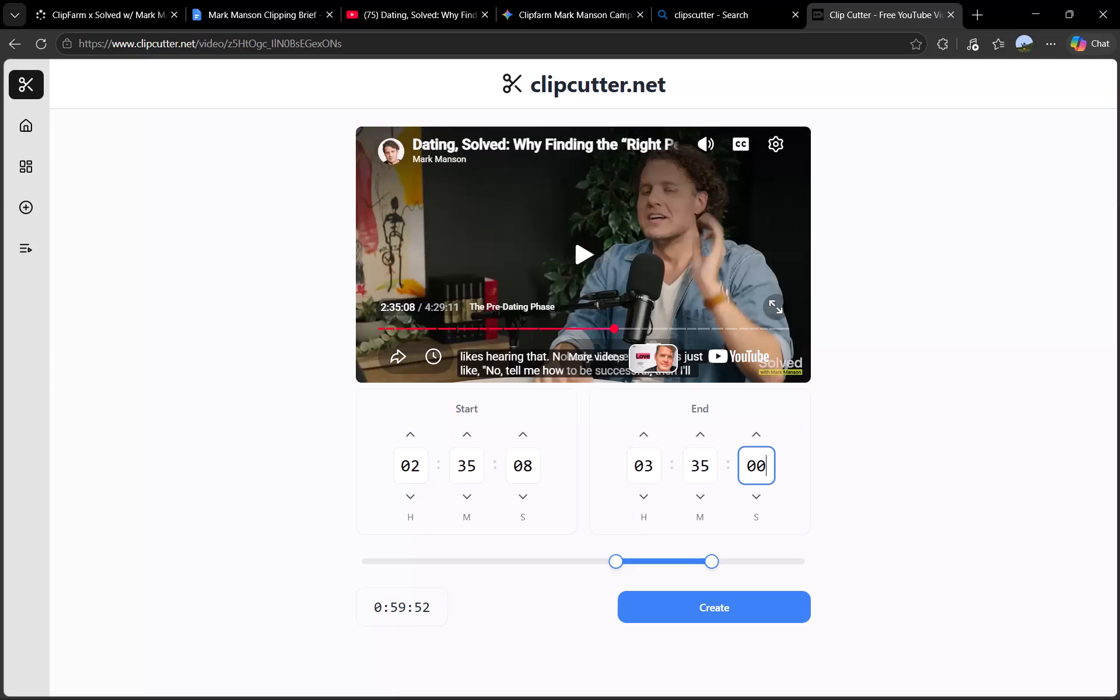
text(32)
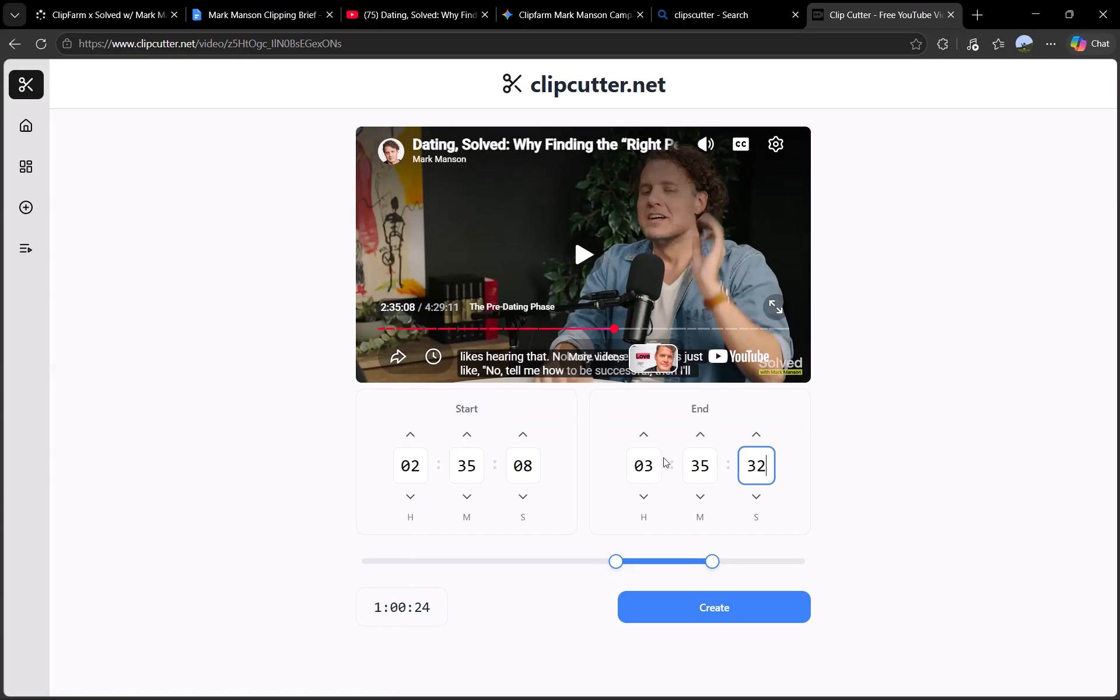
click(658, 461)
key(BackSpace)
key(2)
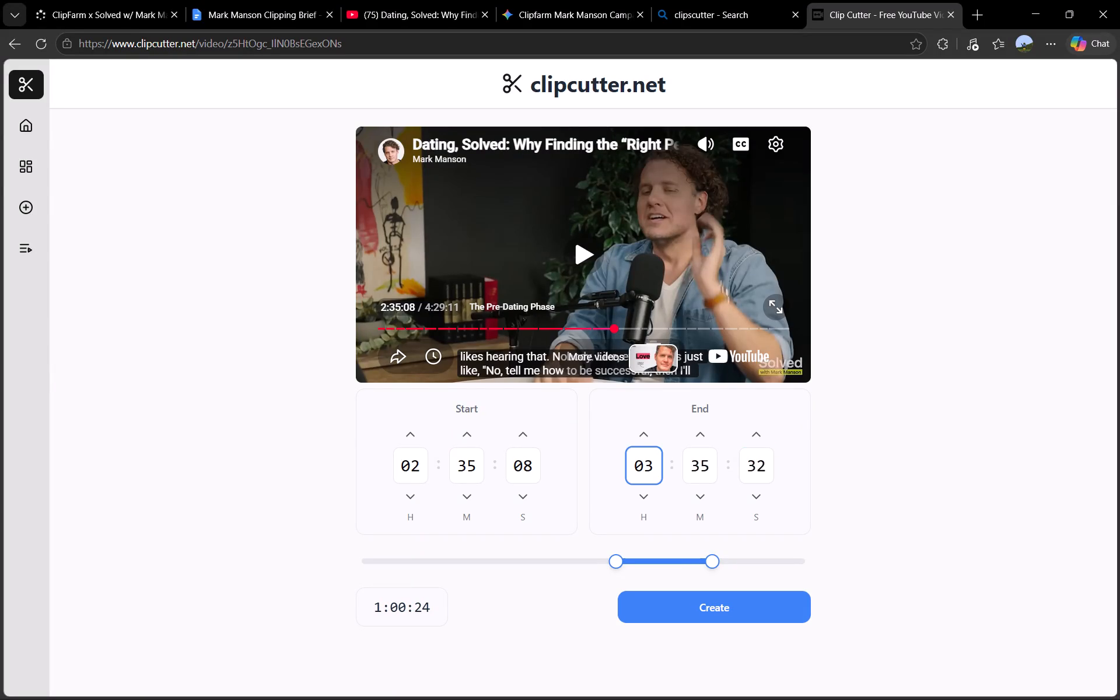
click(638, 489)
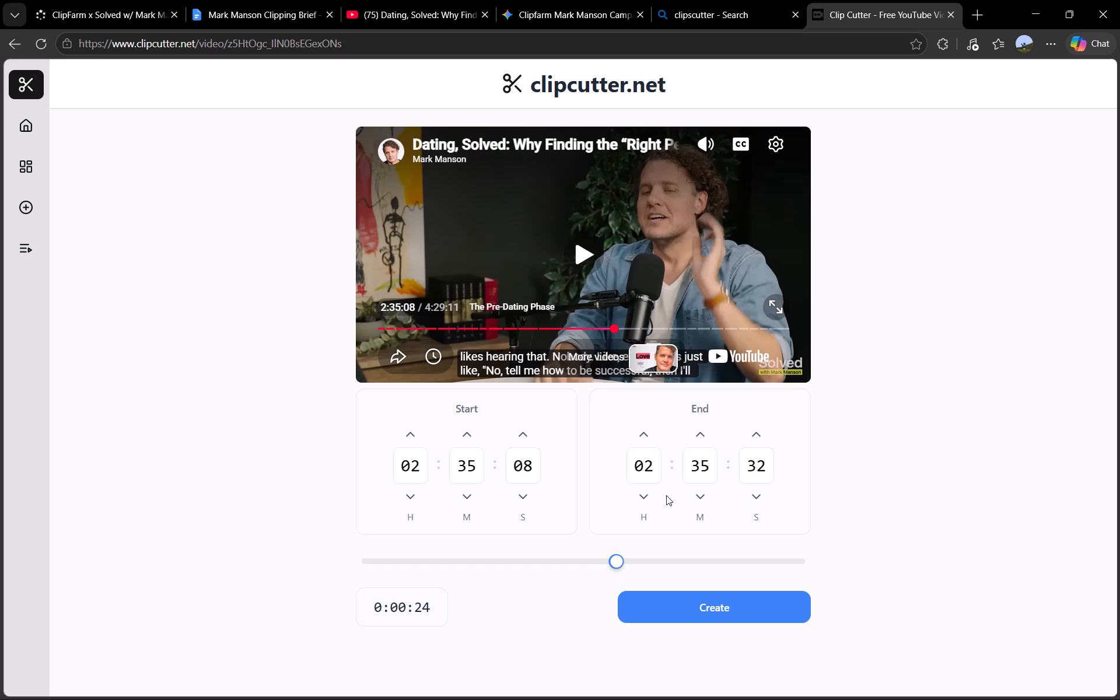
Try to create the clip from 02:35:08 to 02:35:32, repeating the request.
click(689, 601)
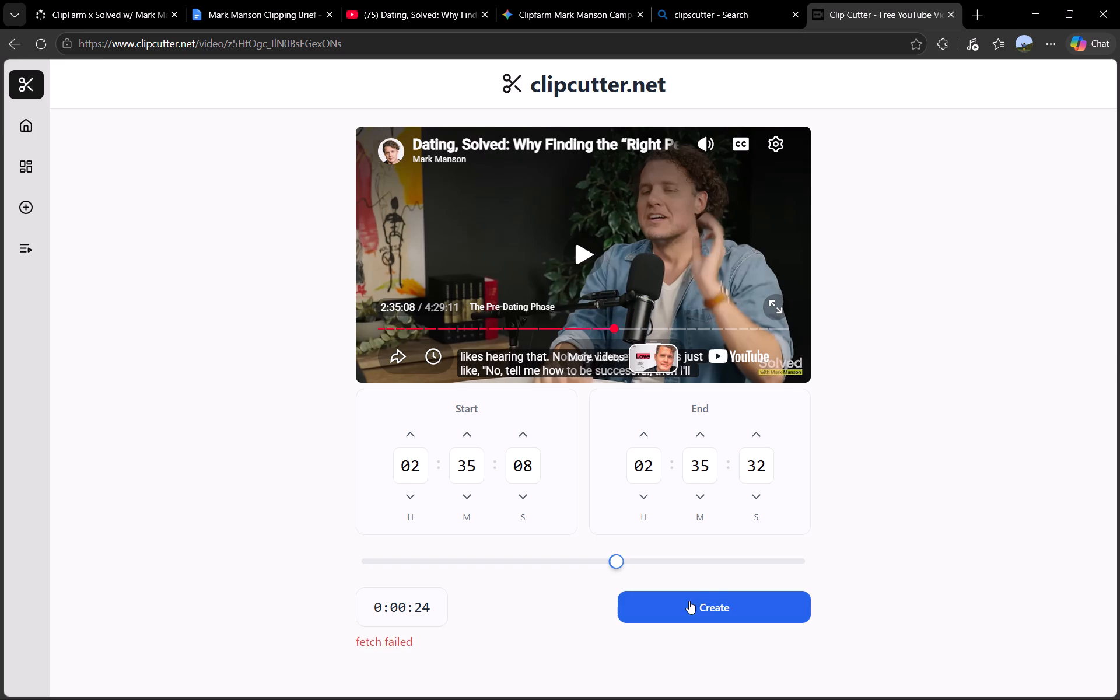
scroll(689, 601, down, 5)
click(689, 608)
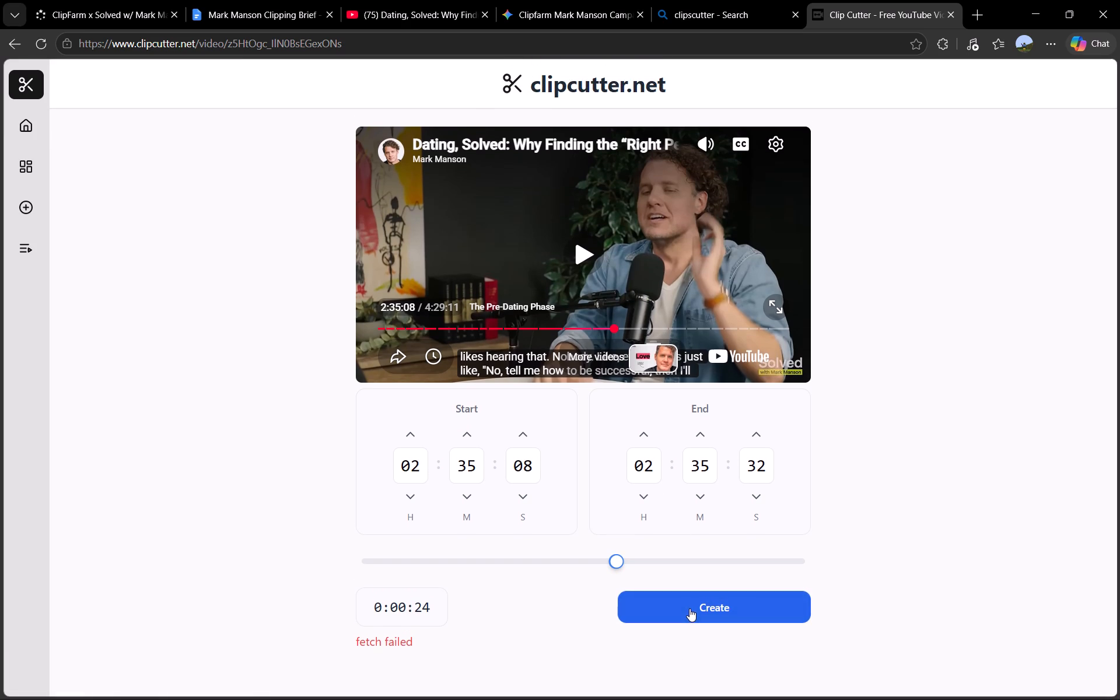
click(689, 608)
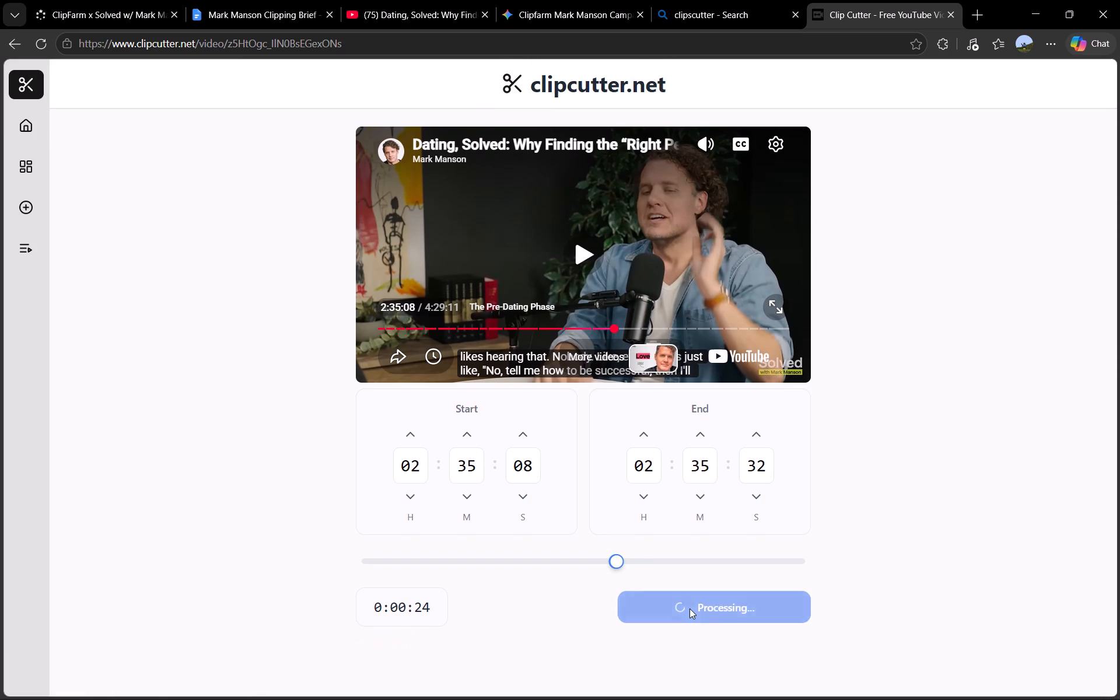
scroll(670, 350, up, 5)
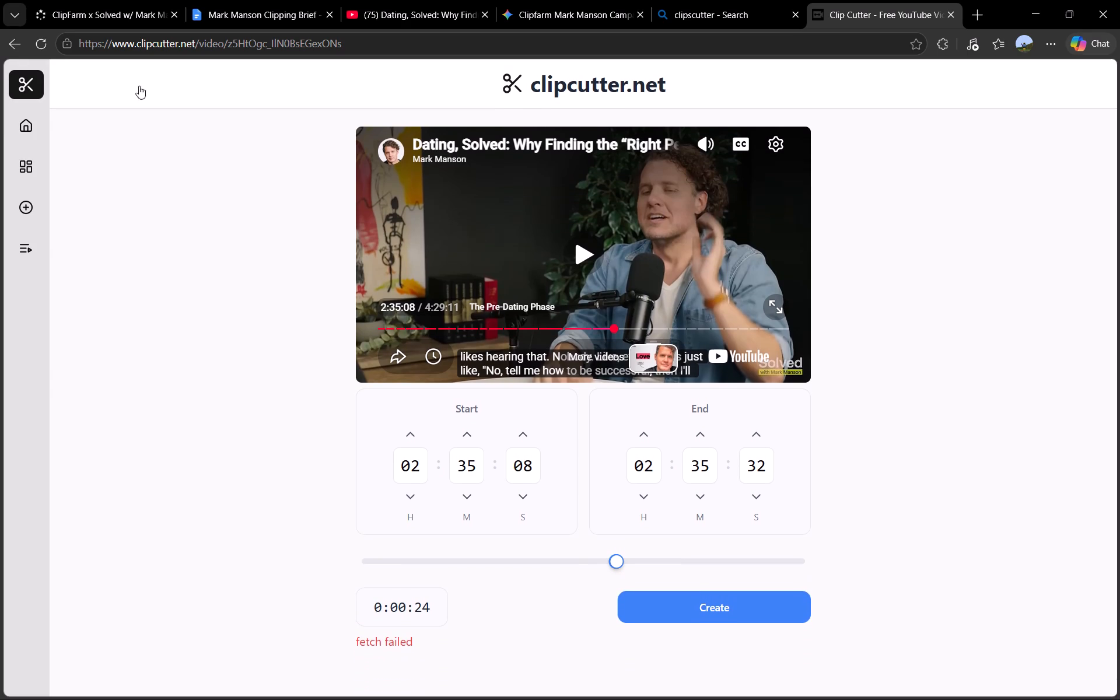
Reload the Clip Cutter video page and set the clip's start time to 02:35:08 again.
click(49, 45)
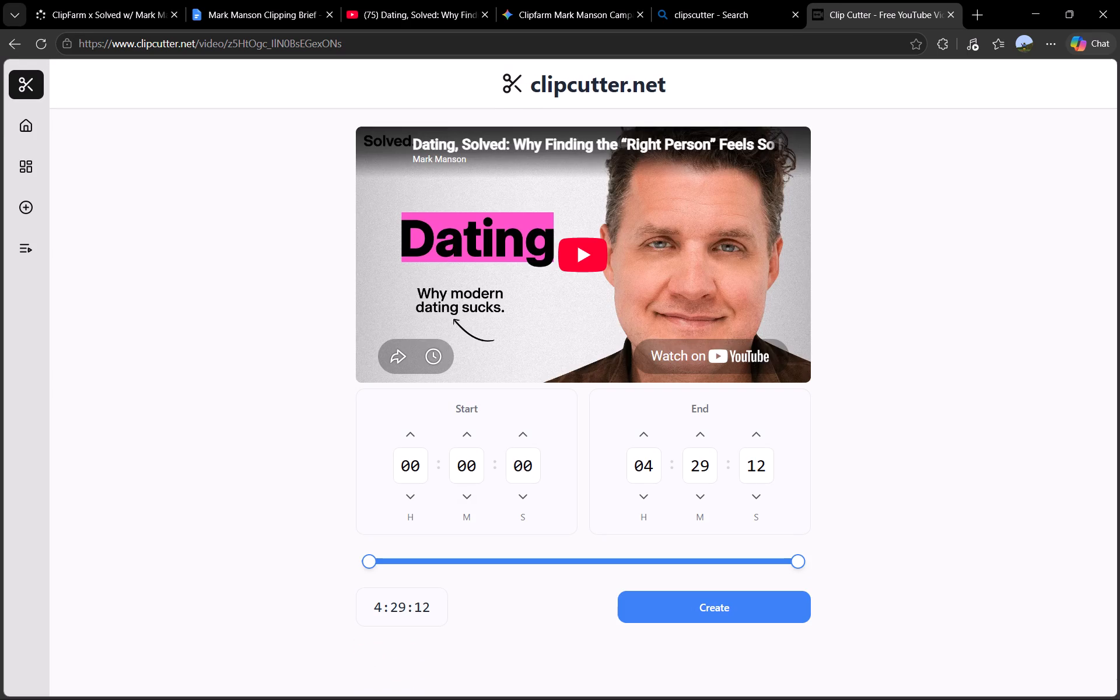
click(418, 466)
key(2)
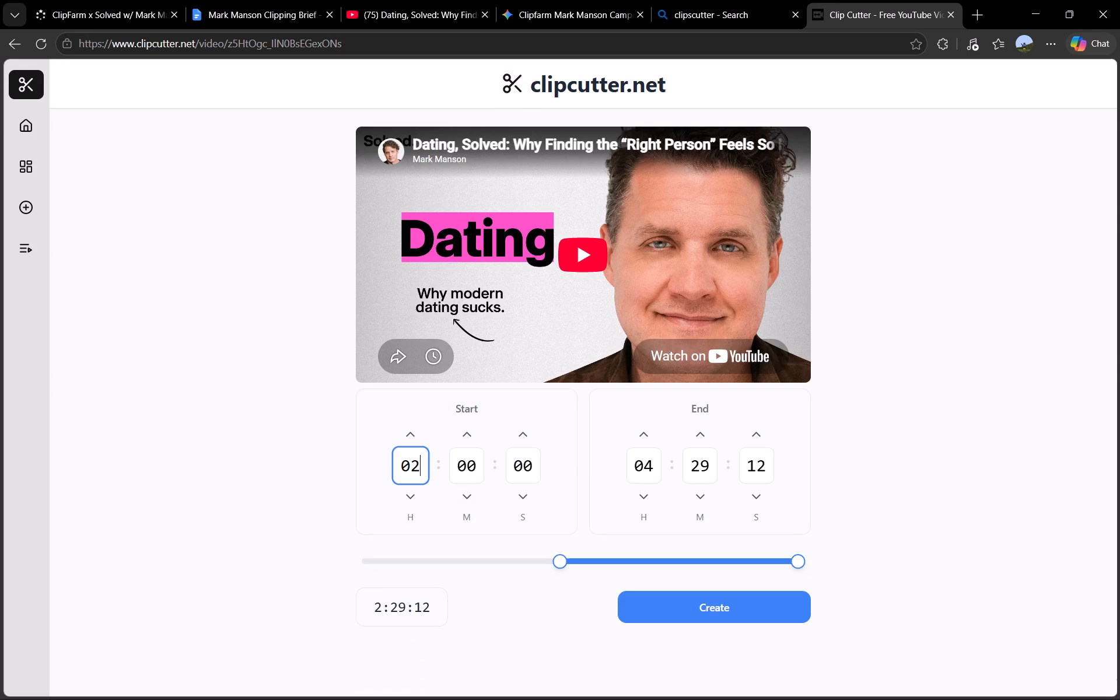
click(475, 470)
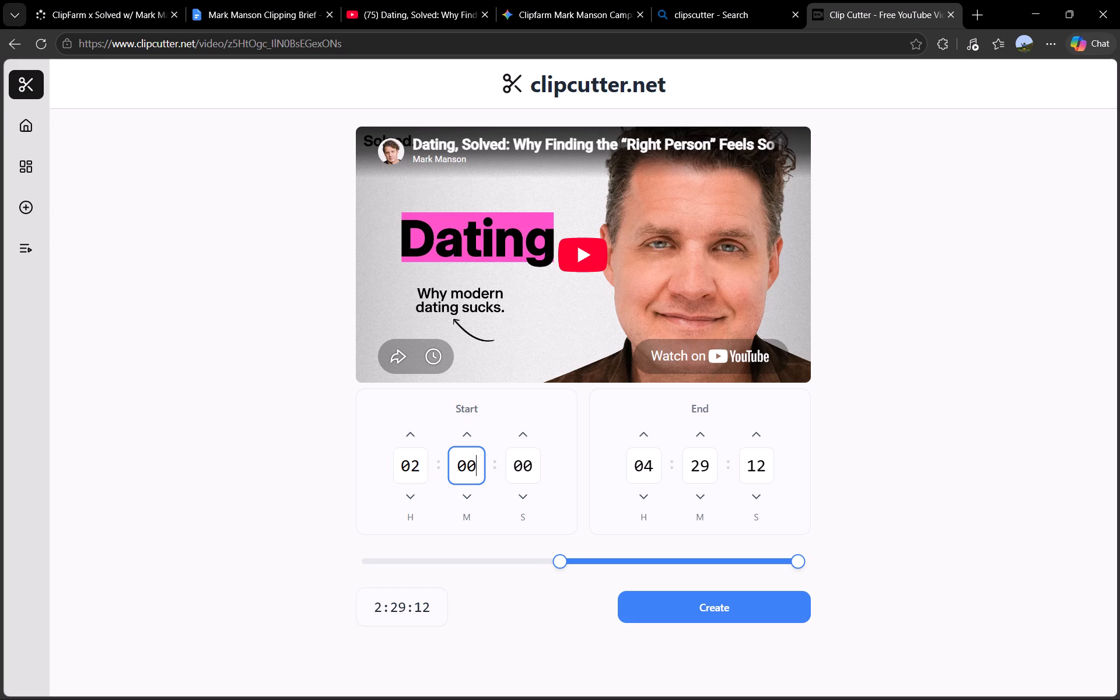
text(35)
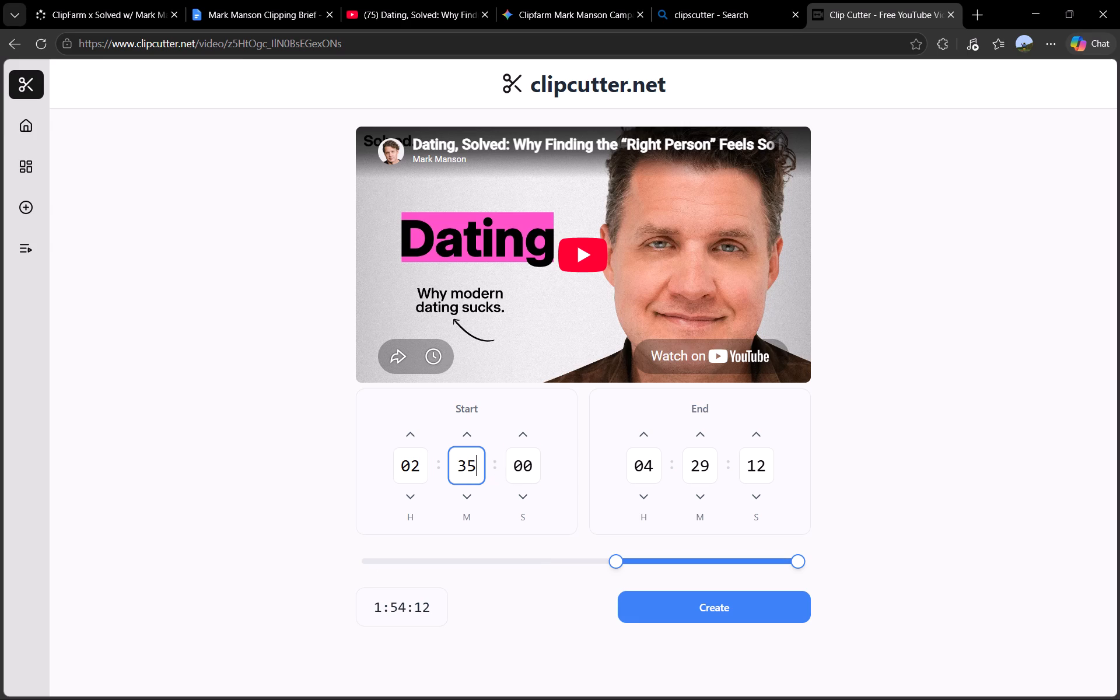
click(534, 470)
key(8)
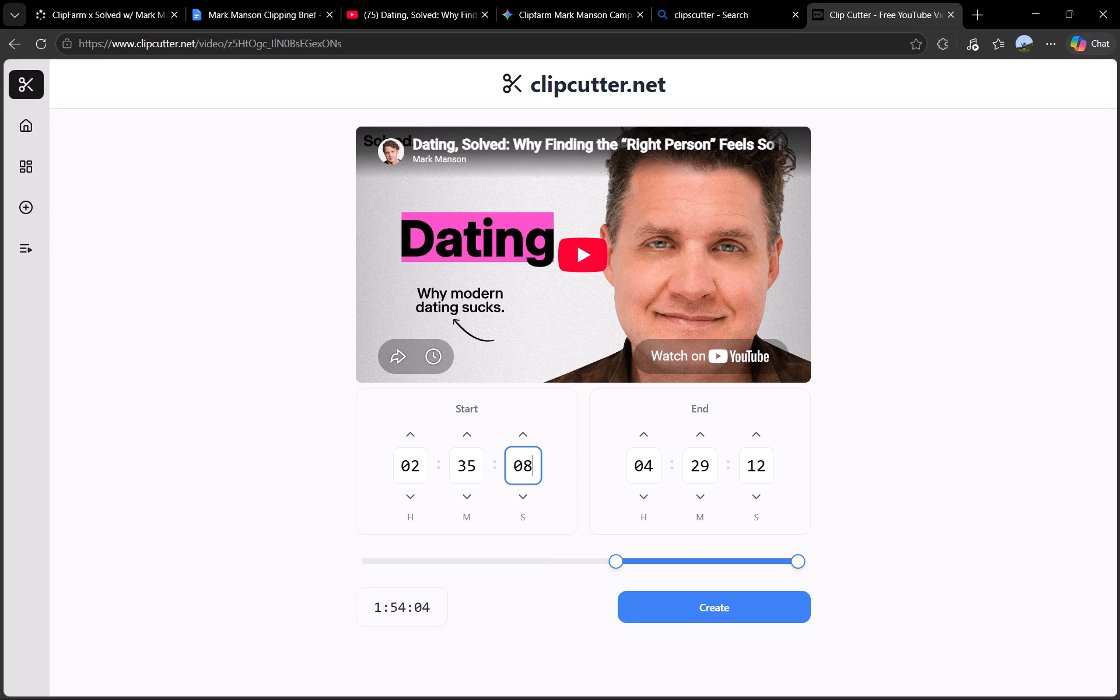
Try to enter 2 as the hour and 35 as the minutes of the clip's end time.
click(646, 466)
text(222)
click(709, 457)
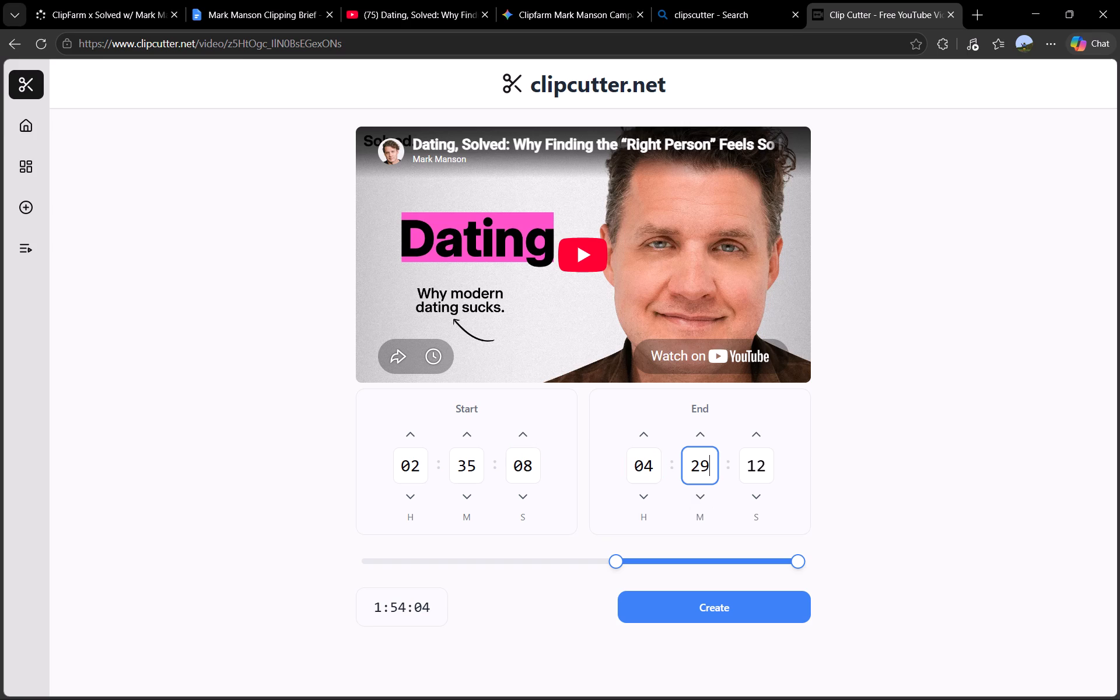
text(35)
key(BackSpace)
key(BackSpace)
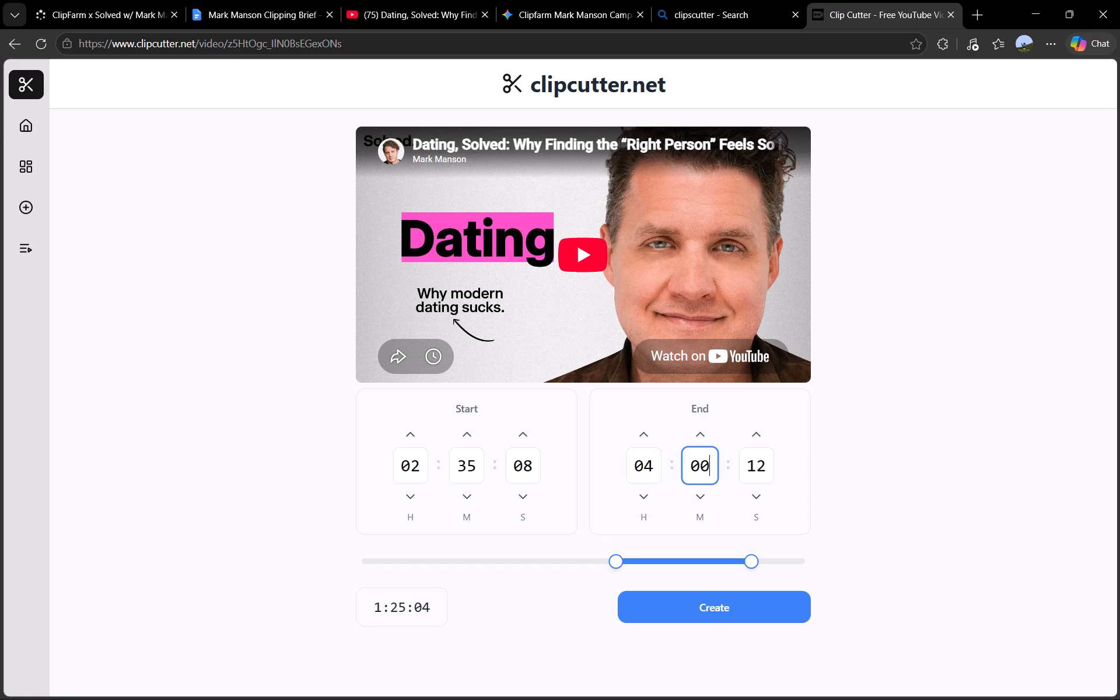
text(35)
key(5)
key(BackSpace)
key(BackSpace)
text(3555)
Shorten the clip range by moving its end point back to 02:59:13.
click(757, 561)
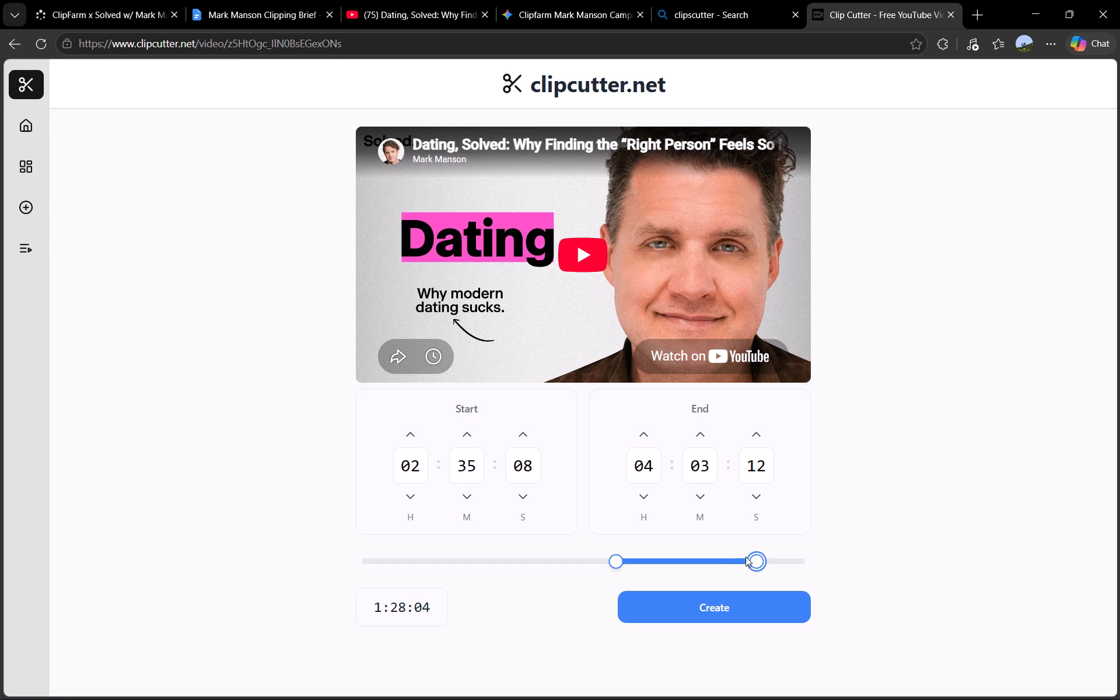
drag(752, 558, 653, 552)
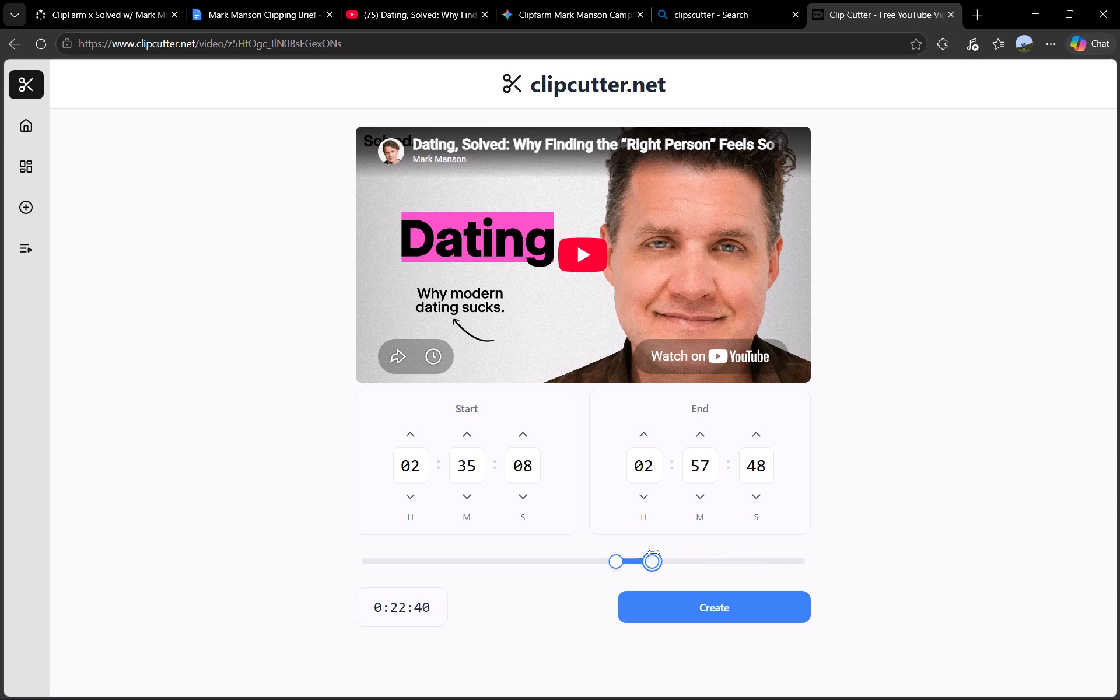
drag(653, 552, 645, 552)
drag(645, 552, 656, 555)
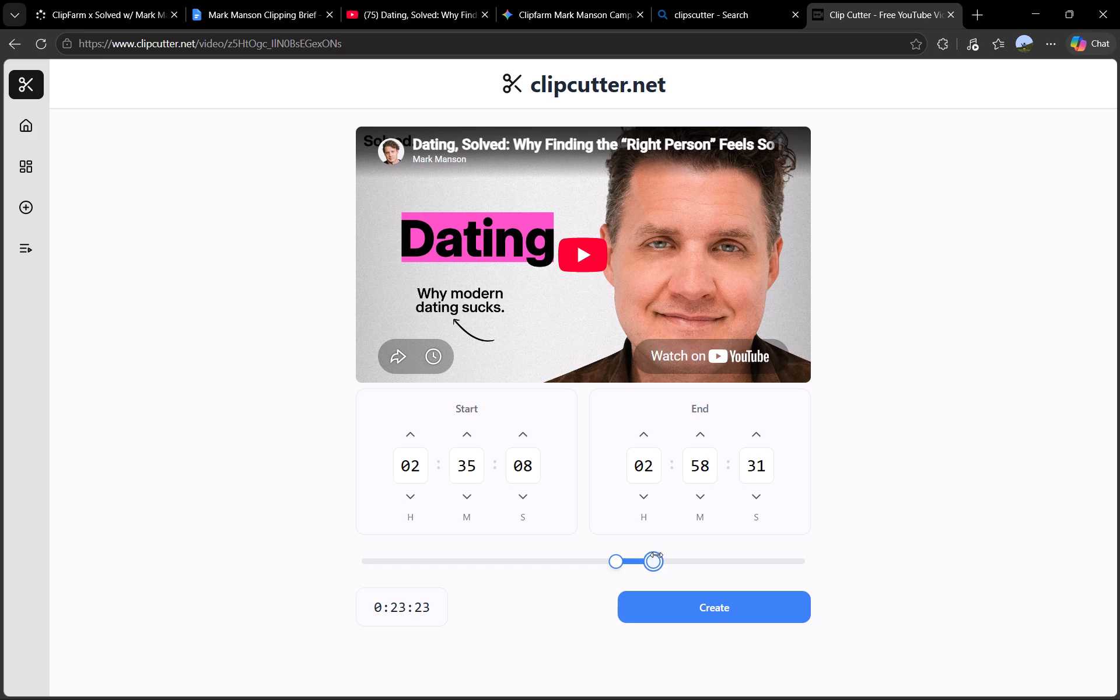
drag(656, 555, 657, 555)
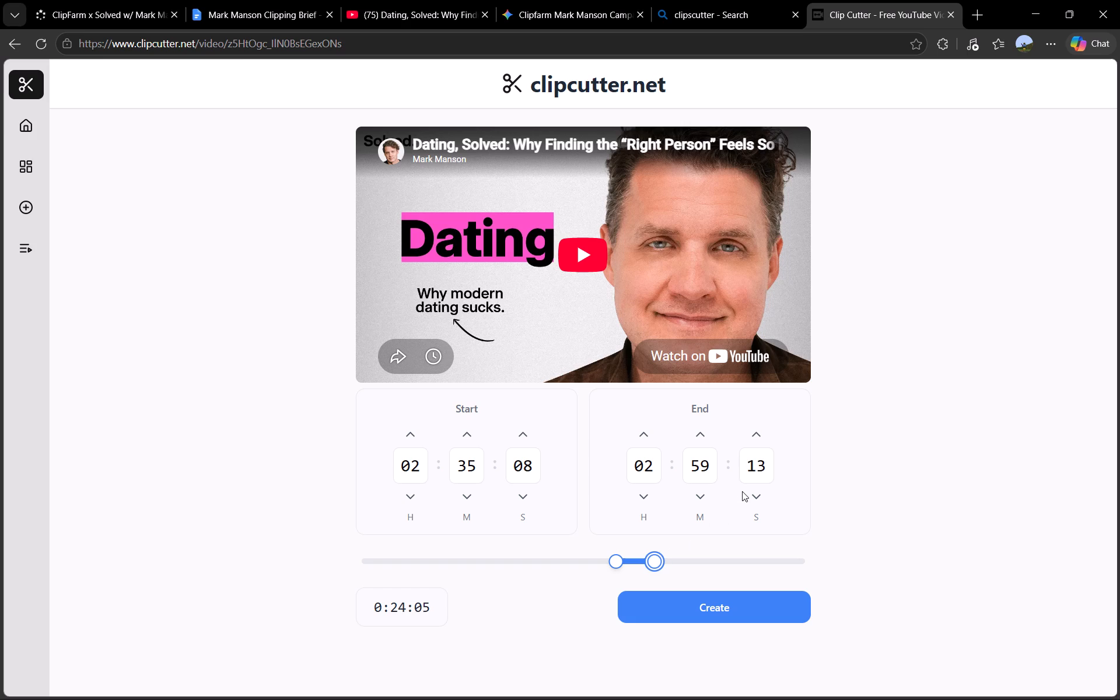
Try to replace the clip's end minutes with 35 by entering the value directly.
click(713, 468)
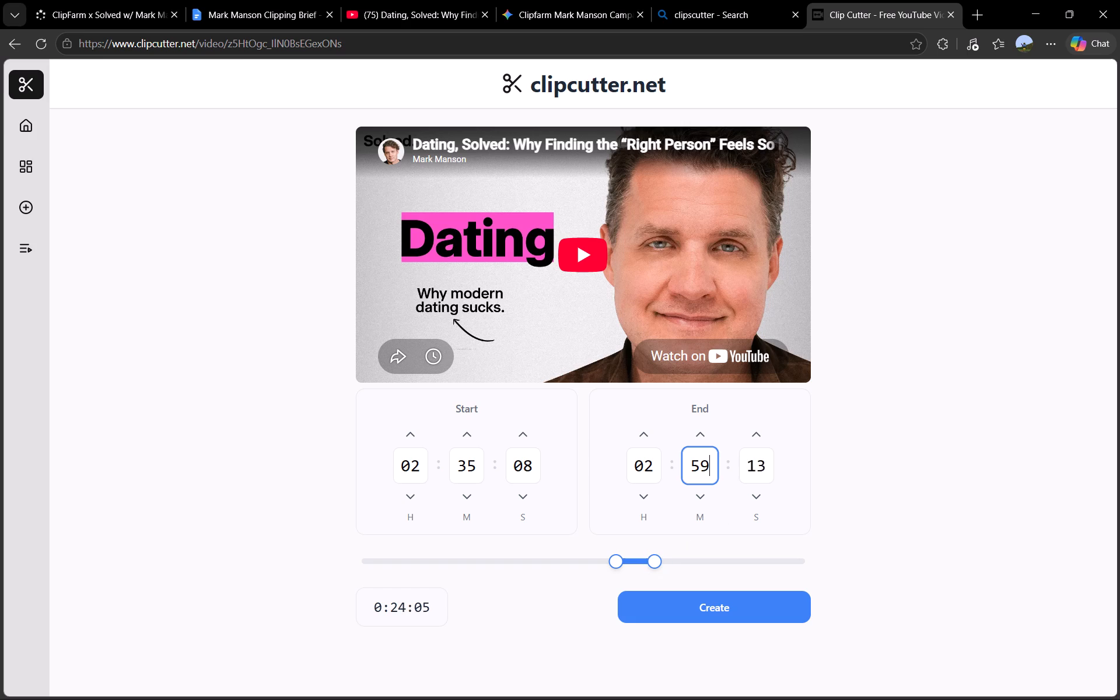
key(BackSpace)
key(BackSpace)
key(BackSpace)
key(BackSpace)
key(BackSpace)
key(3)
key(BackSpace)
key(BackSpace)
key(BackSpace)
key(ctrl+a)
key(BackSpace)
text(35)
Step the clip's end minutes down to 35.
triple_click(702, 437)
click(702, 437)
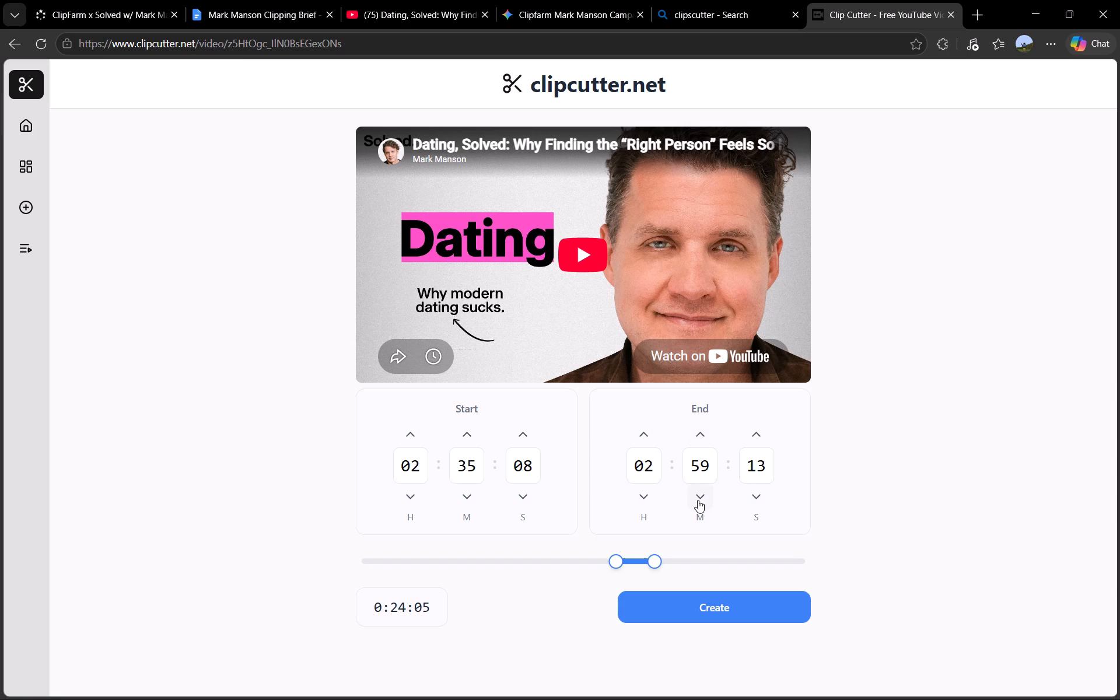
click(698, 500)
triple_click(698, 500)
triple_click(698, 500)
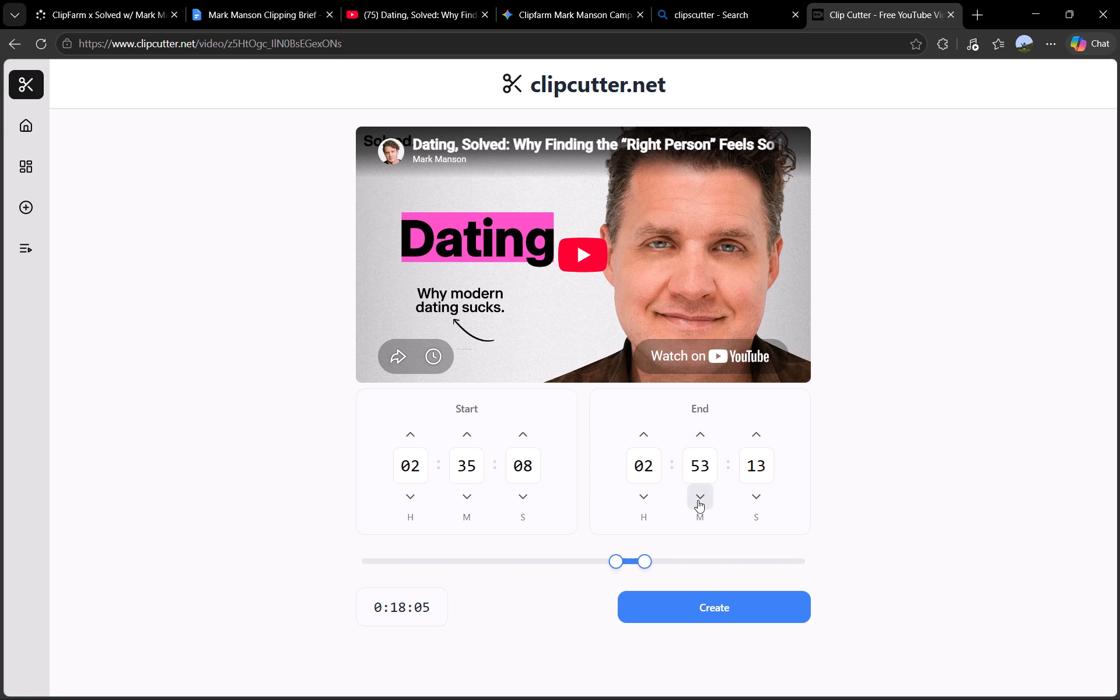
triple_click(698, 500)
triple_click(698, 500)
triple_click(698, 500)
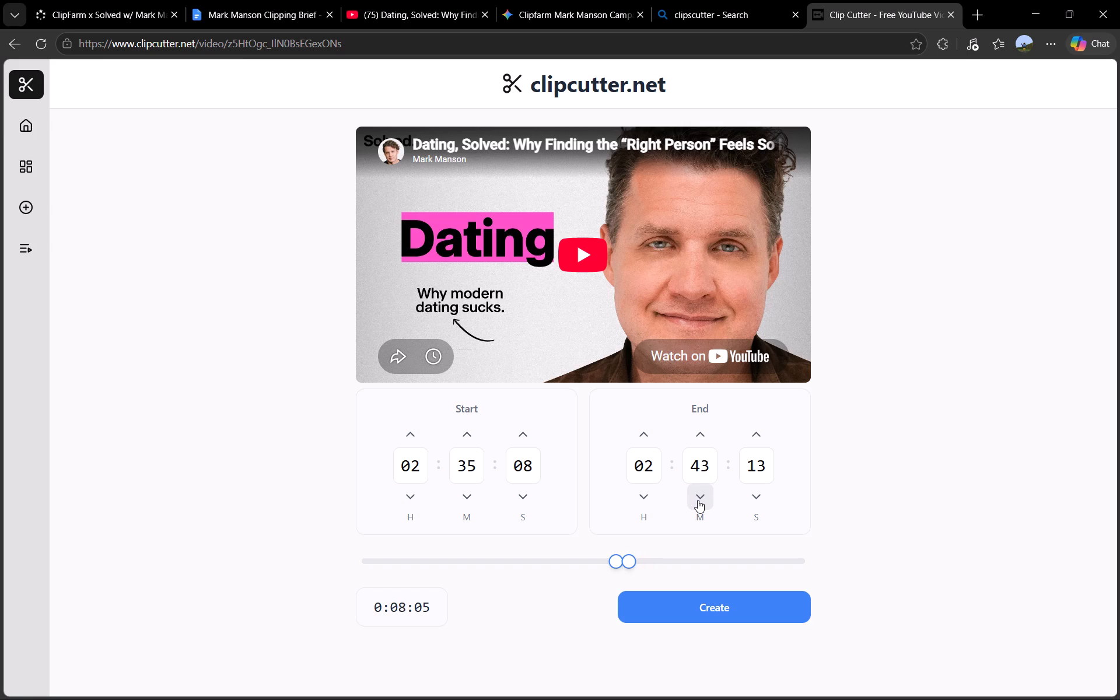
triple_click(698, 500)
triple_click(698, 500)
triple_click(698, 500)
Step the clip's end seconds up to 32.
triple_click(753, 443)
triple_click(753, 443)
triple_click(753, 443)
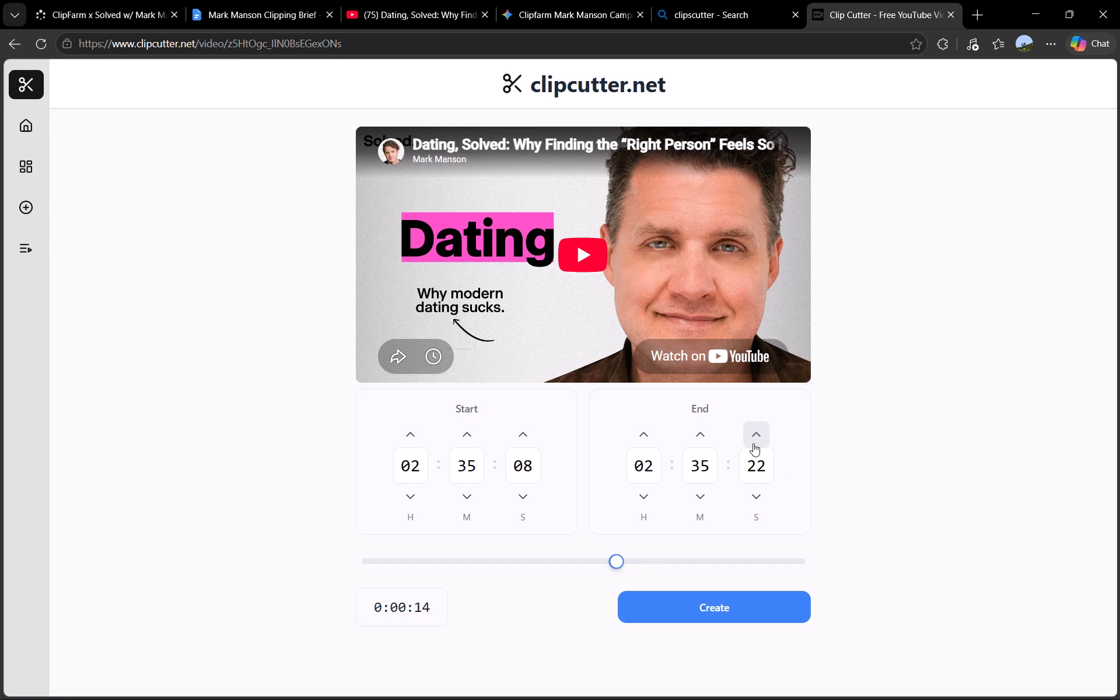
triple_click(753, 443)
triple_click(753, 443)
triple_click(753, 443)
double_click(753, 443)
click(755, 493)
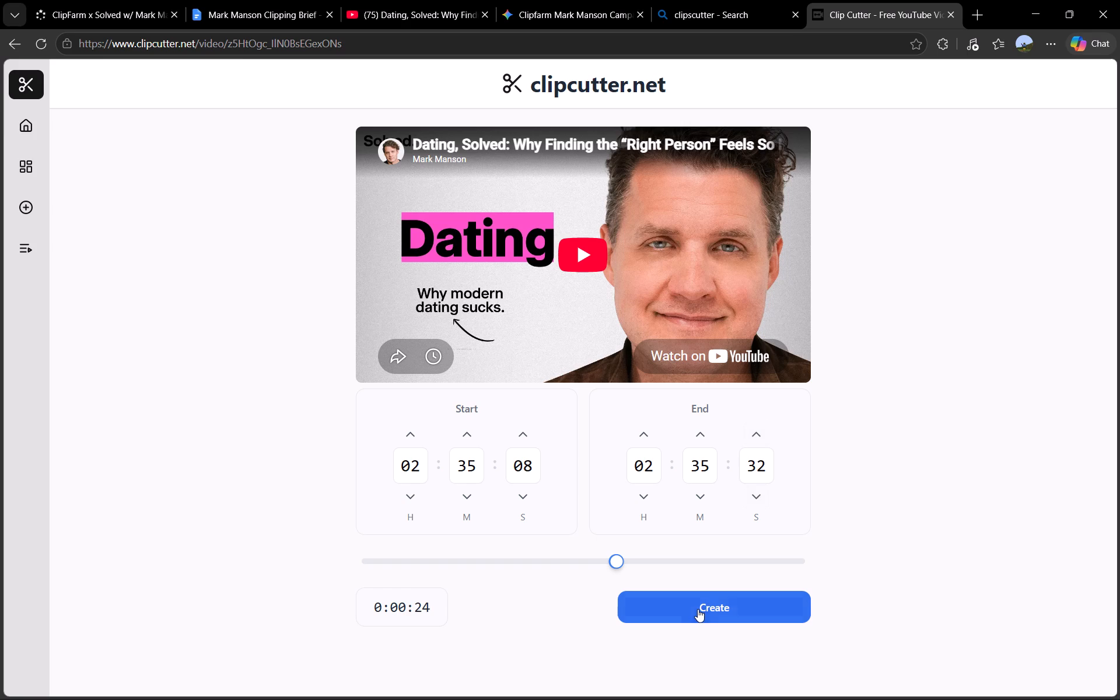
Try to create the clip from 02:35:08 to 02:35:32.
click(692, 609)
Search the web for ytslicer in the existing search page and open the SliceYT clip tool site.
click(688, 6)
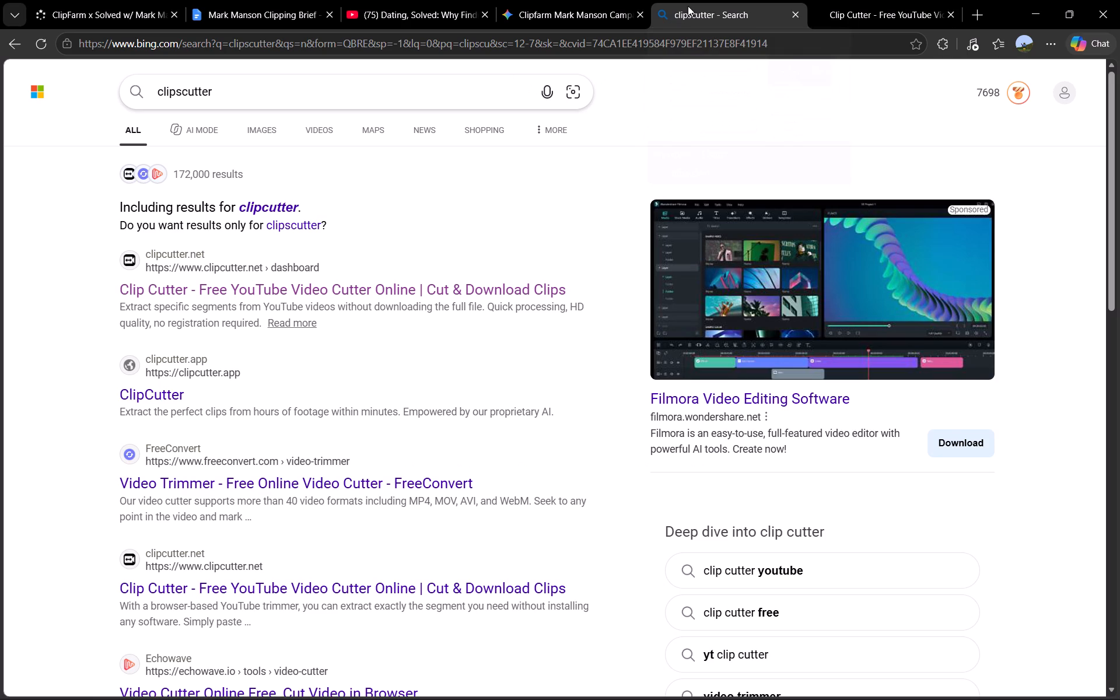
click(489, 90)
key(ctrl+a)
key(BackSpace)
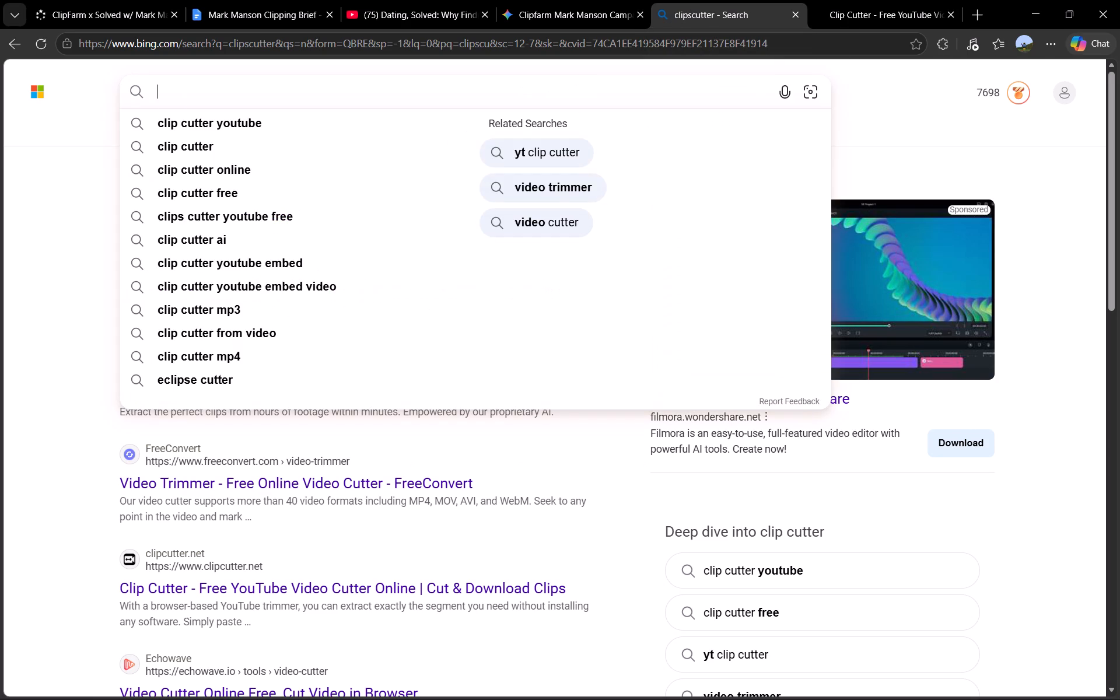
text(yr)
key(BackSpace)
text(tslicer)
key(Return)
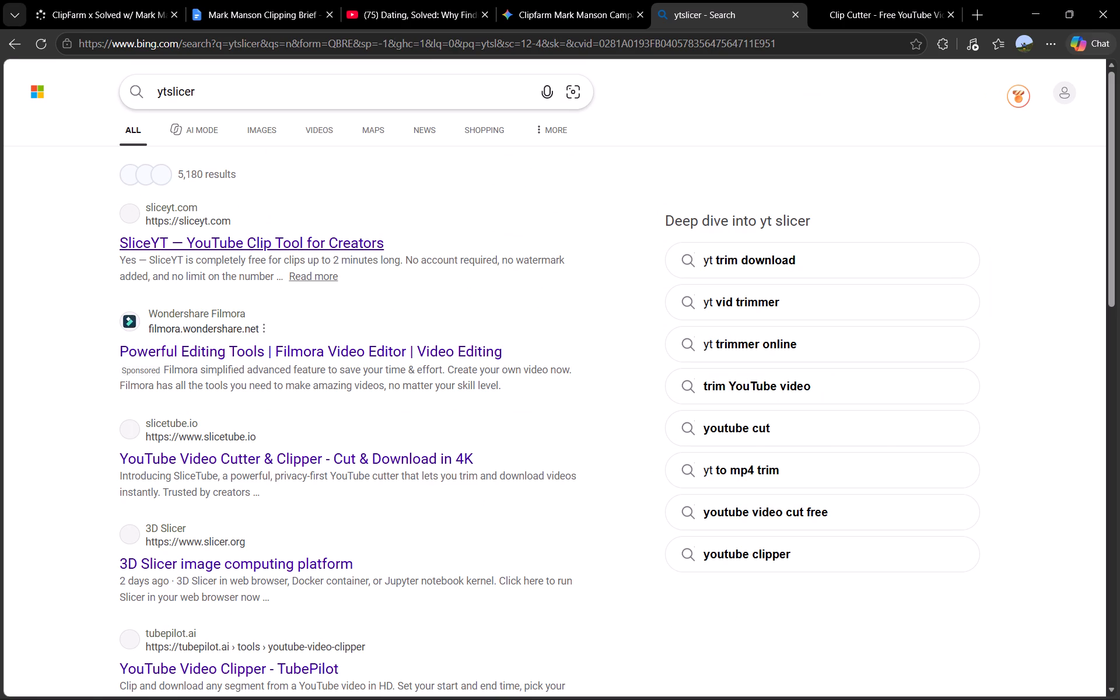
click(331, 248)
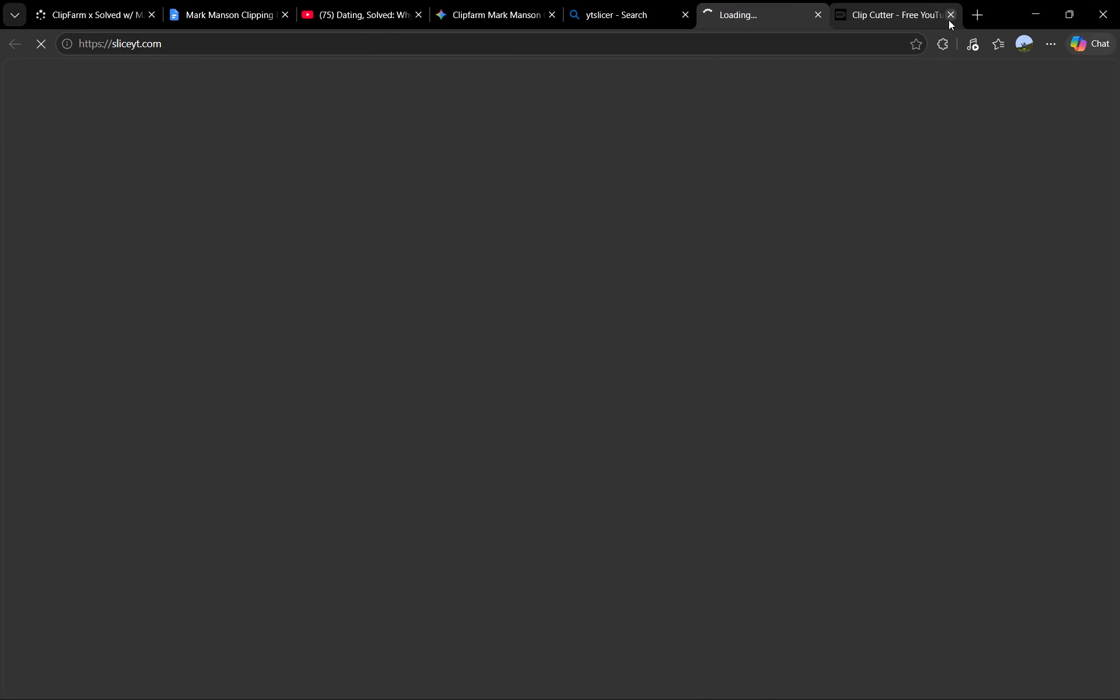
Close the Clip Cutter page.
click(949, 20)
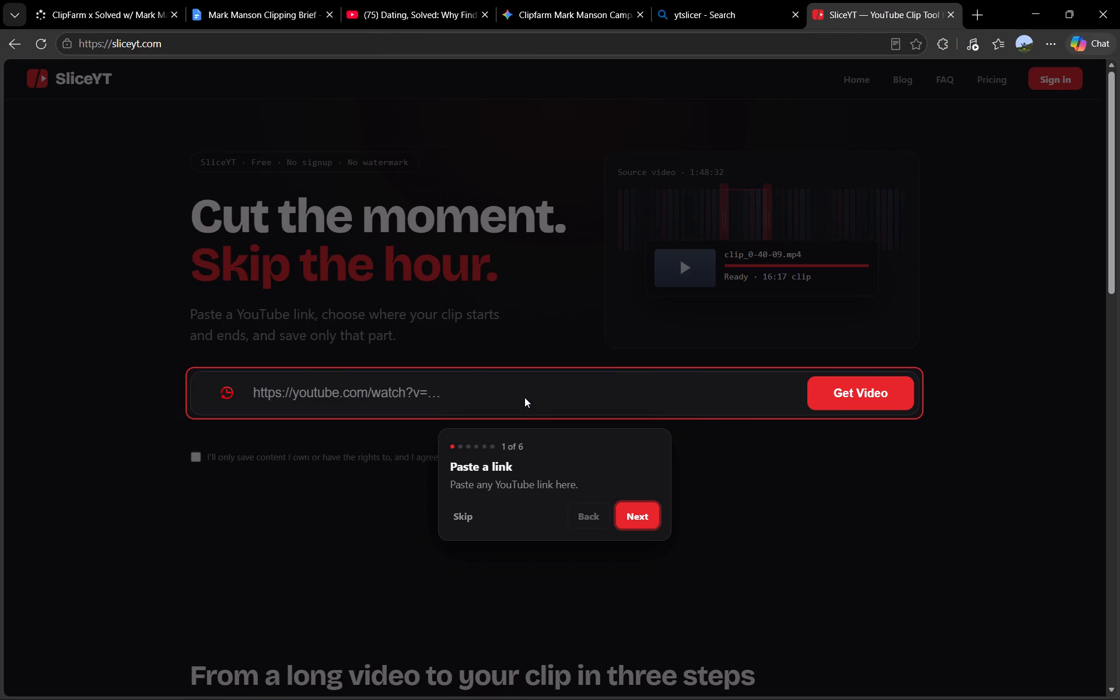
click(634, 512)
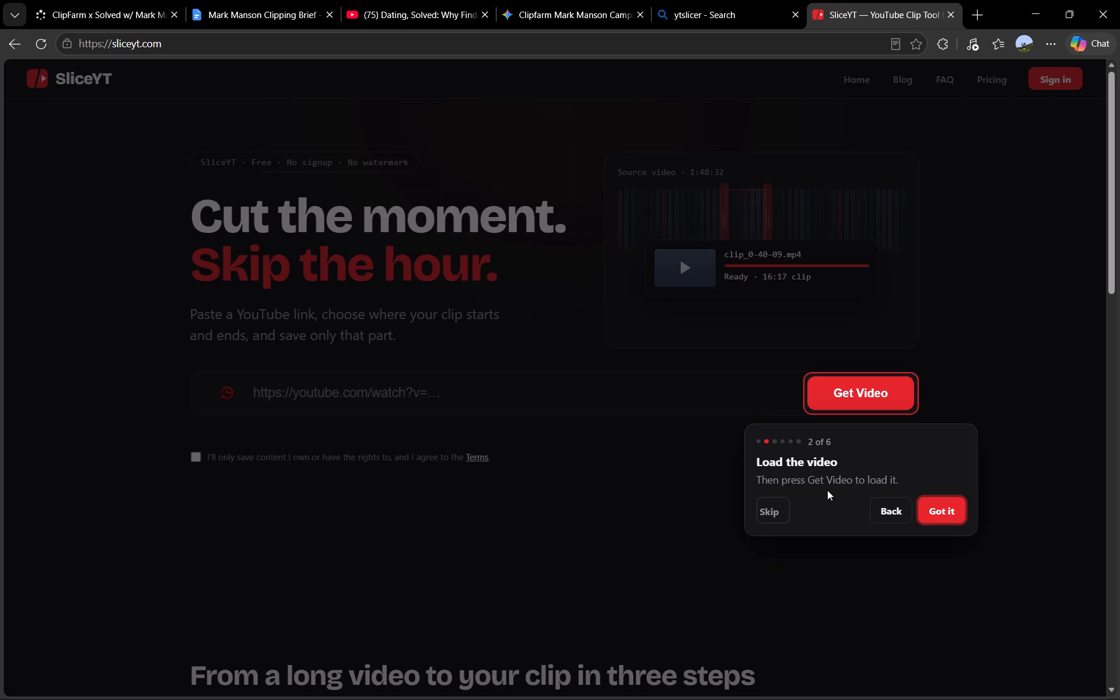
click(774, 505)
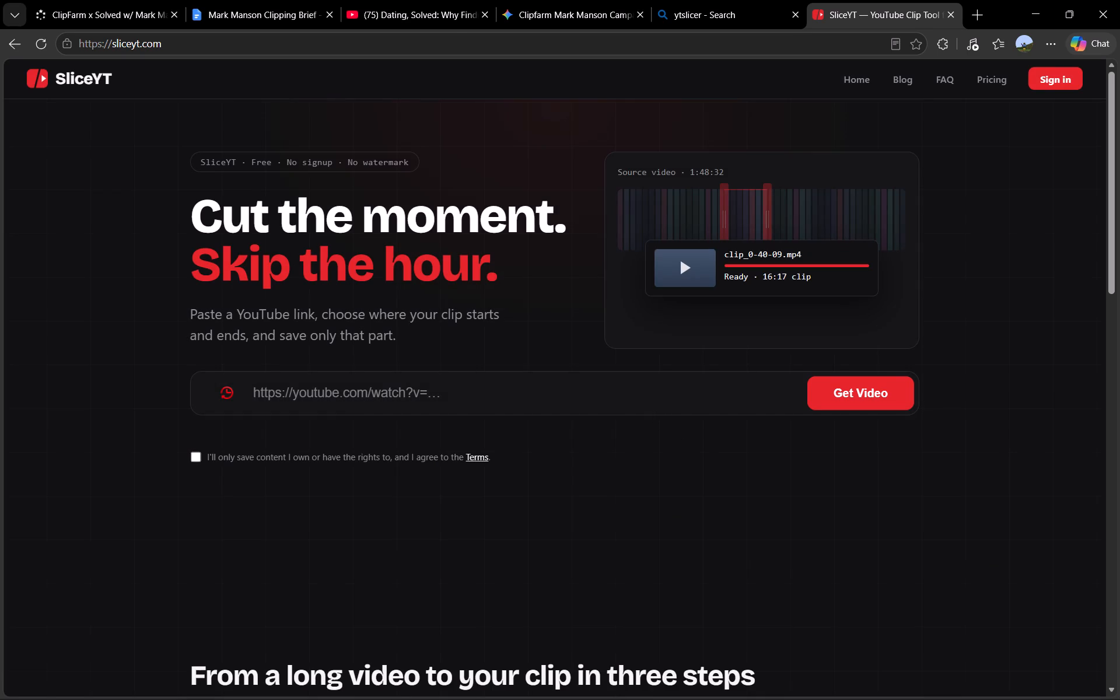
click(646, 383)
key(ctrl+v)
click(871, 389)
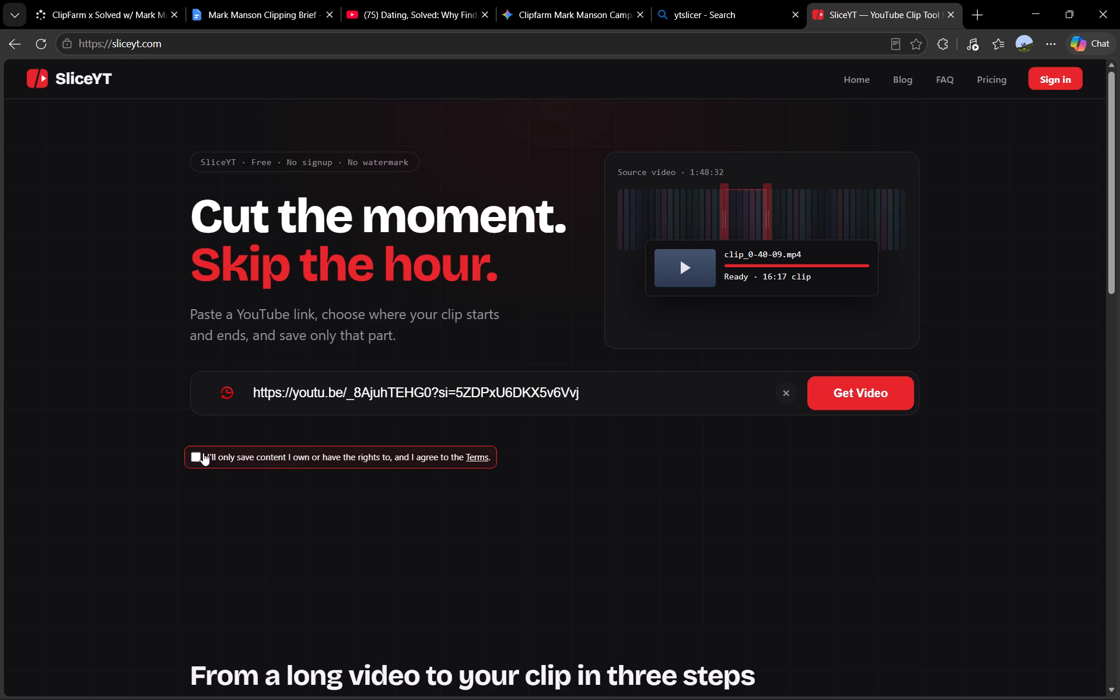
click(198, 454)
click(867, 386)
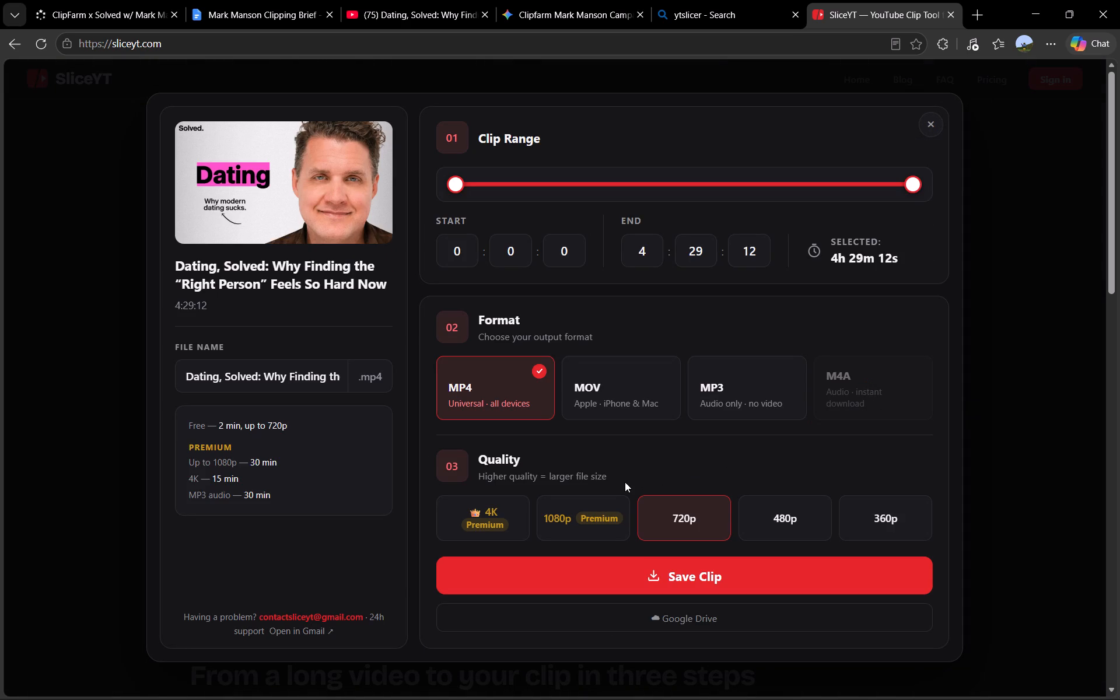
Set the clip's start time to 02:35:08.
click(460, 248)
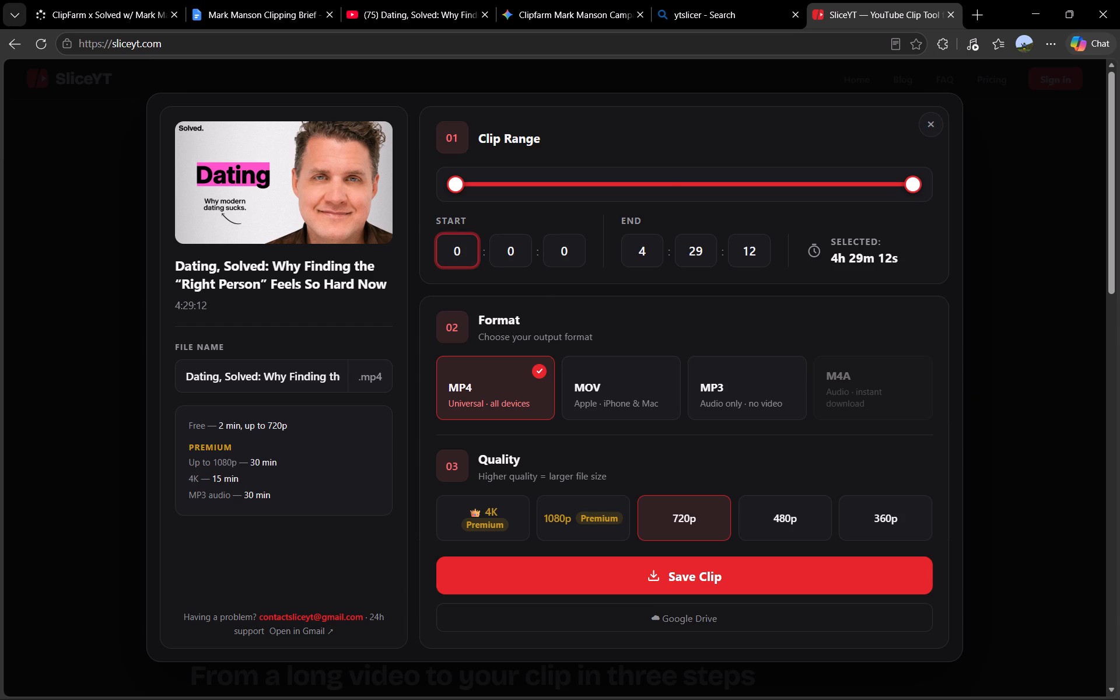
key(2)
click(514, 248)
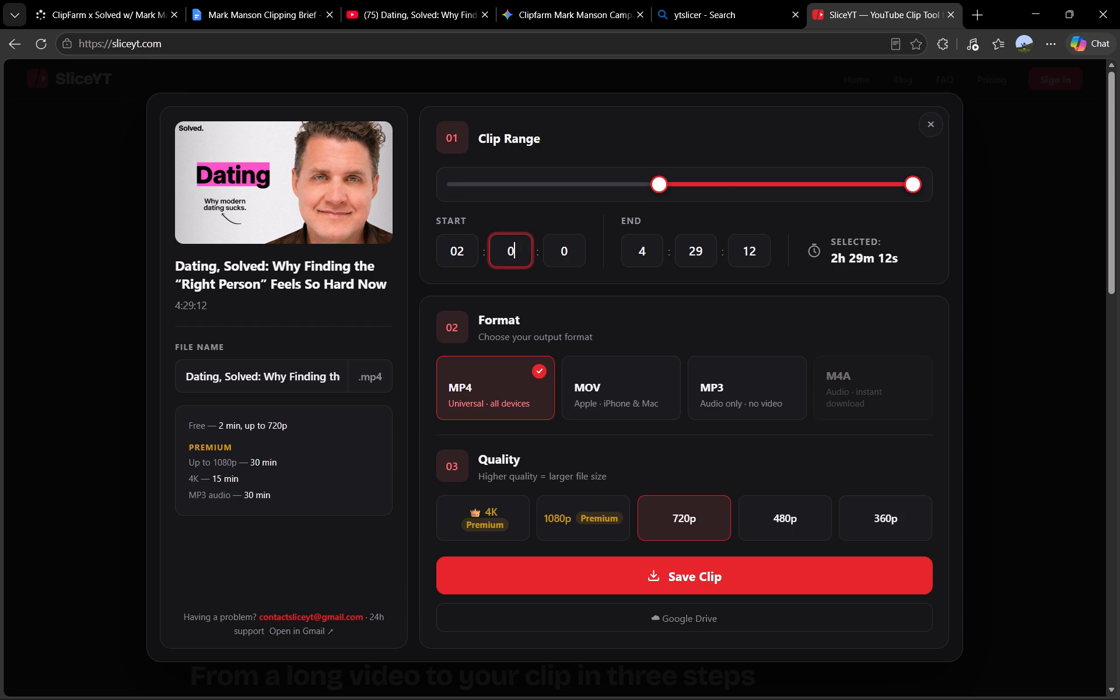
text(35)
key(BackSpace)
key(BackSpace)
key(BackSpace)
text(35)
key(Right)
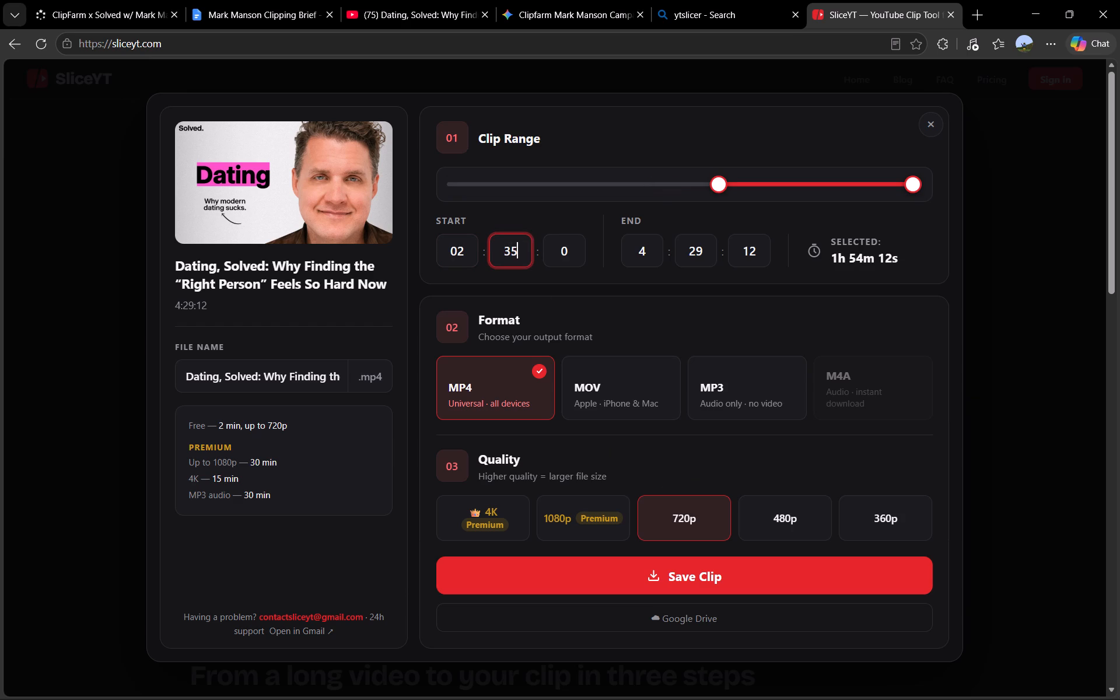
click(570, 244)
key(8)
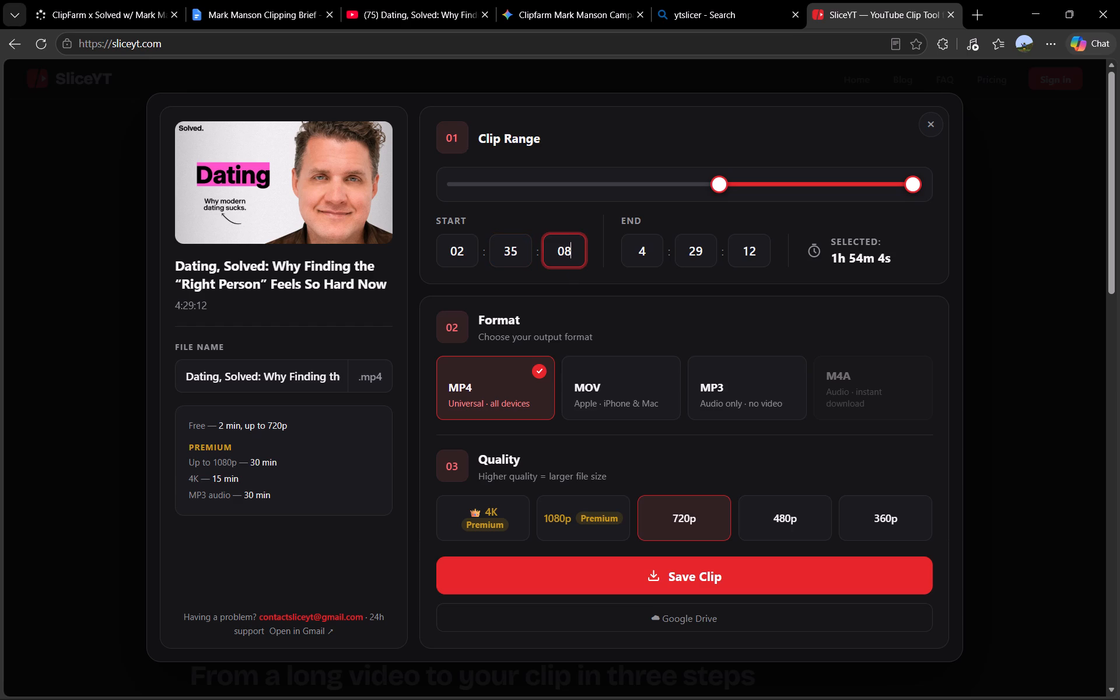
Set the clip's end time to 2:35:32.
click(644, 244)
key(BackSpace)
key(2)
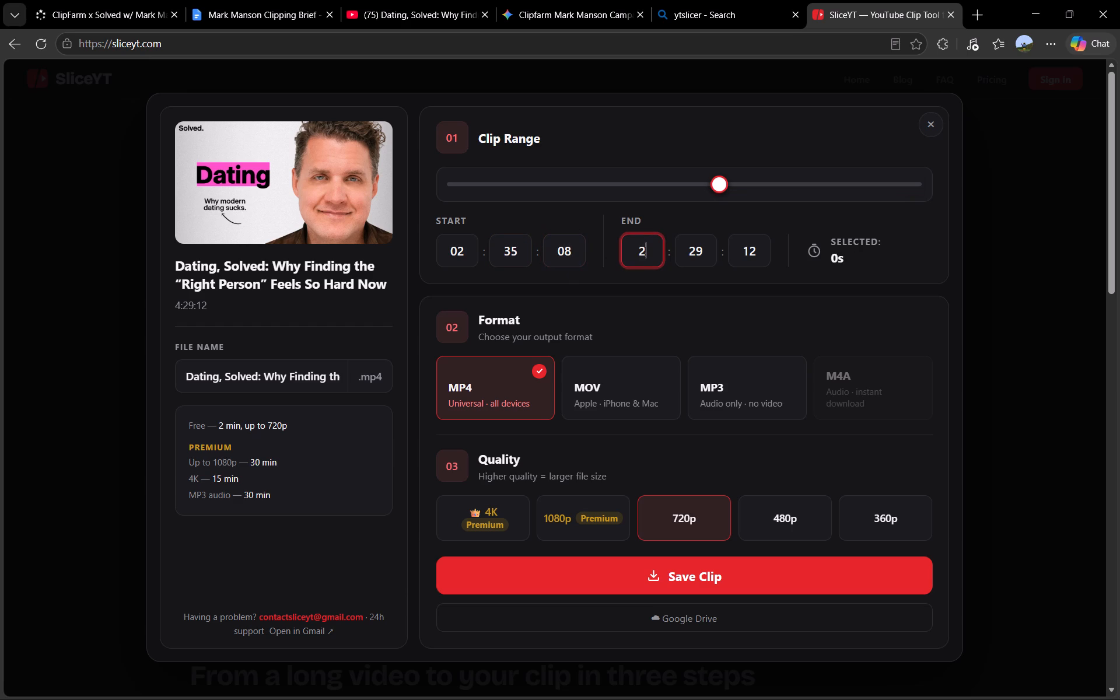
click(712, 254)
key(BackSpace)
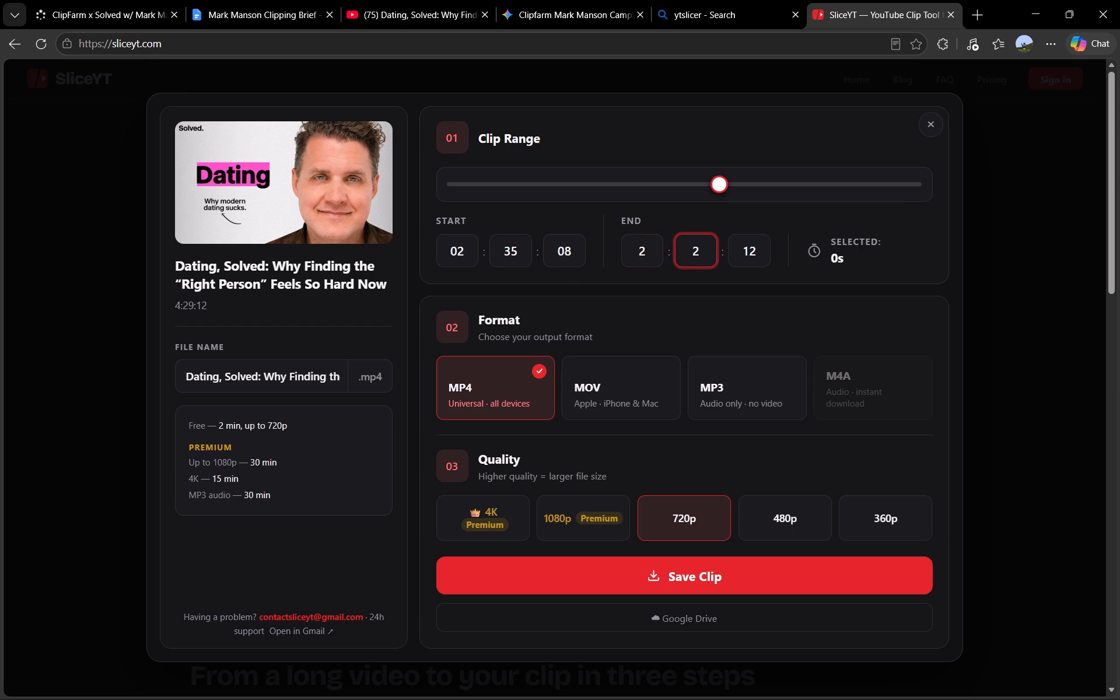
key(BackSpace)
text(35)
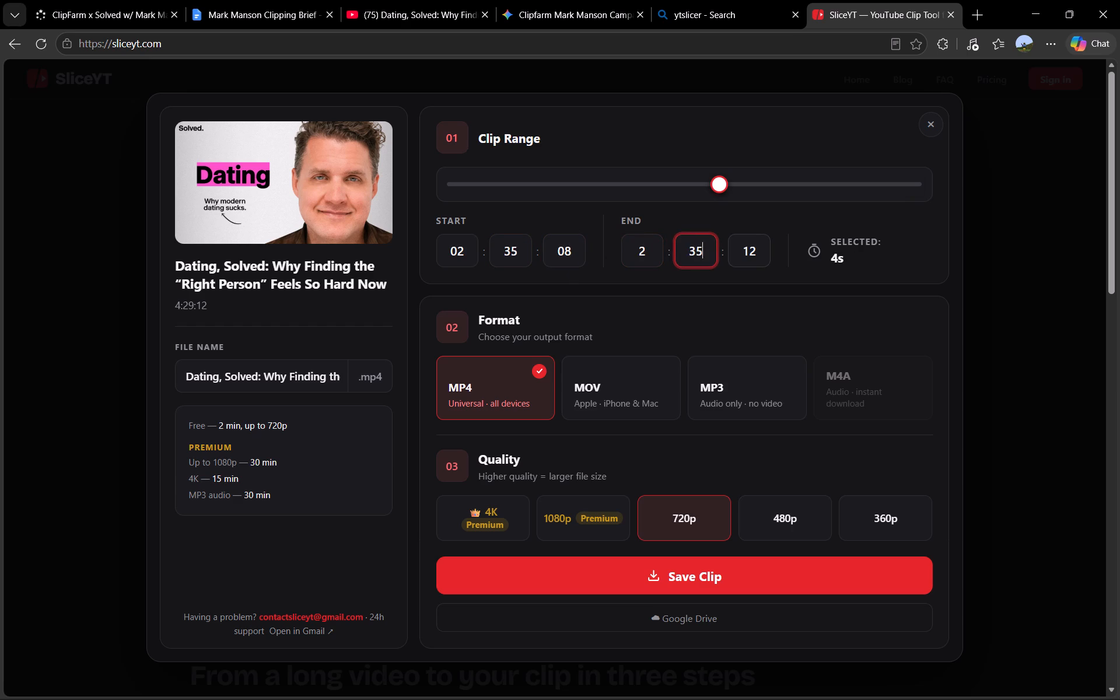
click(759, 251)
key(BackSpace)
key(BackSpace)
text(32)
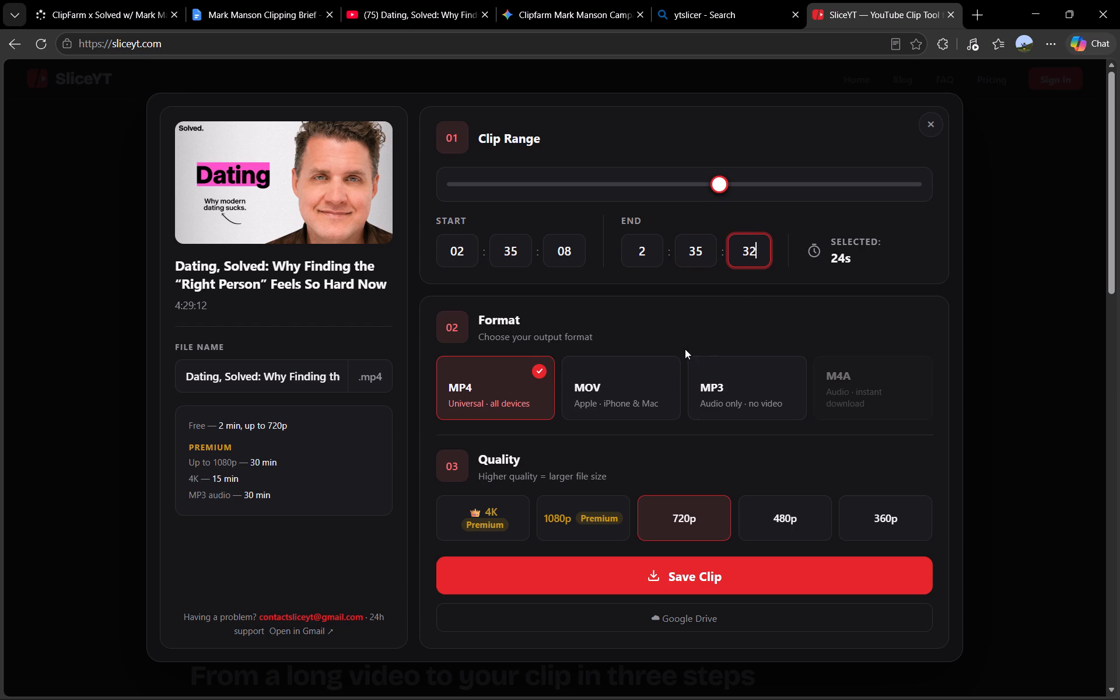
Save the clip as a 720p MP4 and dismiss the feedback prompt.
click(672, 576)
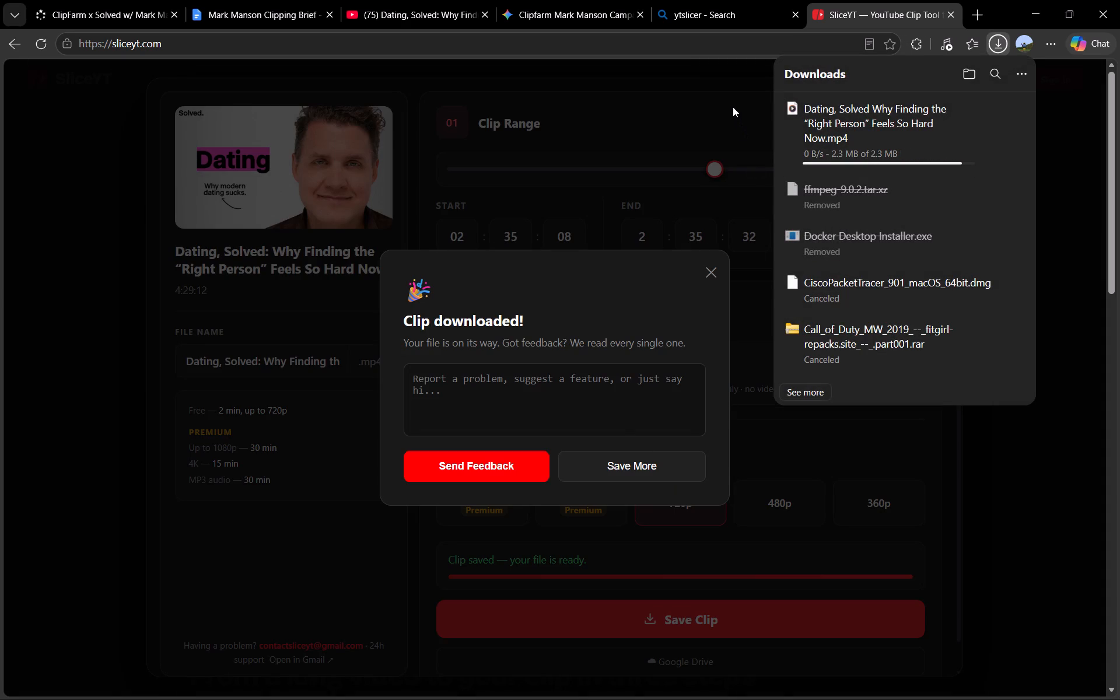
click(737, 105)
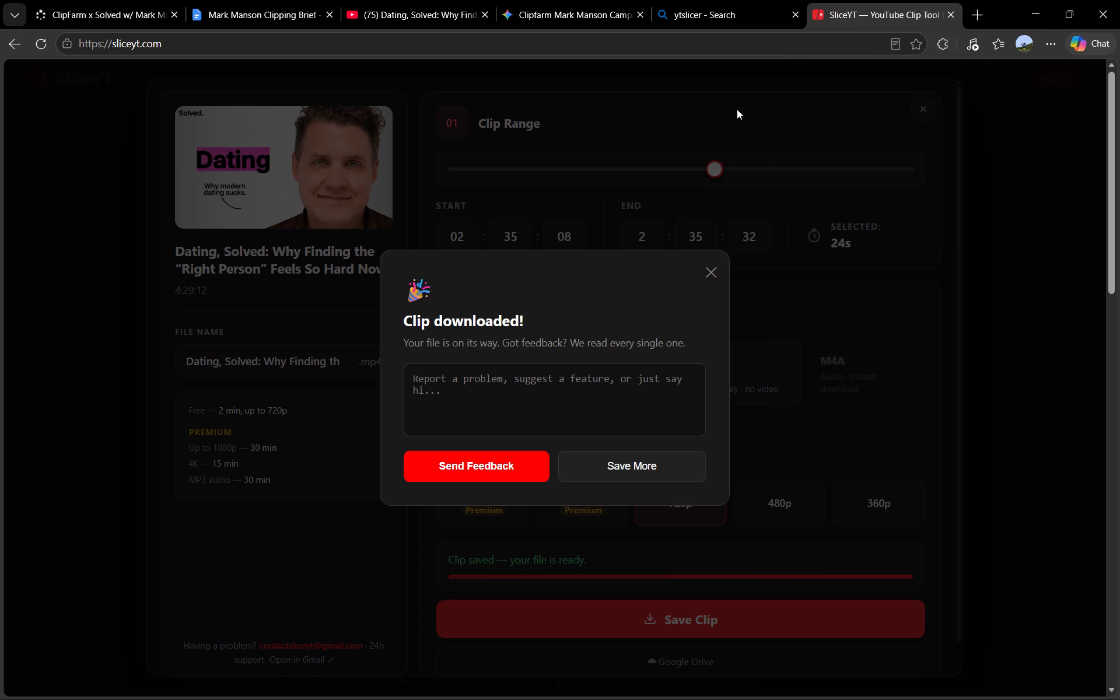
click(712, 269)
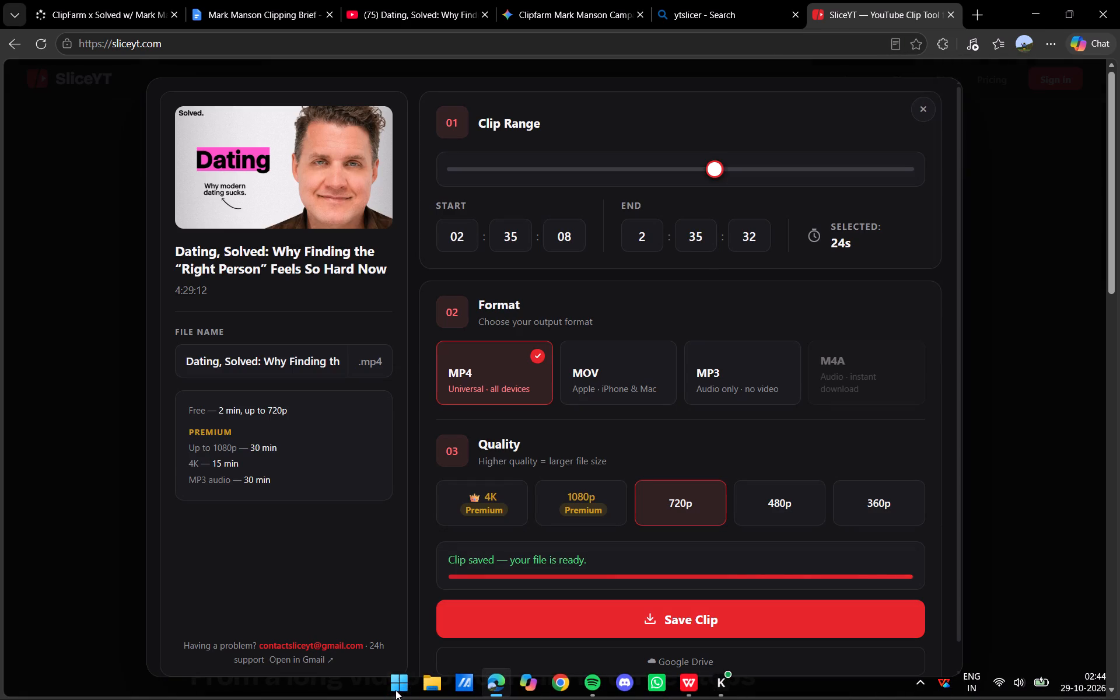
Play the newly saved Dating MP4 clip from the Downloads folder.
click(436, 674)
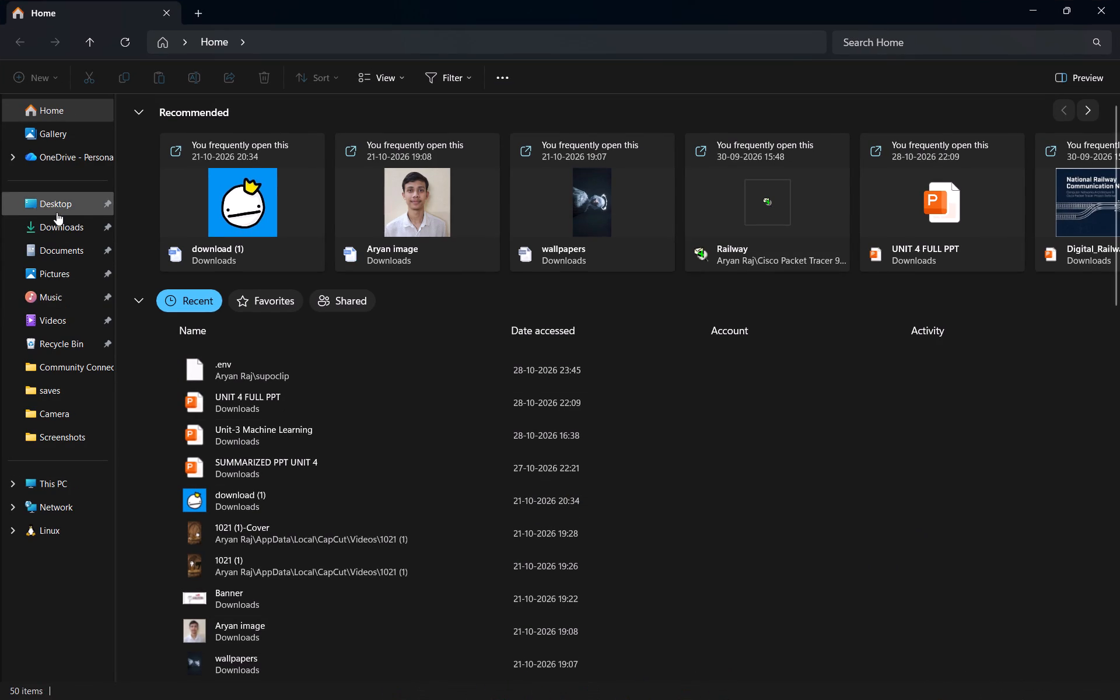
click(60, 228)
double_click(213, 141)
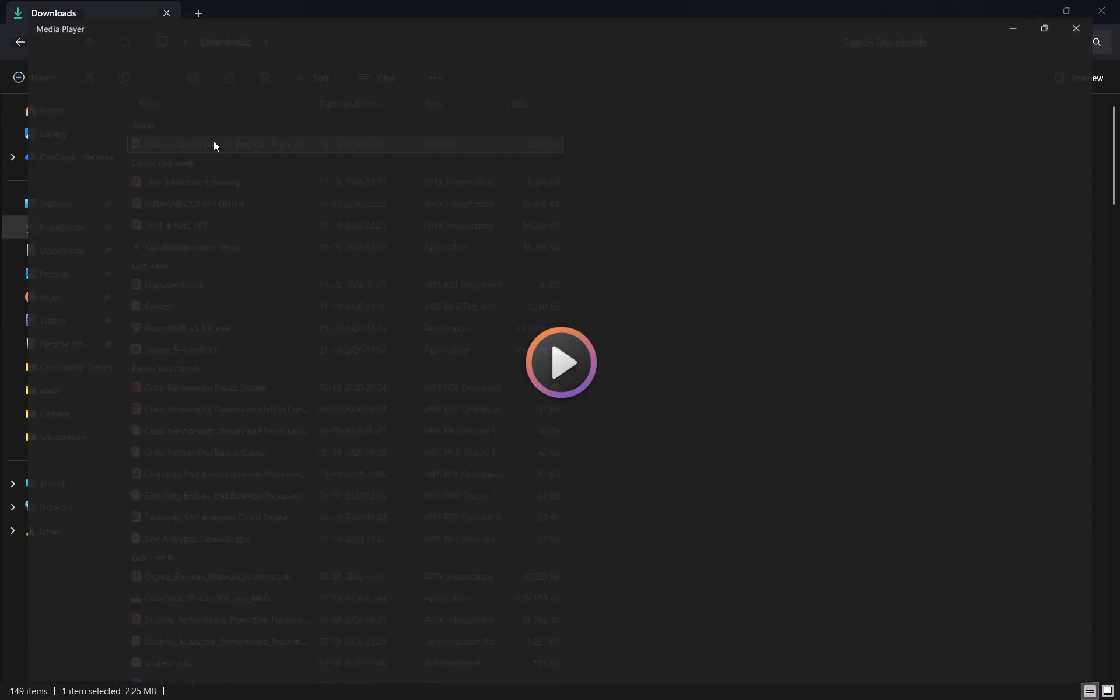
Launch Proton VPN, connect to the fastest free server and minimize its window.
text(pro)
key(Return)
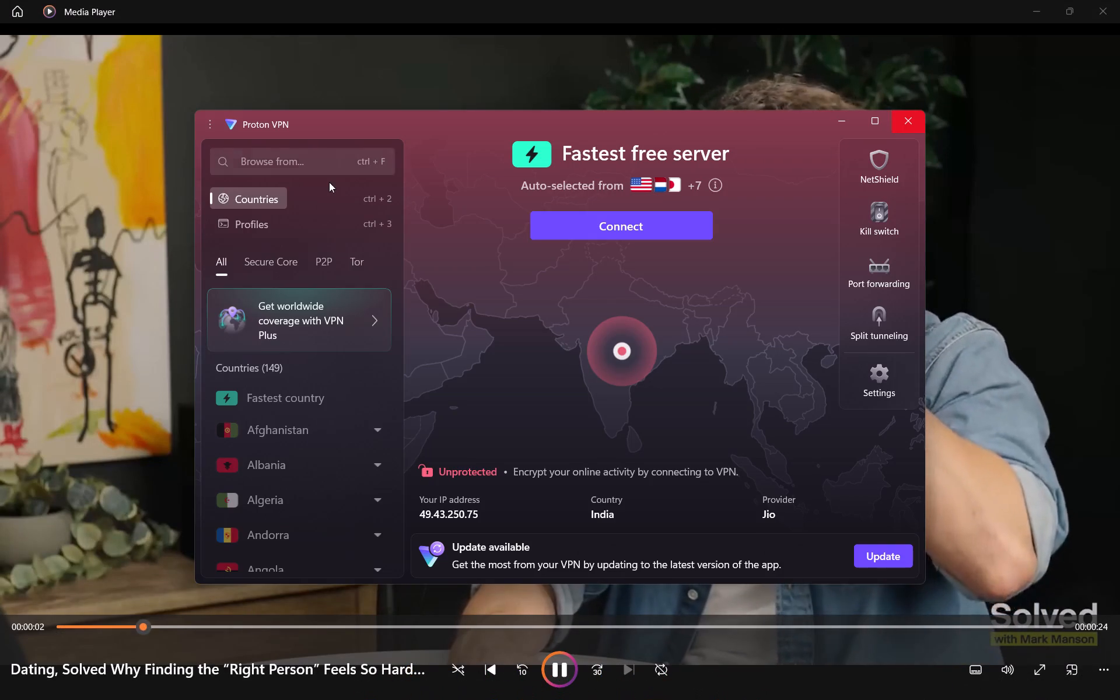
click(607, 226)
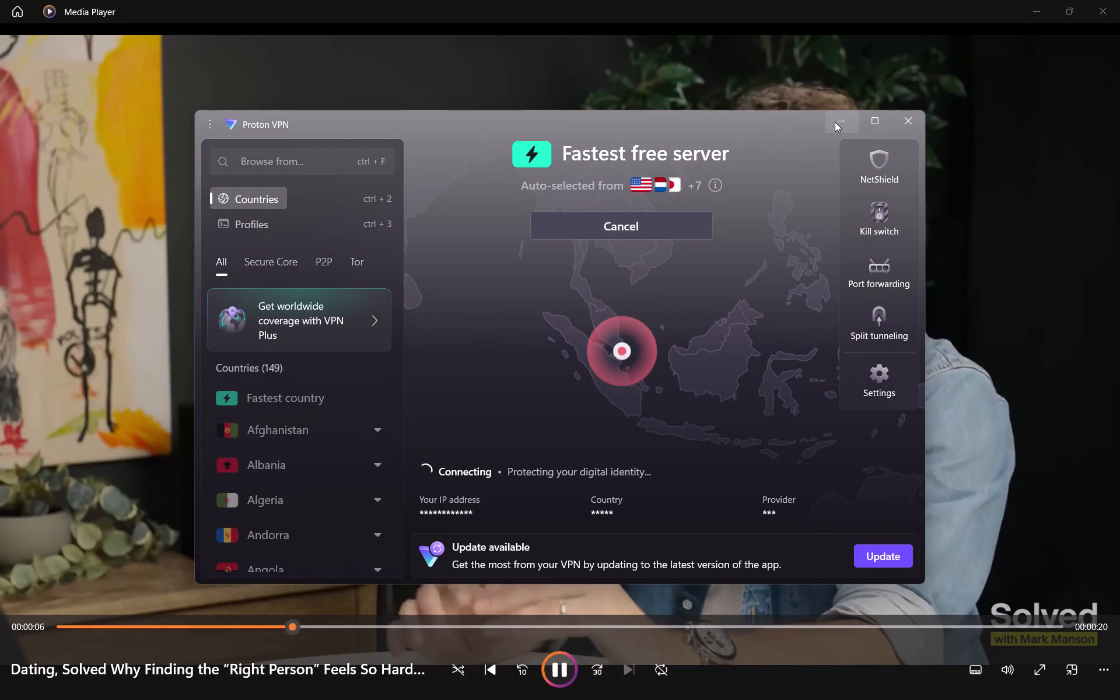
click(833, 122)
Launch CapCut and create a new project, closing the media player and Downloads folder windows along the way.
key(c)
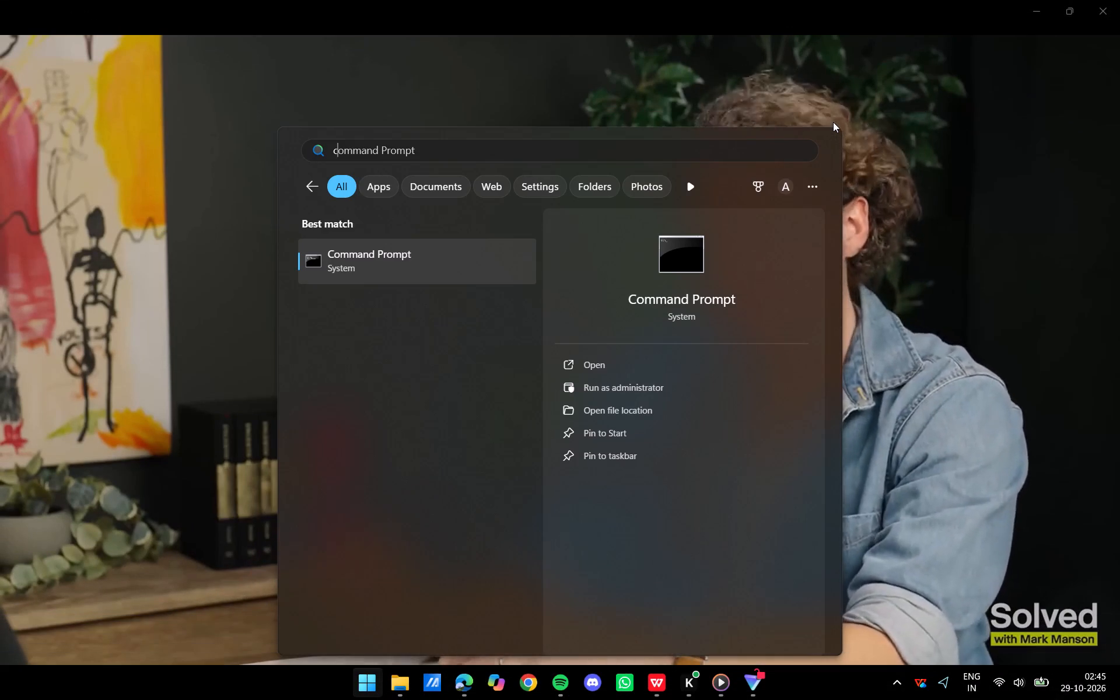
text(ap)
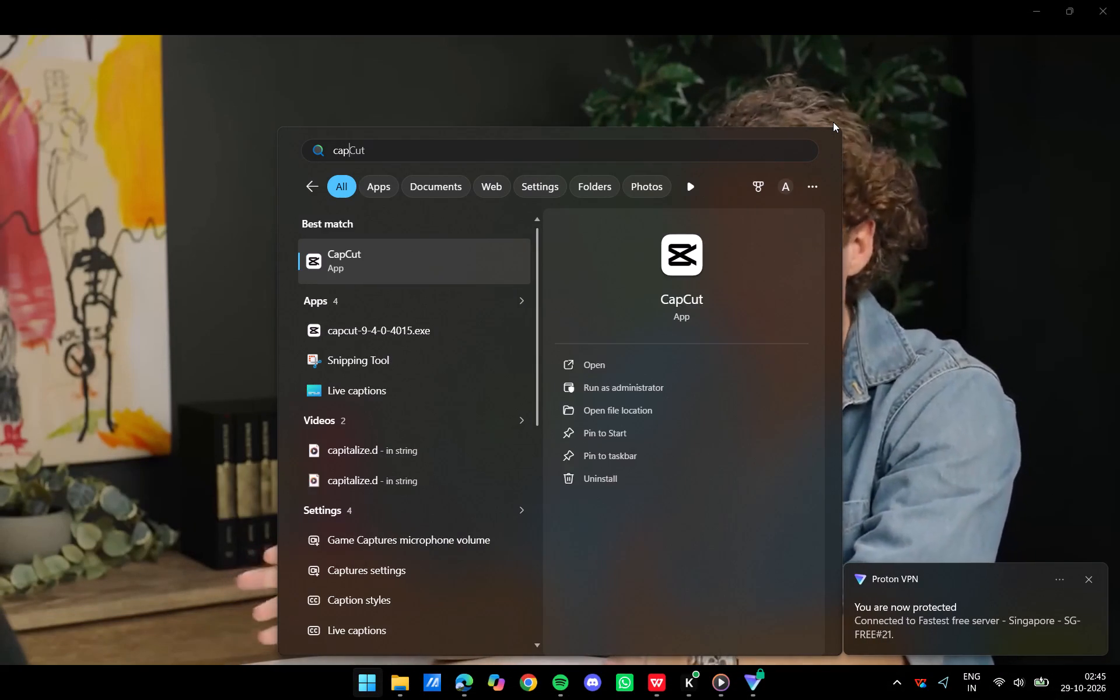
key(Return)
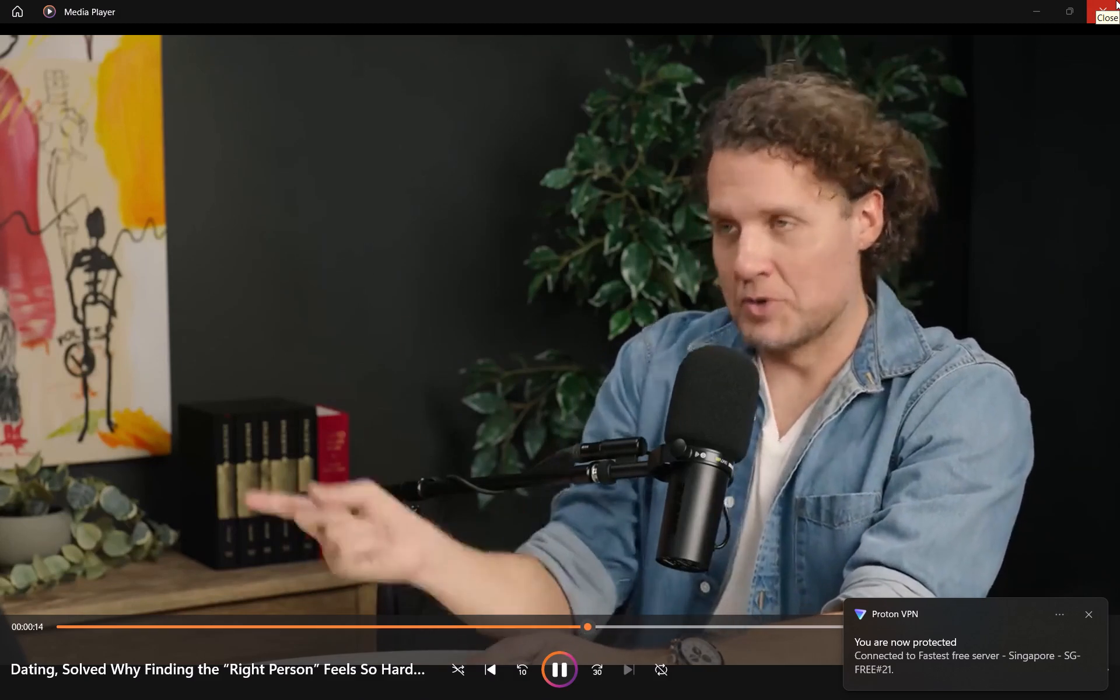
click(1116, 0)
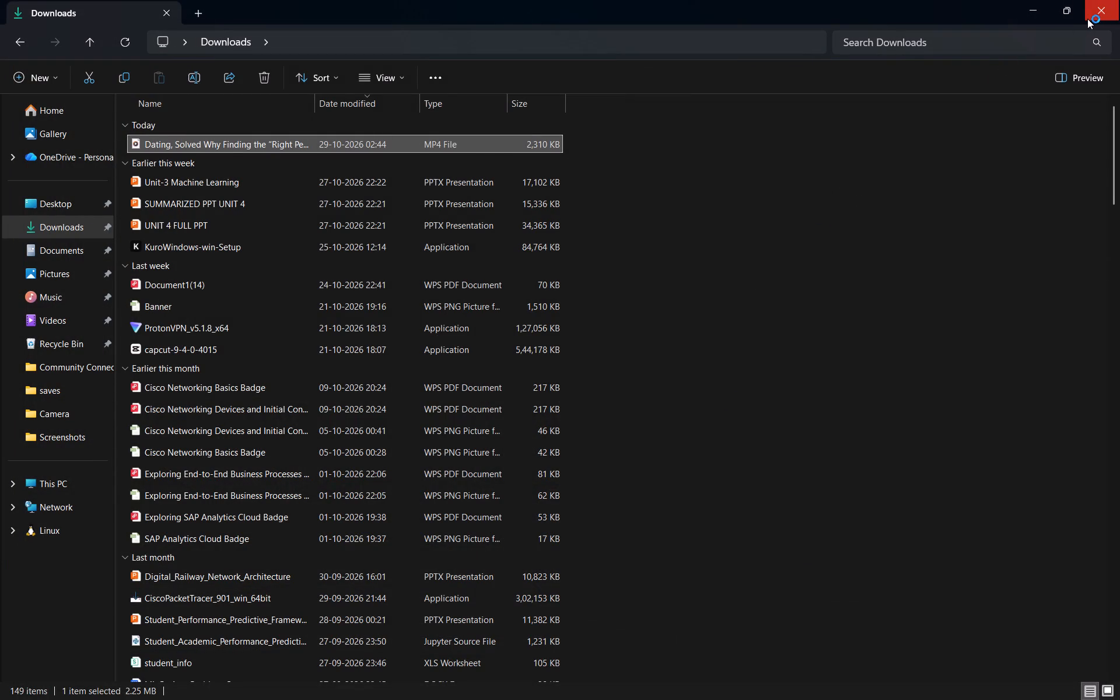
click(1119, 0)
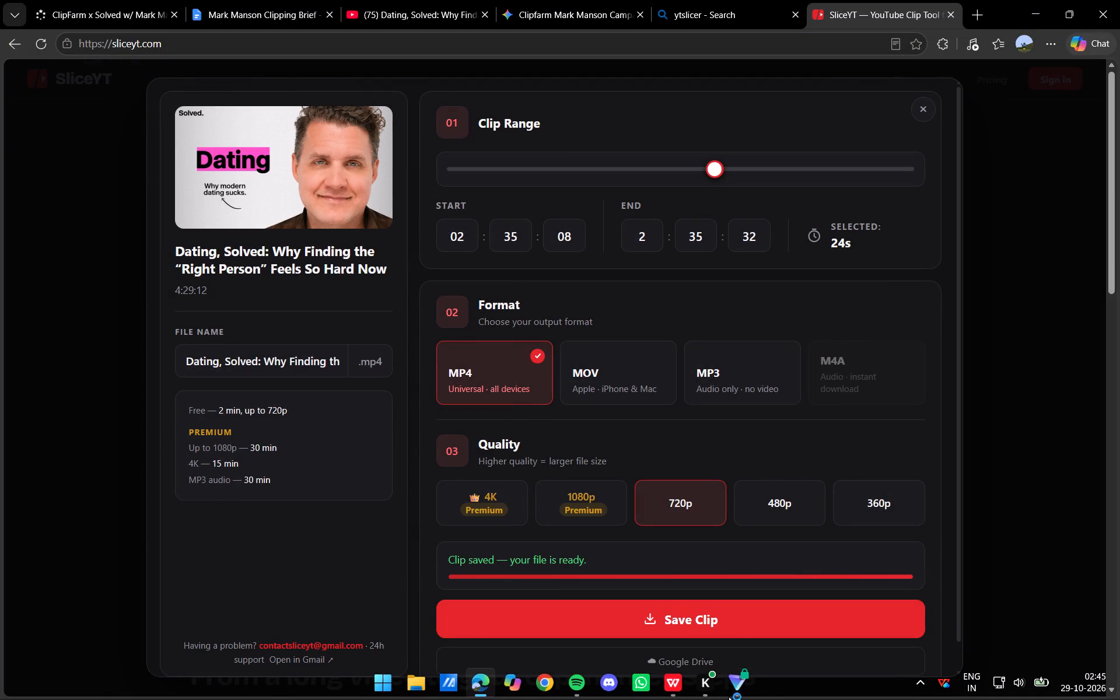
click(753, 681)
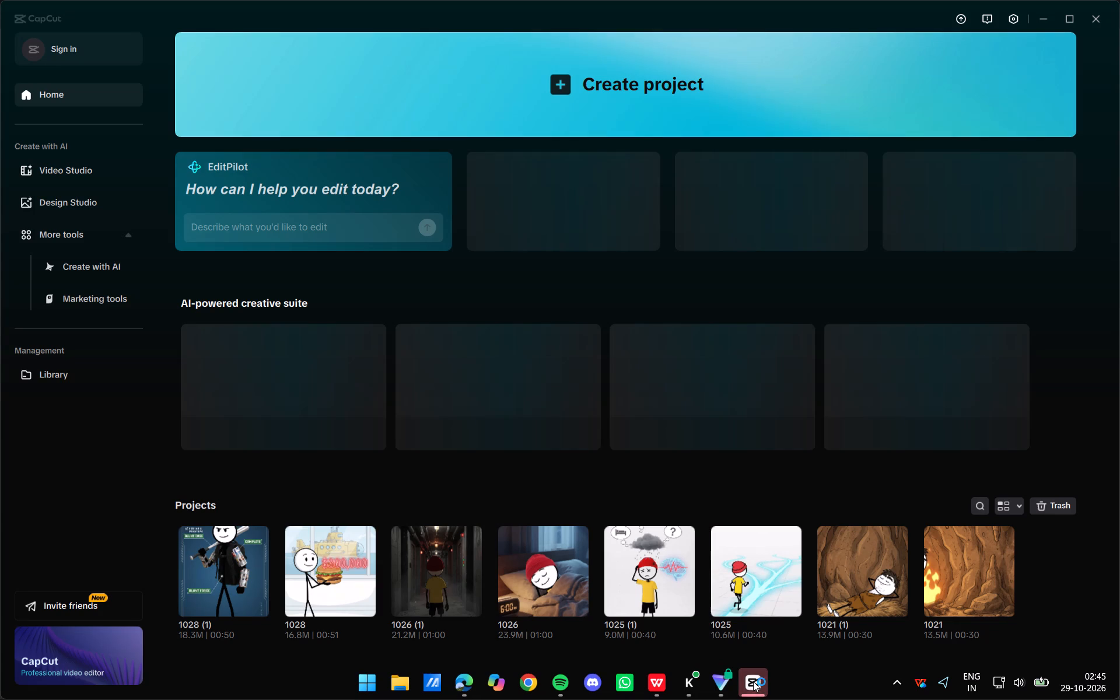
click(711, 117)
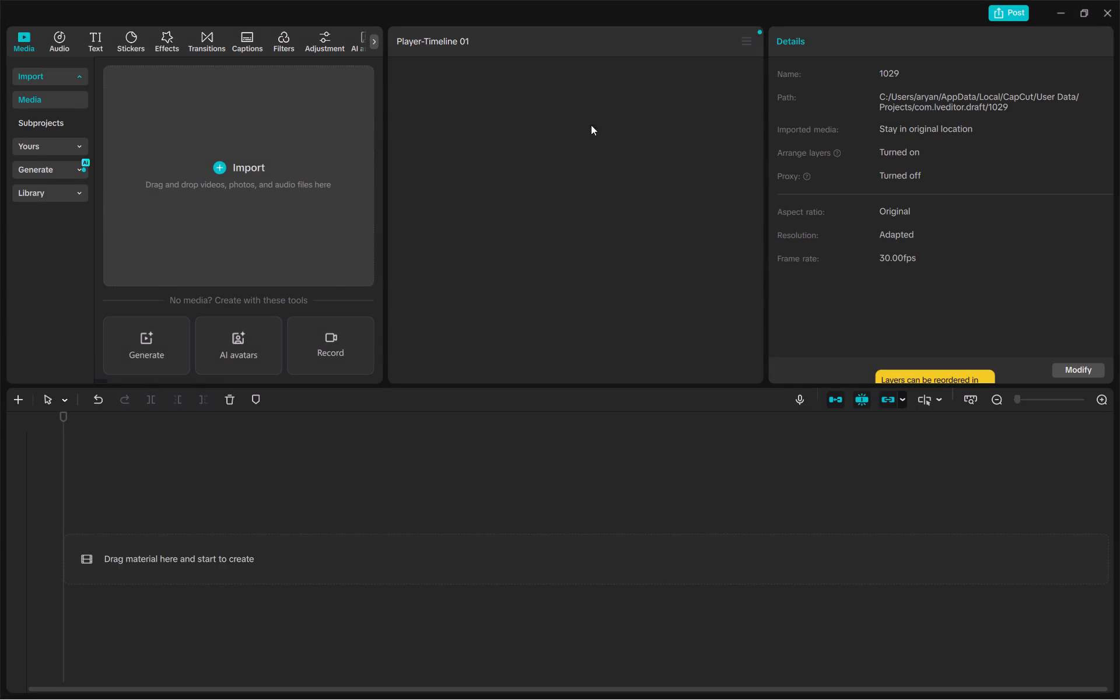
Import the Dating MP4 clip from the device's Downloads folder and add it to the timeline.
click(240, 165)
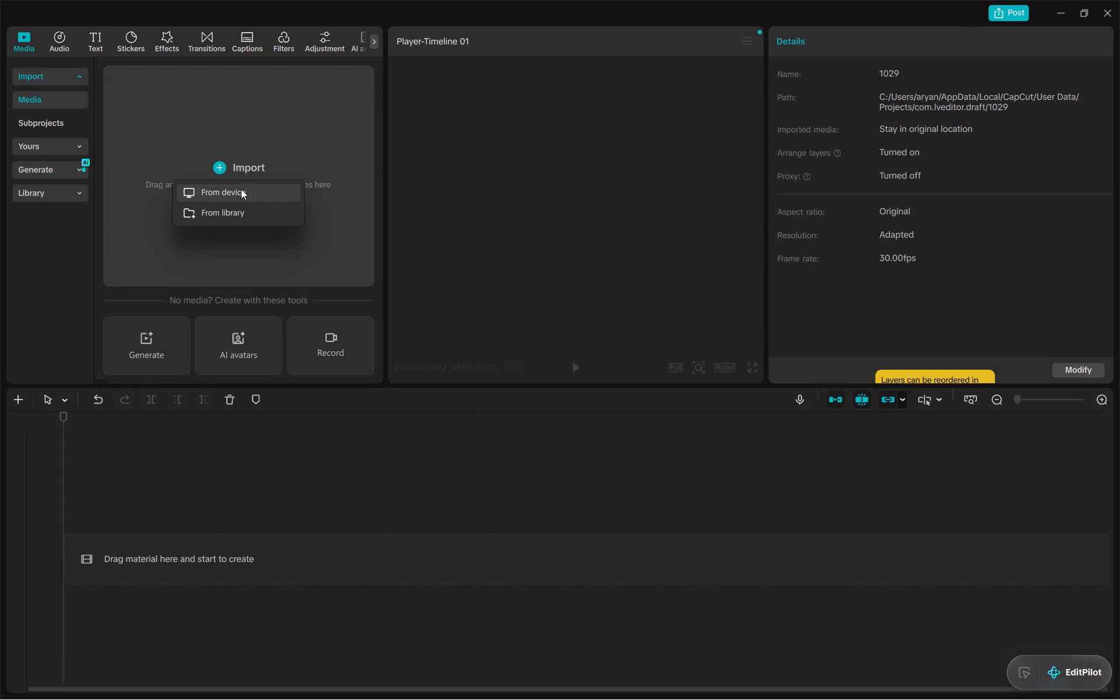
click(241, 189)
click(255, 125)
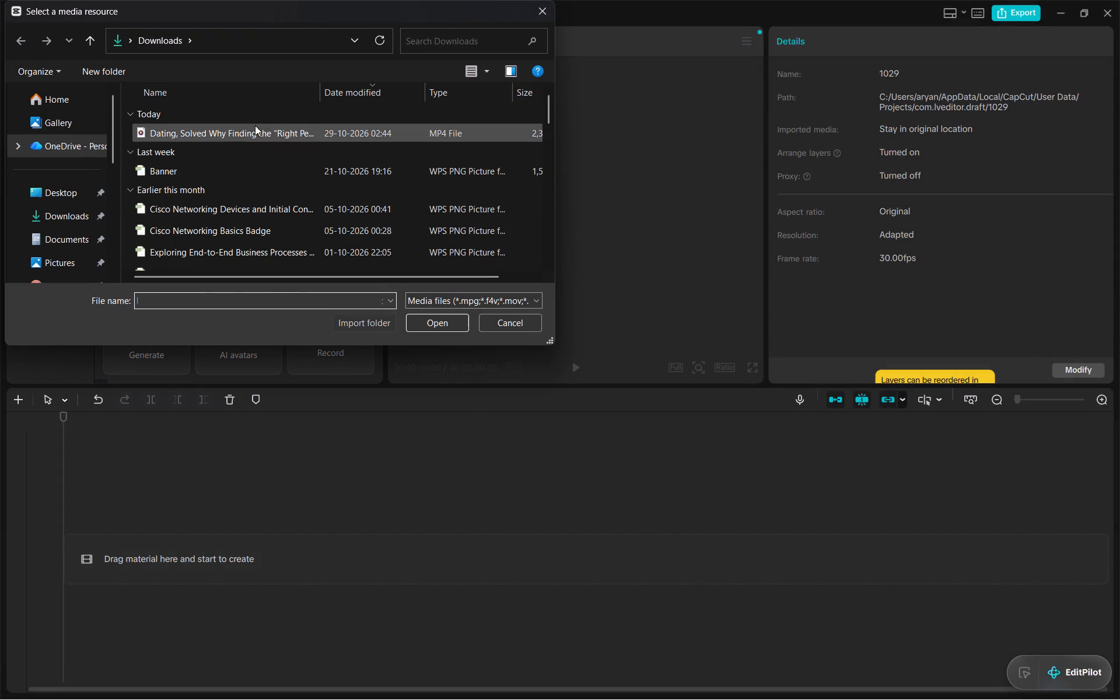
key(Return)
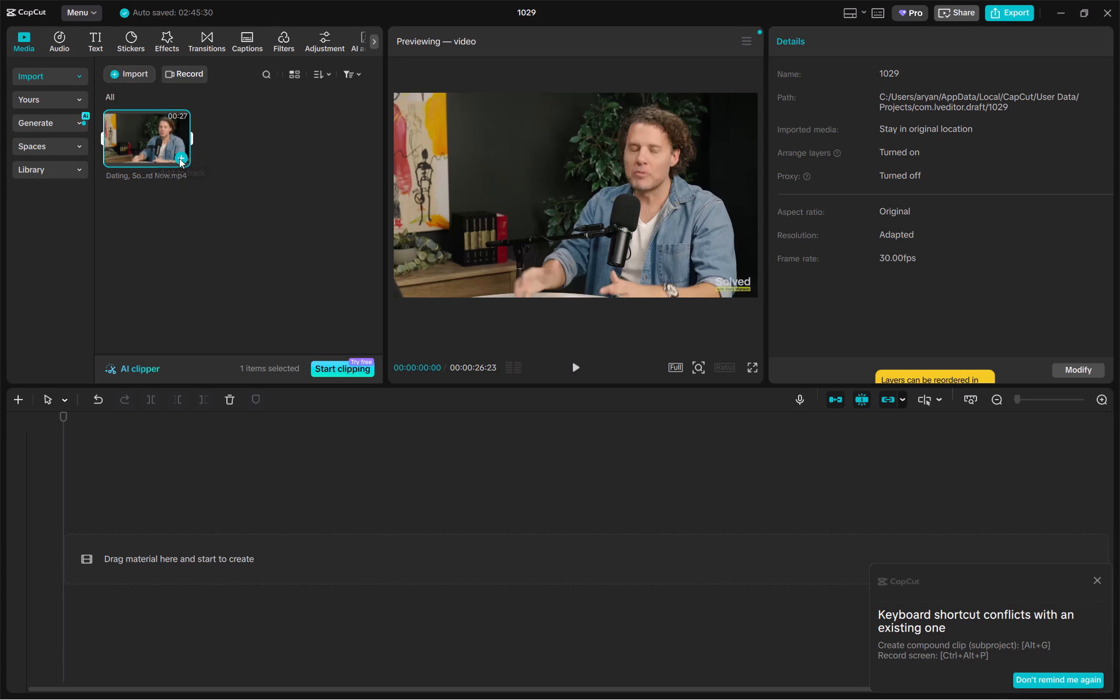
click(179, 158)
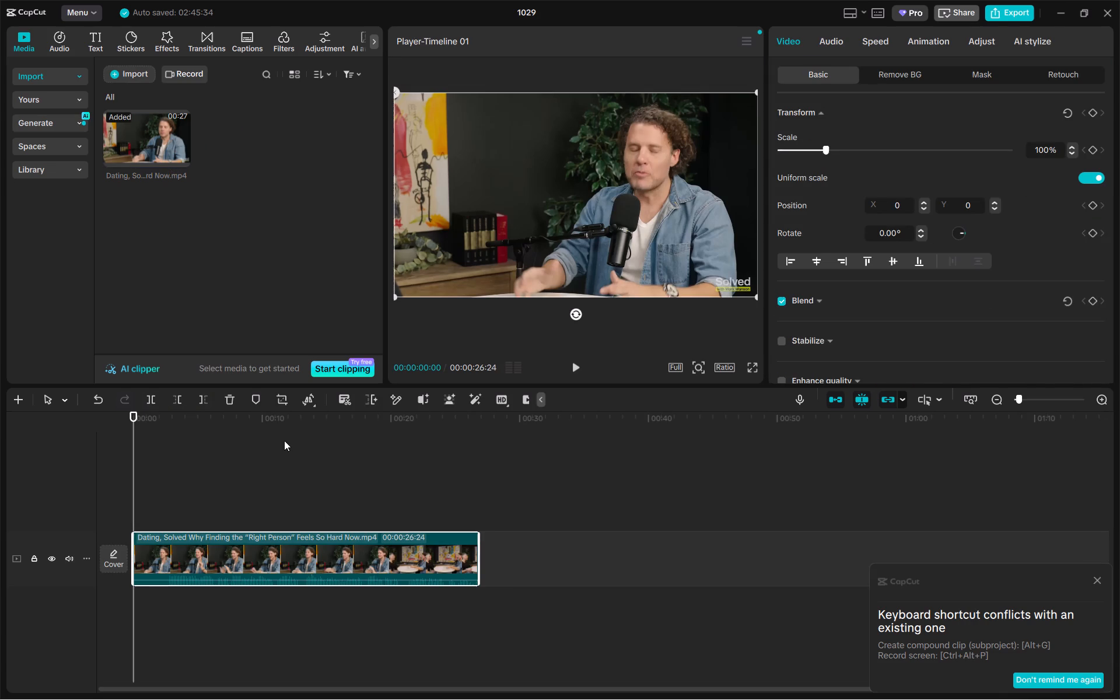
Preview the opening seconds of the timeline clip, dismiss the shortcut conflict notice and return the playhead to the start.
click(573, 365)
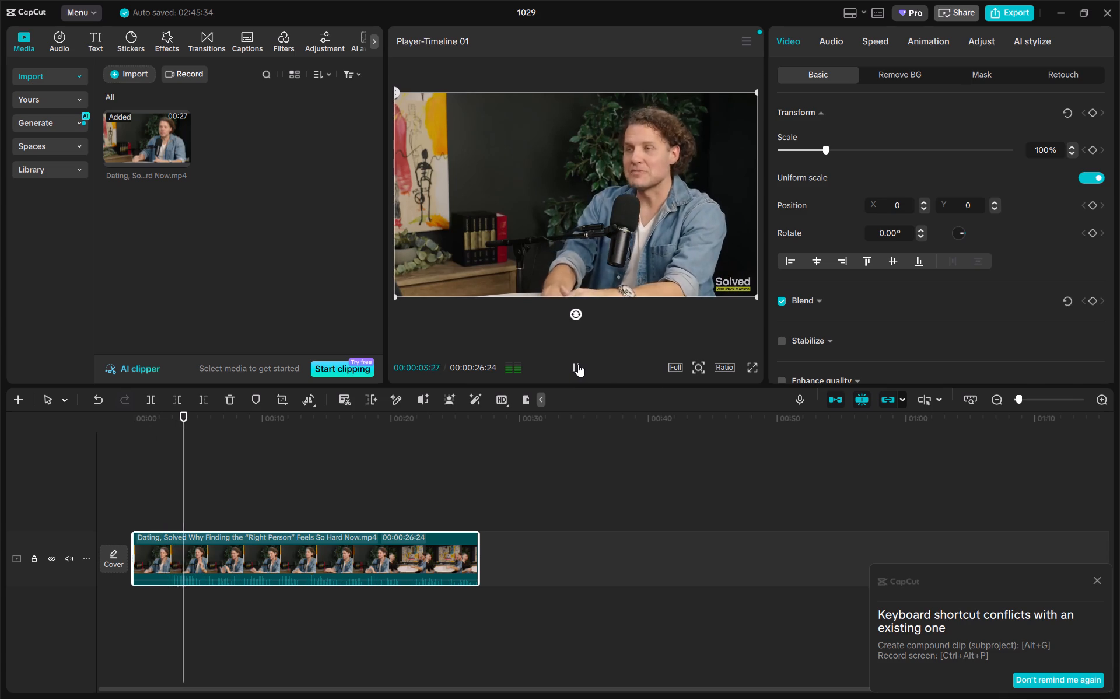
click(578, 364)
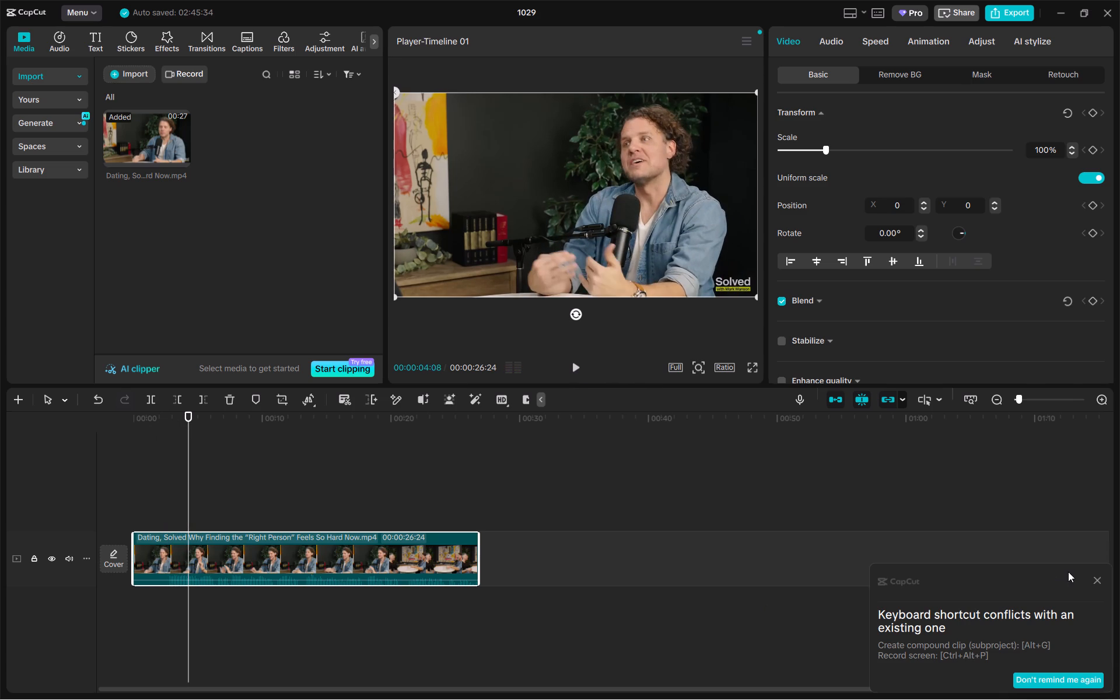
click(1100, 578)
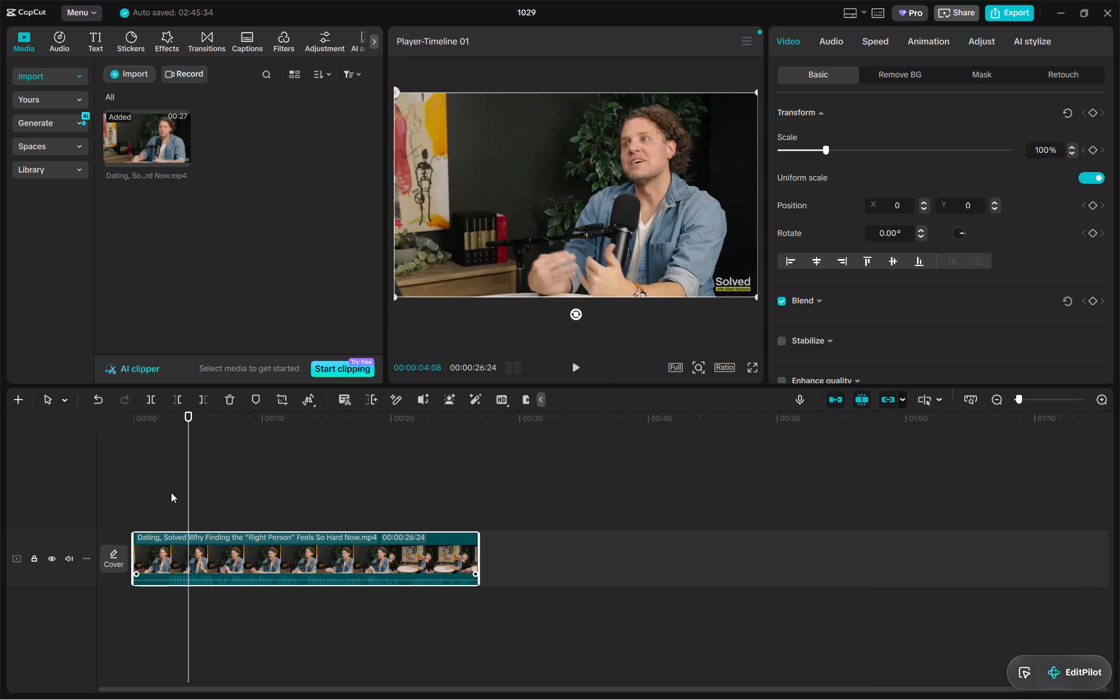
drag(187, 413, 132, 414)
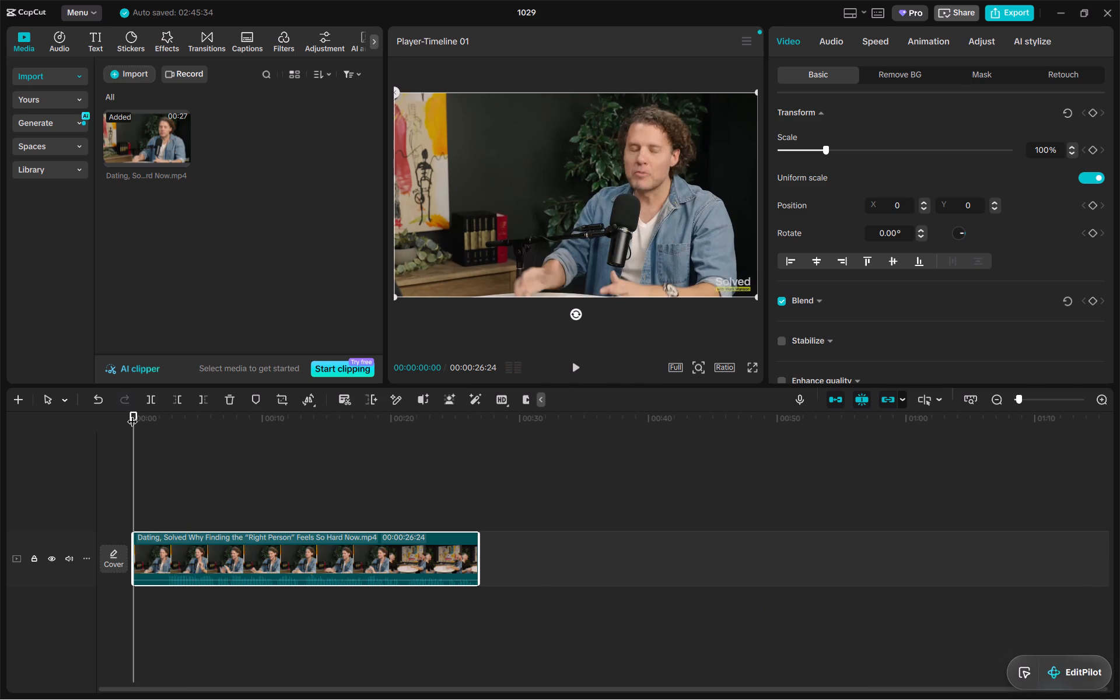
Switch back to SliceYT, save the same clip range as an MP3 and dismiss the feedback prompt.
key(alt+Tab)
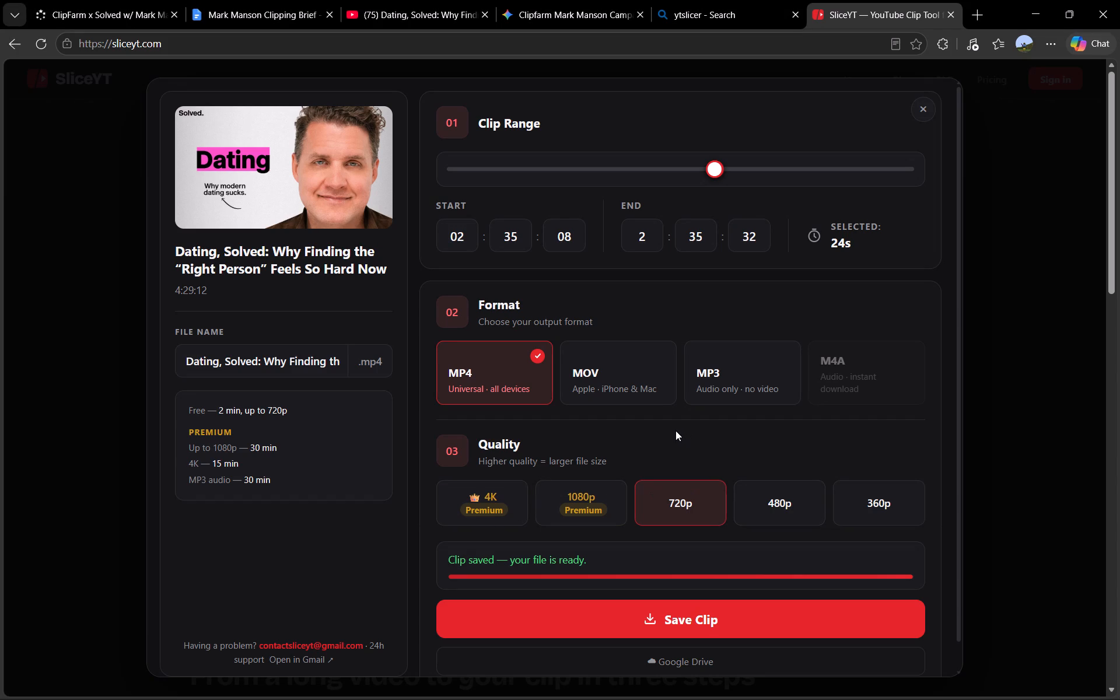
click(731, 383)
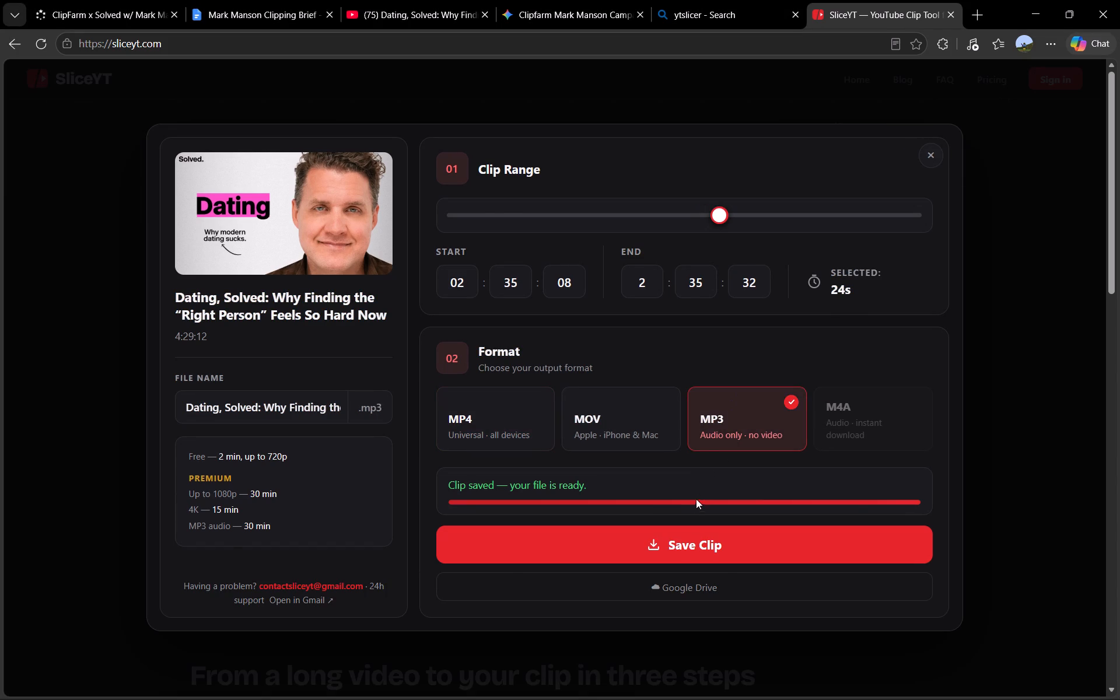
click(685, 544)
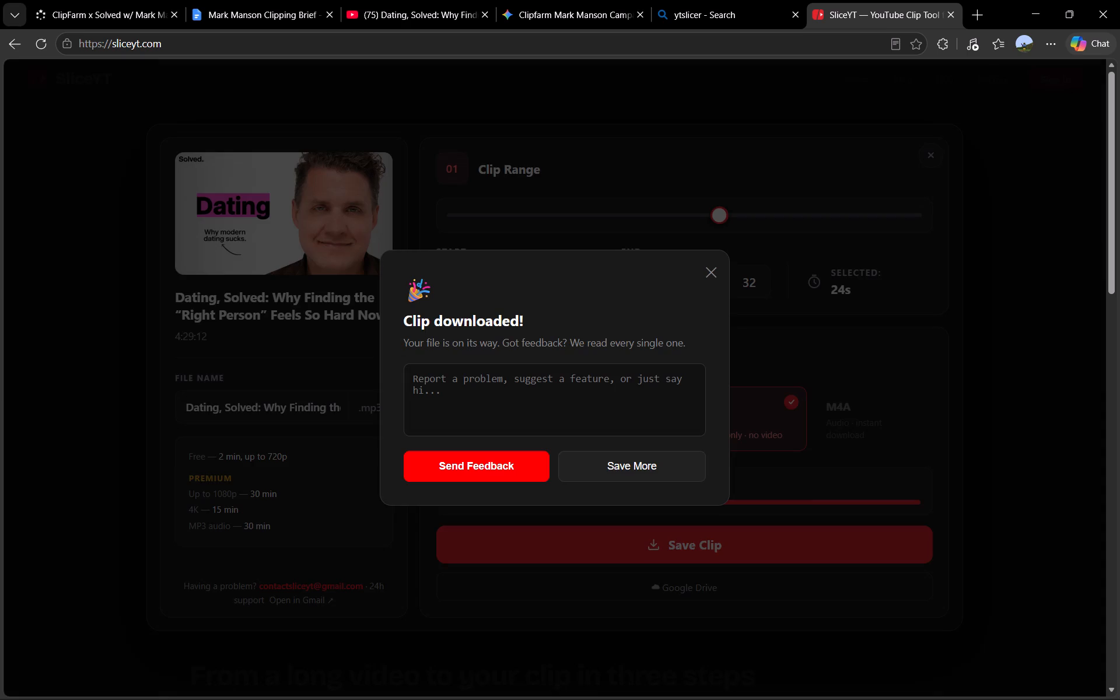
click(712, 274)
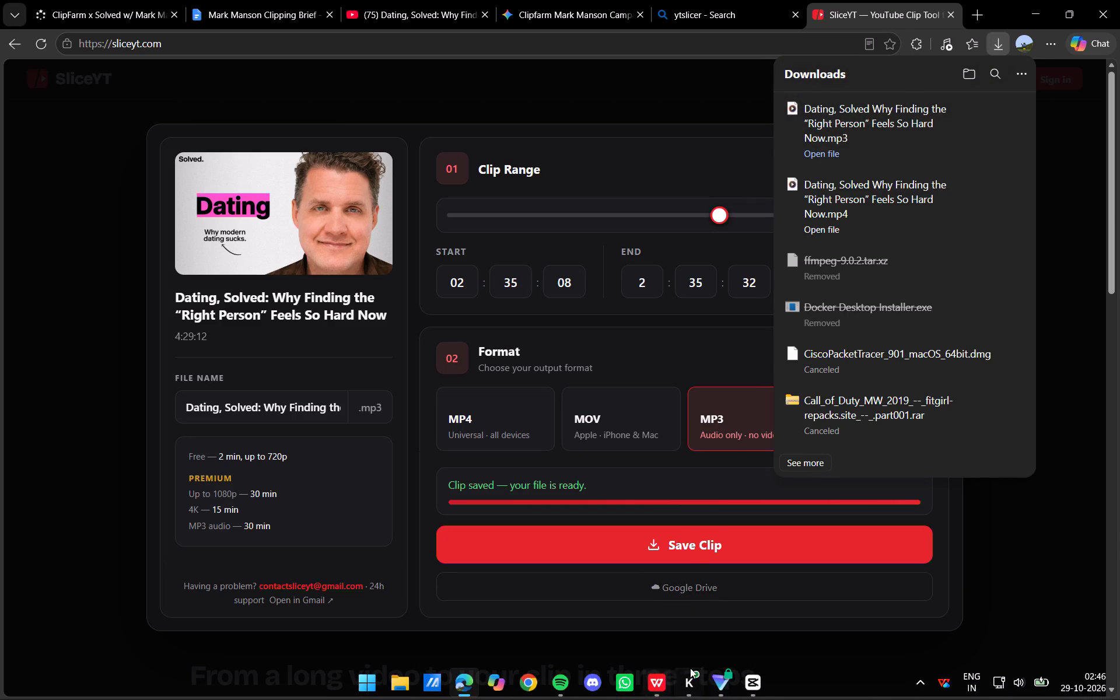
Return to CapCut and import the Dating MP3 file from Downloads into the project media.
click(773, 699)
click(766, 689)
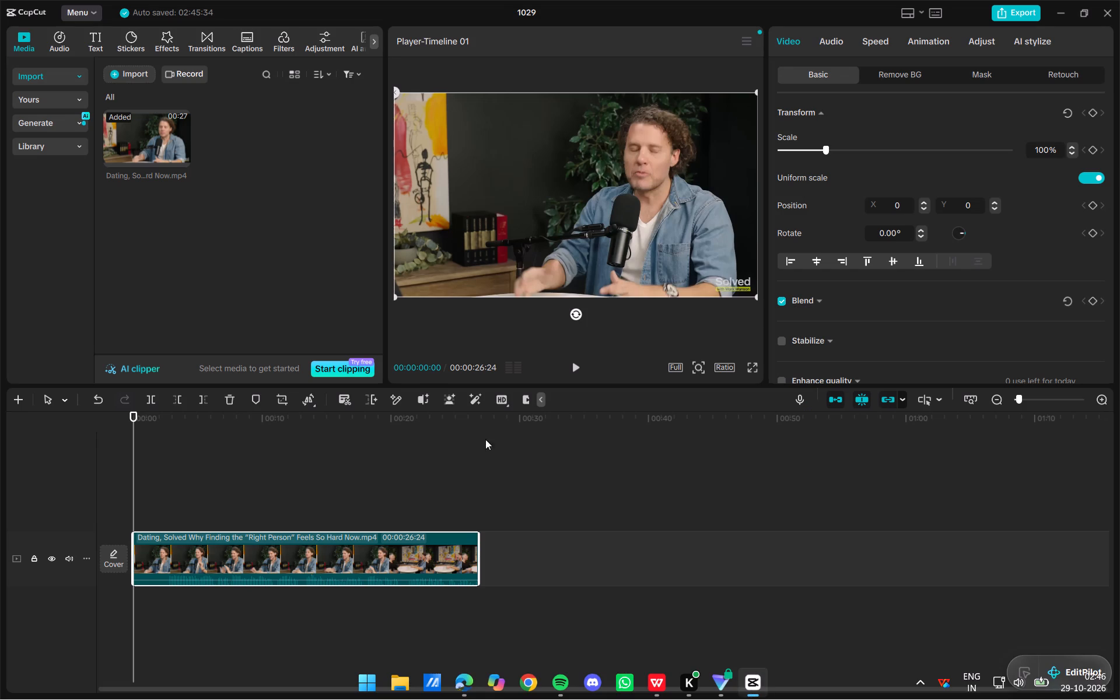
click(142, 76)
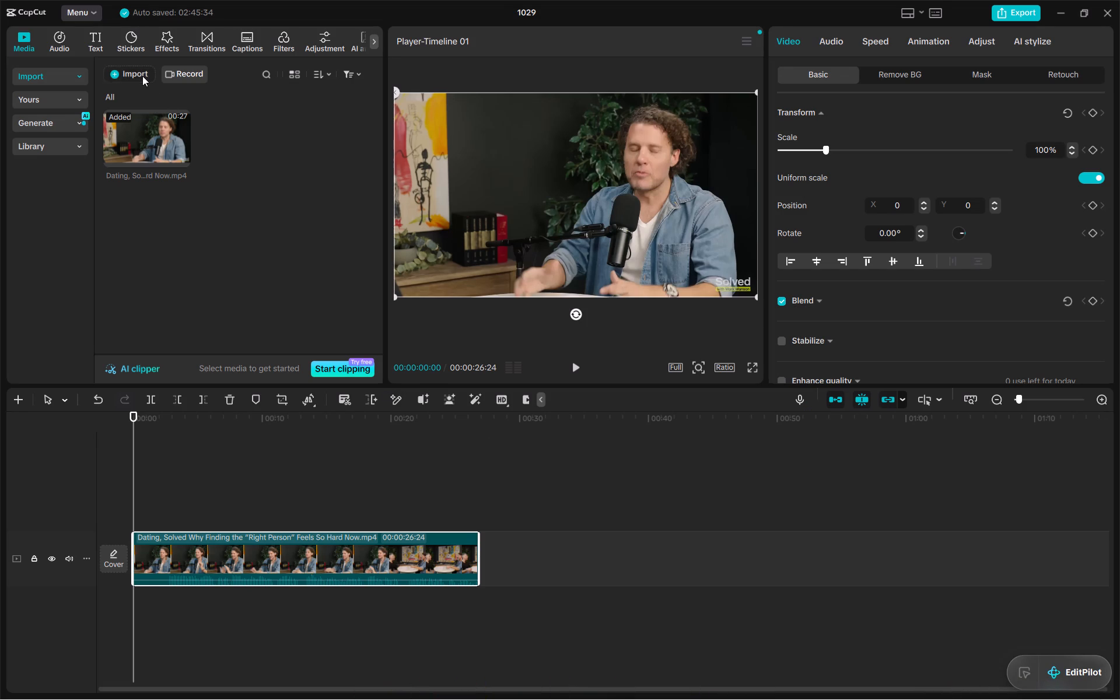
click(176, 103)
click(228, 137)
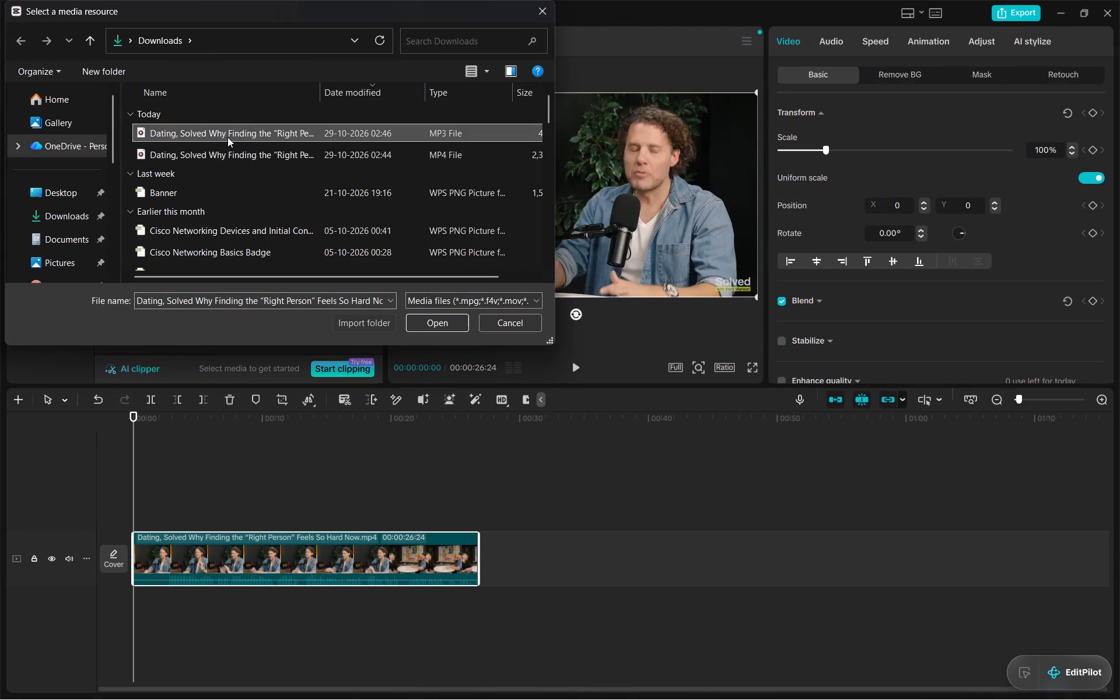
key(Return)
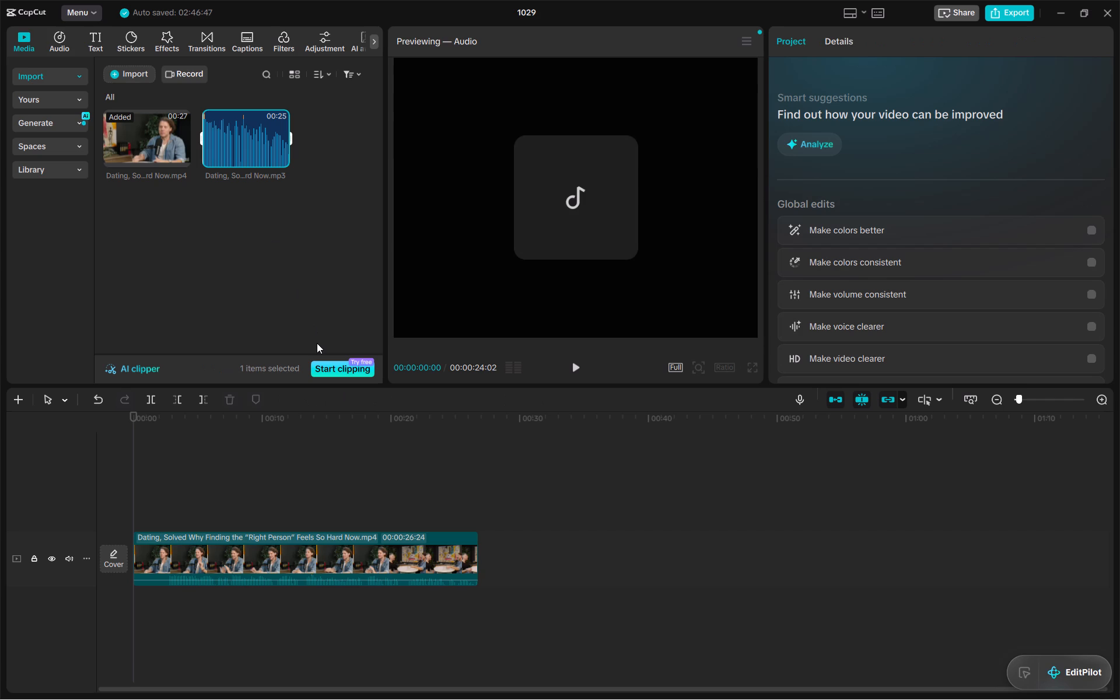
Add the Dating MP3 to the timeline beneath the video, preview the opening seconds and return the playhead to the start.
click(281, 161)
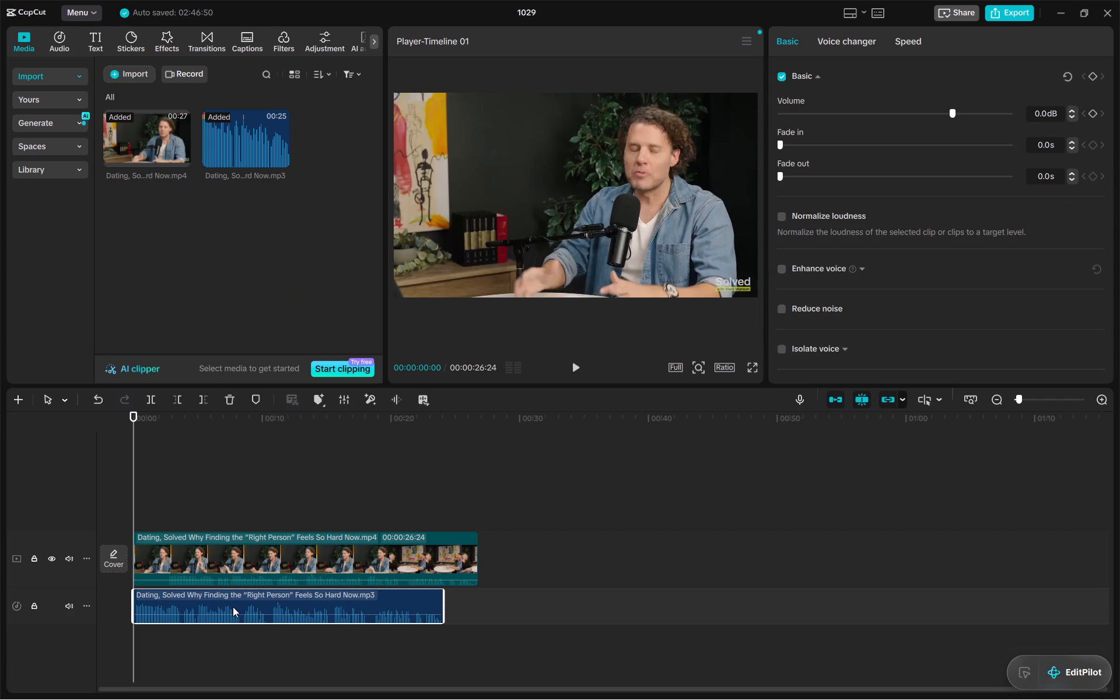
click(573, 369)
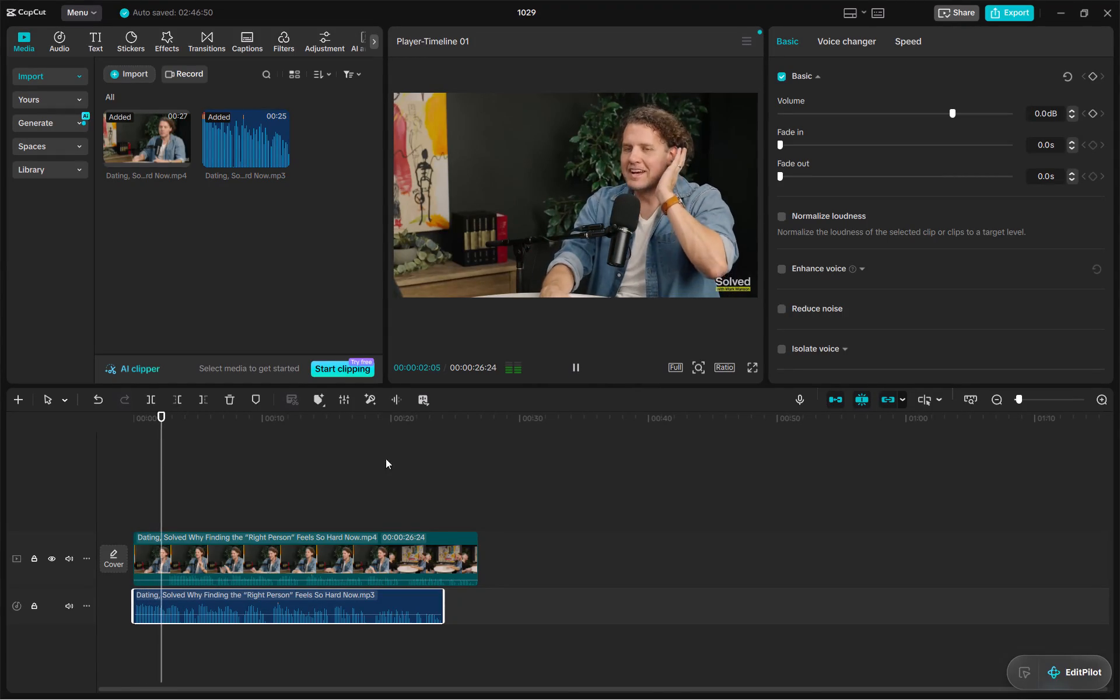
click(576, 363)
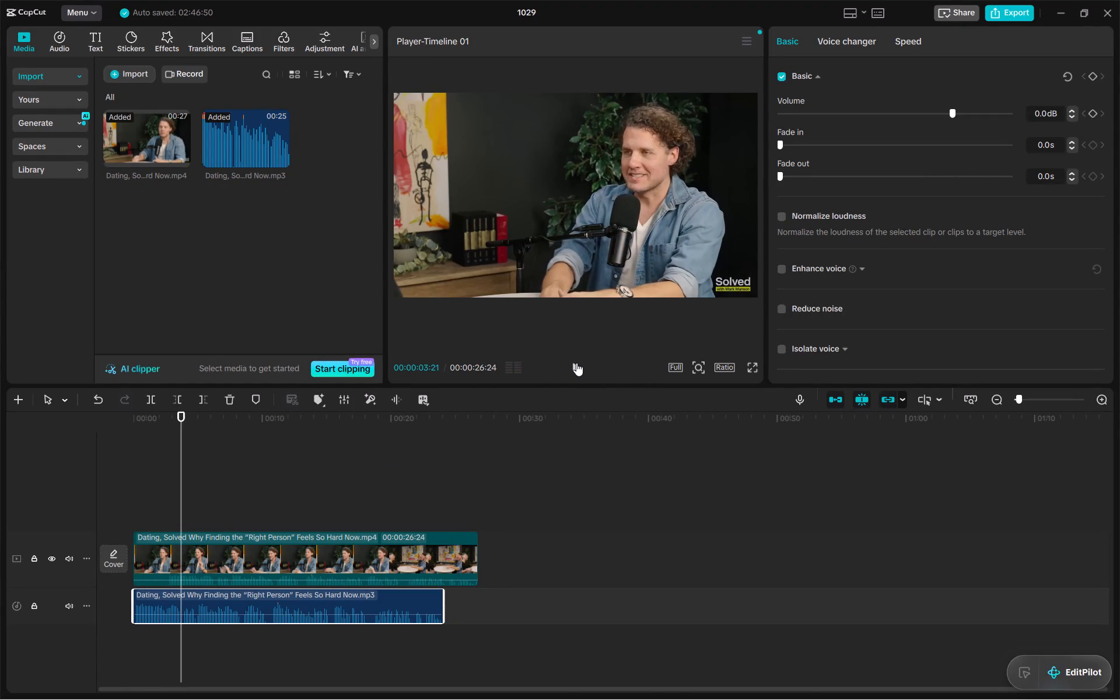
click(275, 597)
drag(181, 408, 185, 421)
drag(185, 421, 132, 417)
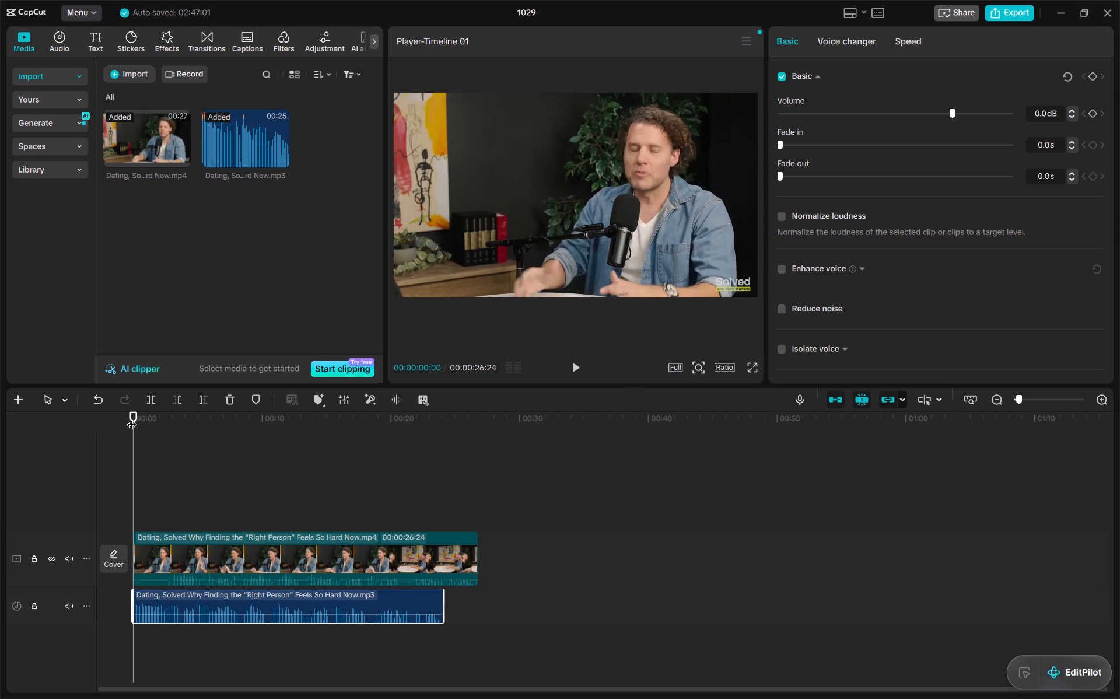
Examine the video and MP3 waveforms in detail and play both together from the start to check their sync.
click(222, 545)
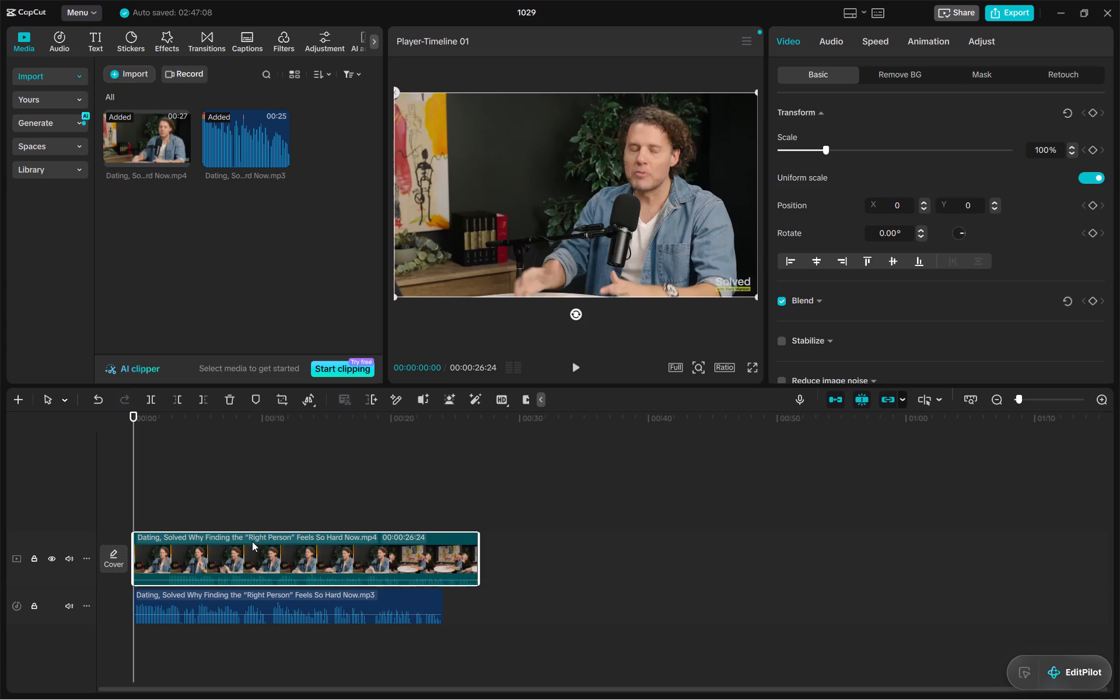
ctrl+scroll(252, 541, up, 7)
click(171, 475)
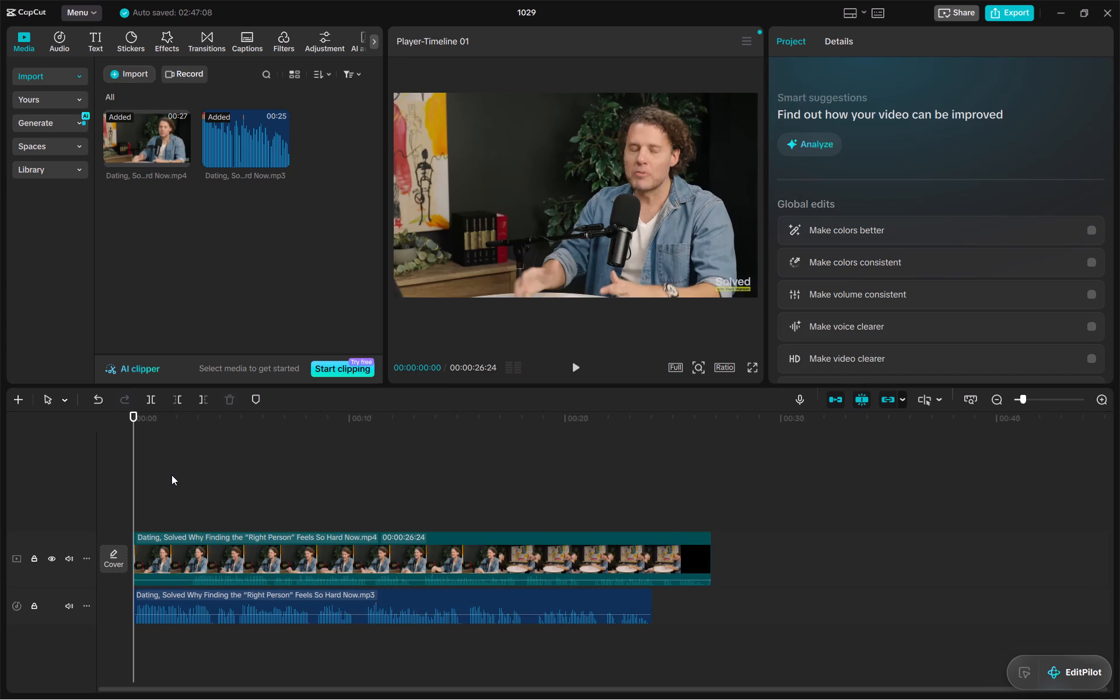
click(570, 363)
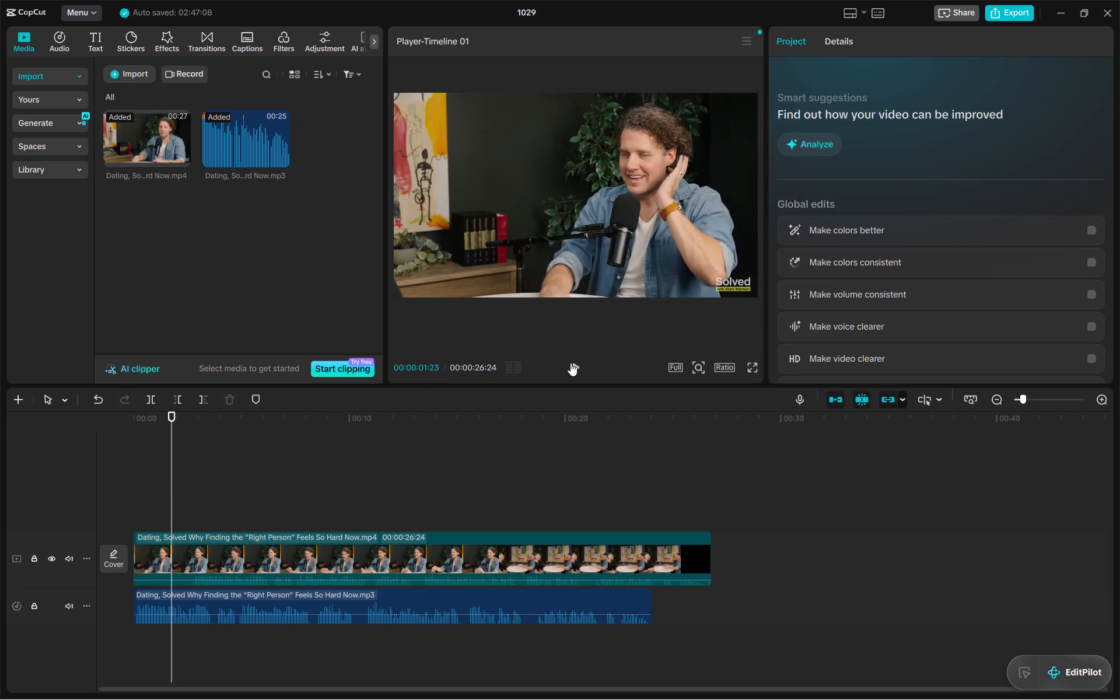
drag(198, 415, 132, 423)
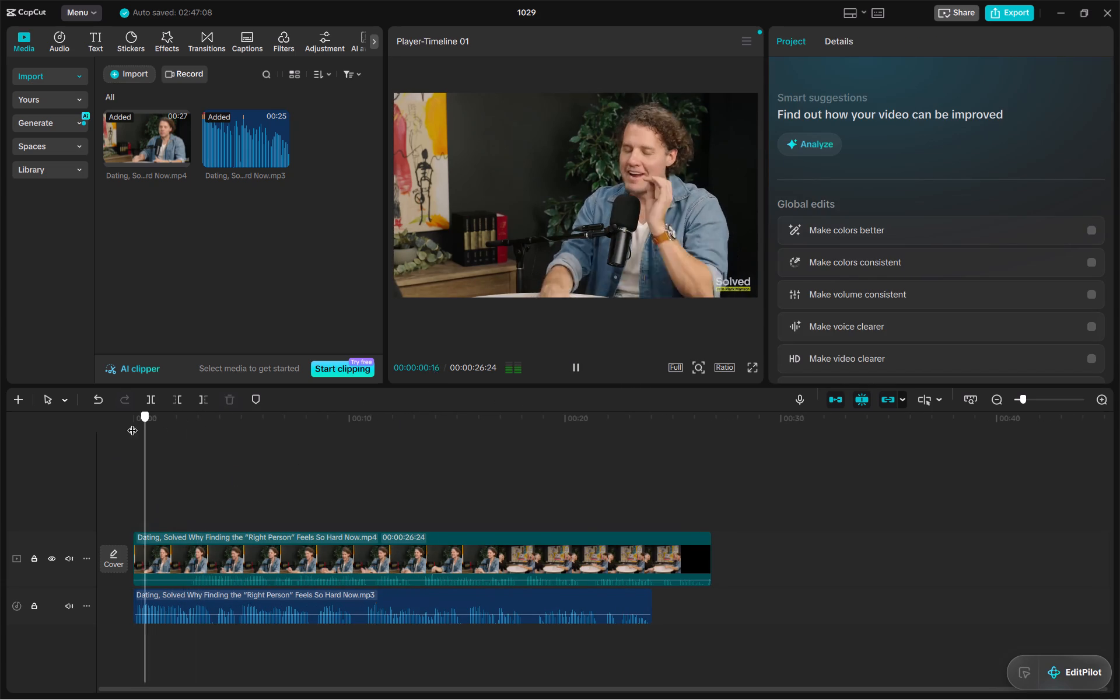
drag(132, 423, 124, 423)
click(576, 369)
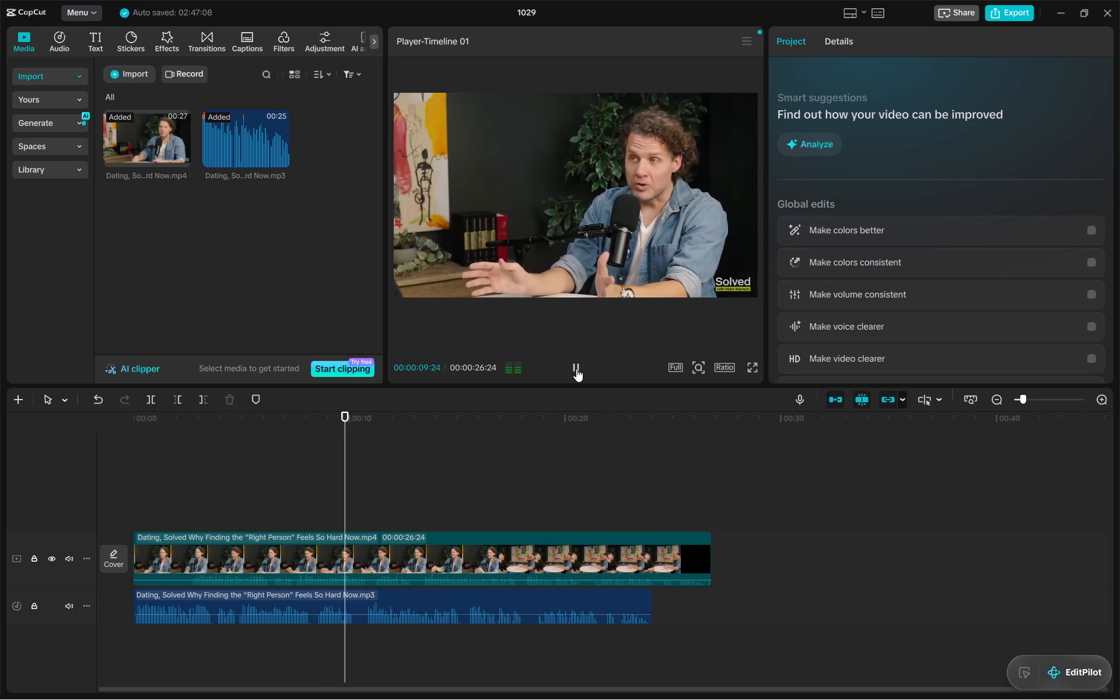
click(576, 369)
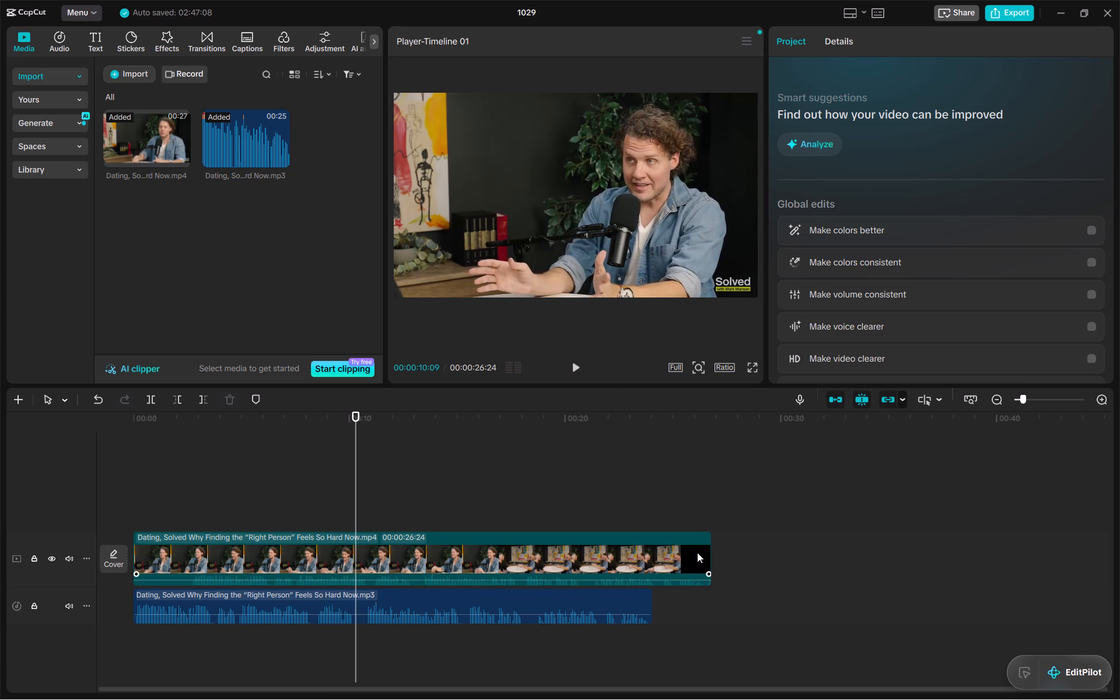
Mute the Dating video clip by lowering its volume to -∞ dB, and preview the opening from the start.
click(631, 551)
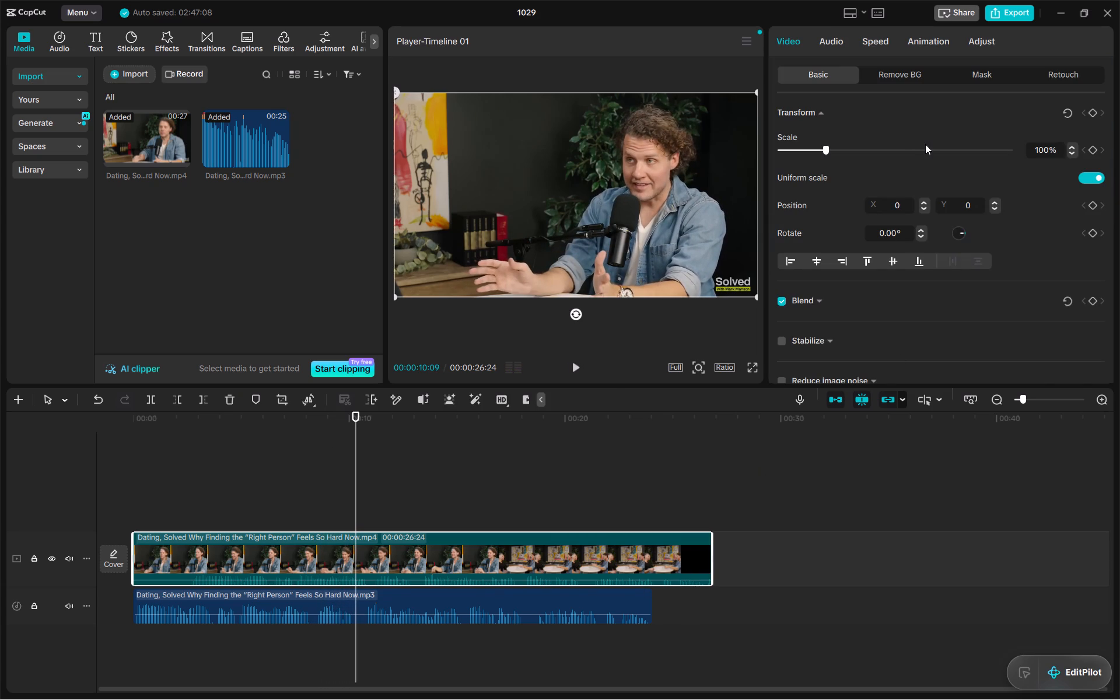
click(831, 44)
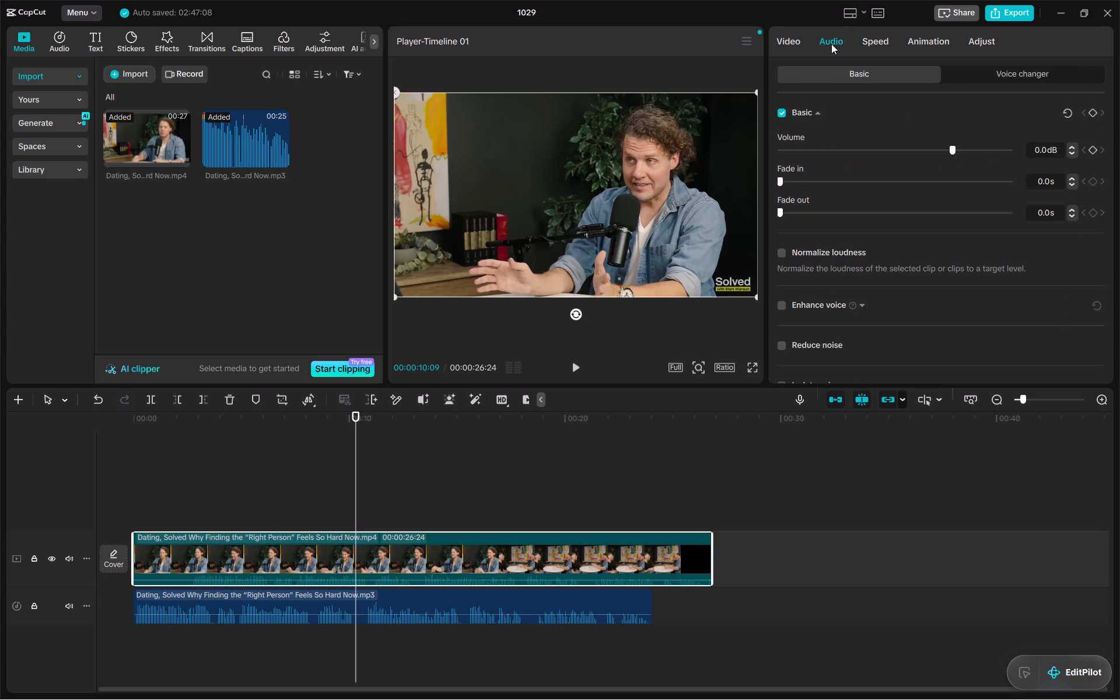
drag(953, 148, 775, 145)
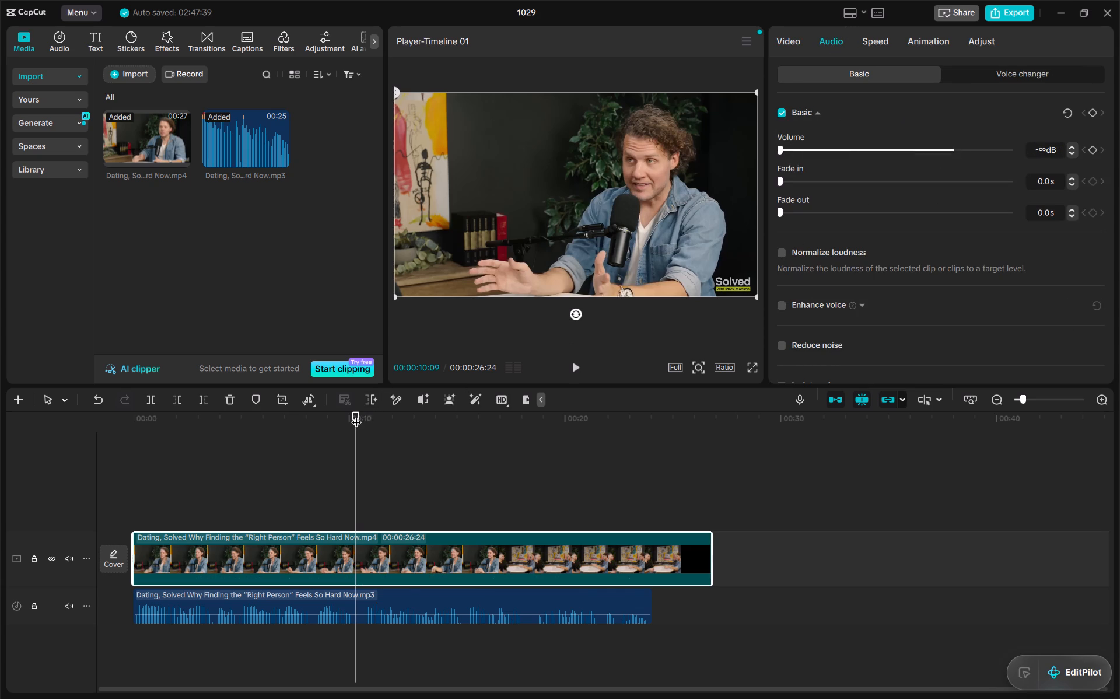
drag(356, 415, 121, 414)
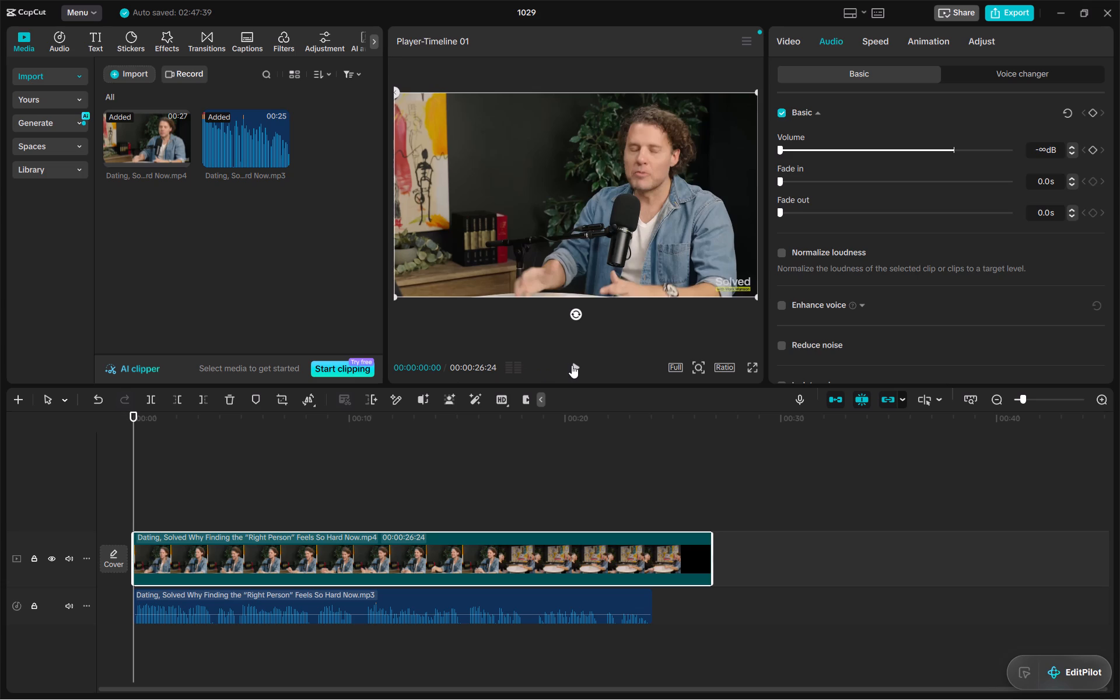
click(572, 365)
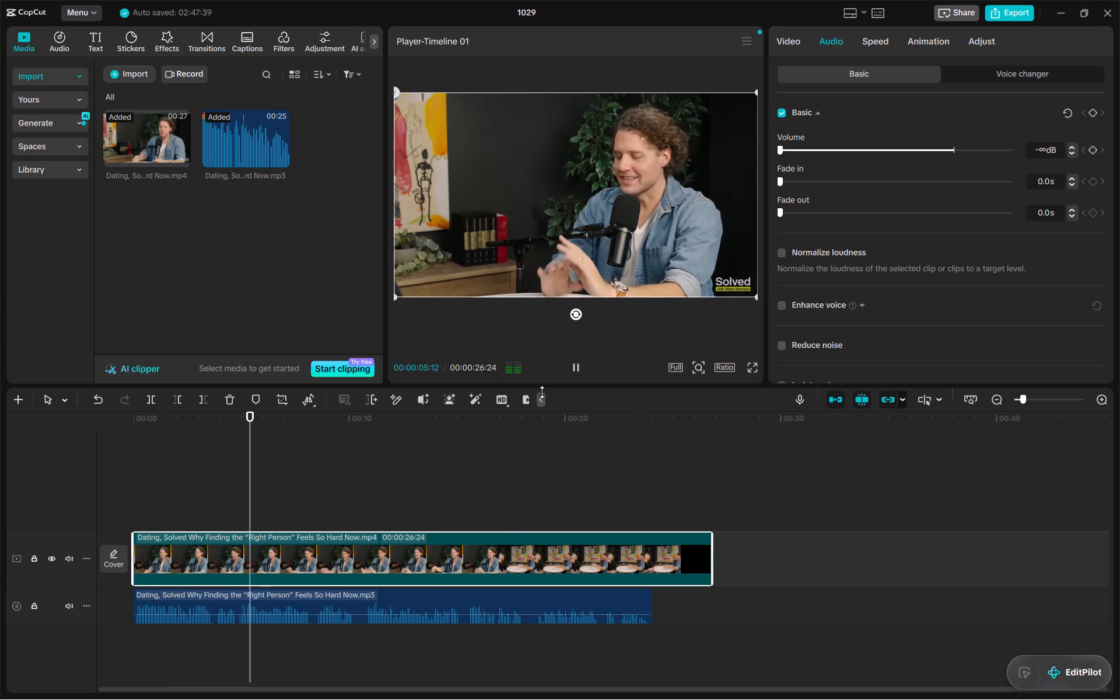
click(575, 367)
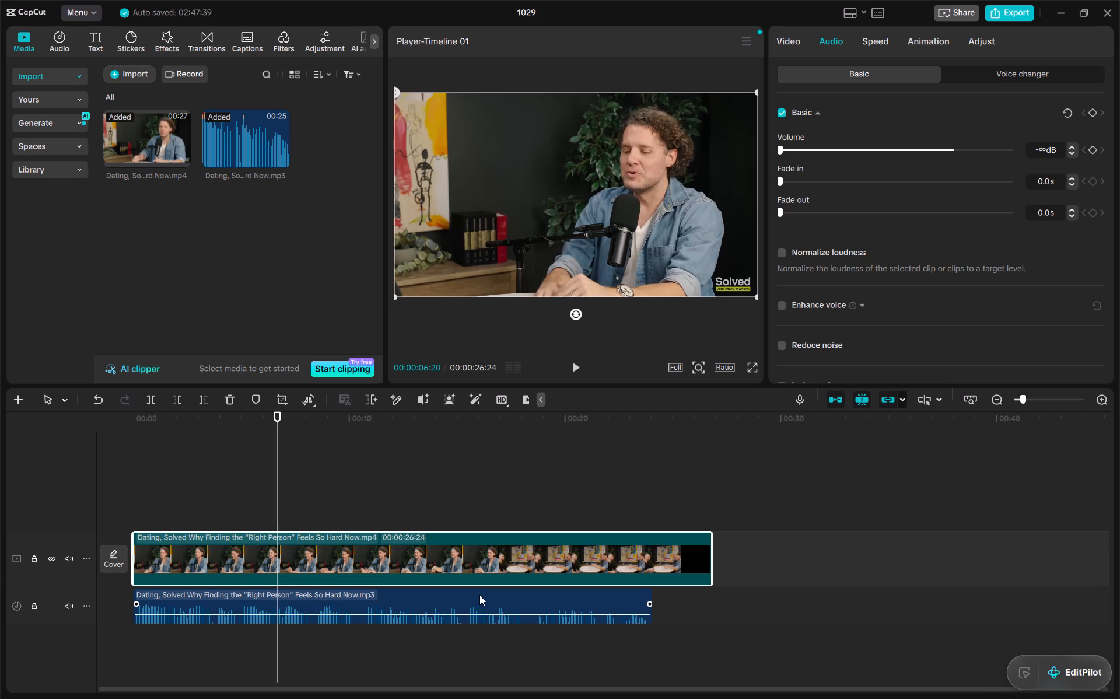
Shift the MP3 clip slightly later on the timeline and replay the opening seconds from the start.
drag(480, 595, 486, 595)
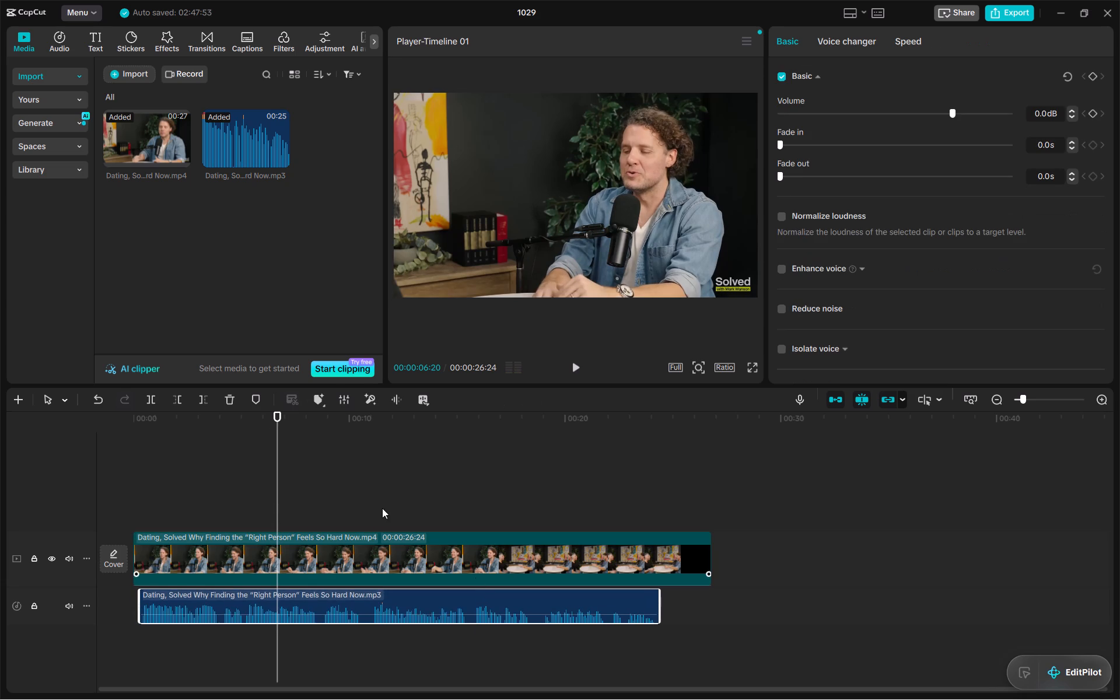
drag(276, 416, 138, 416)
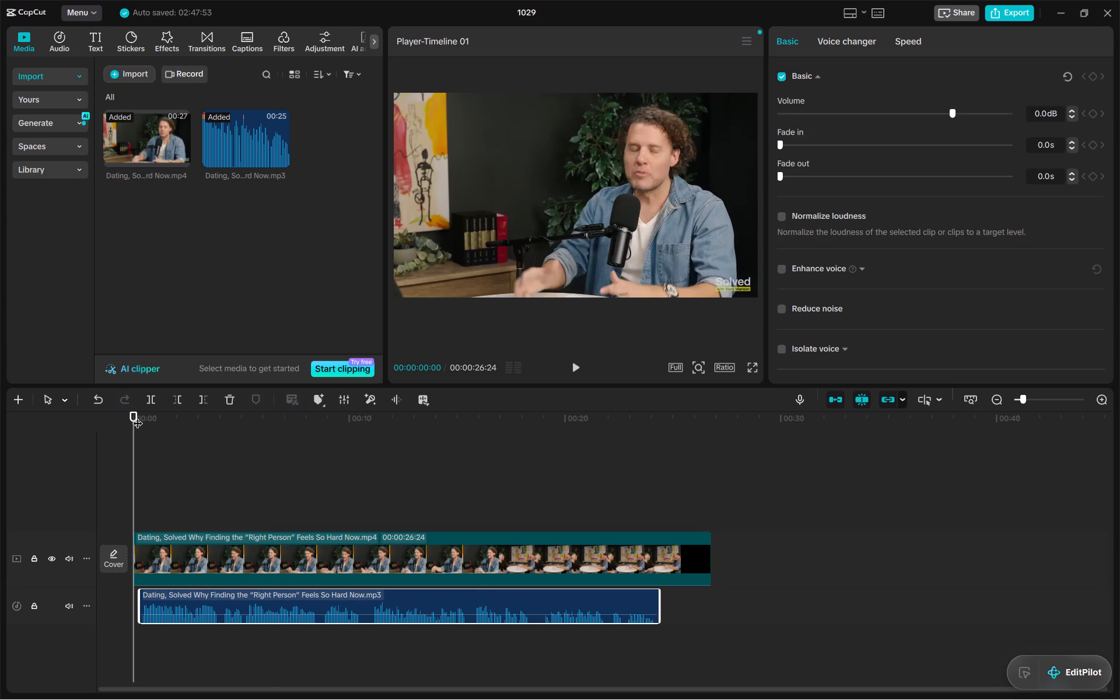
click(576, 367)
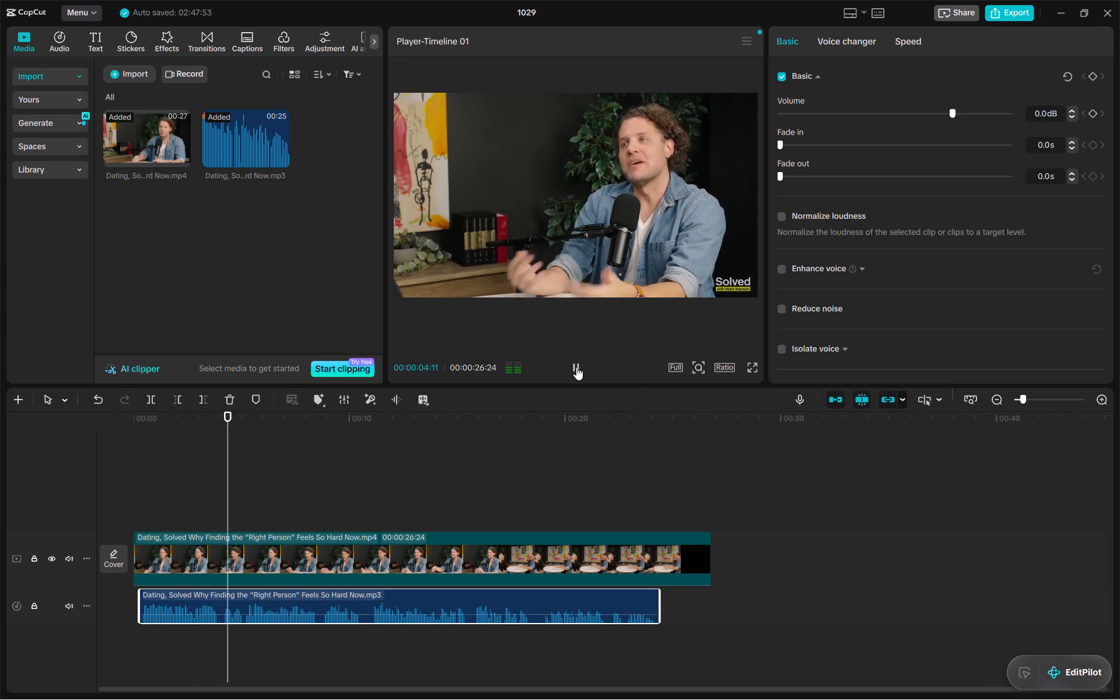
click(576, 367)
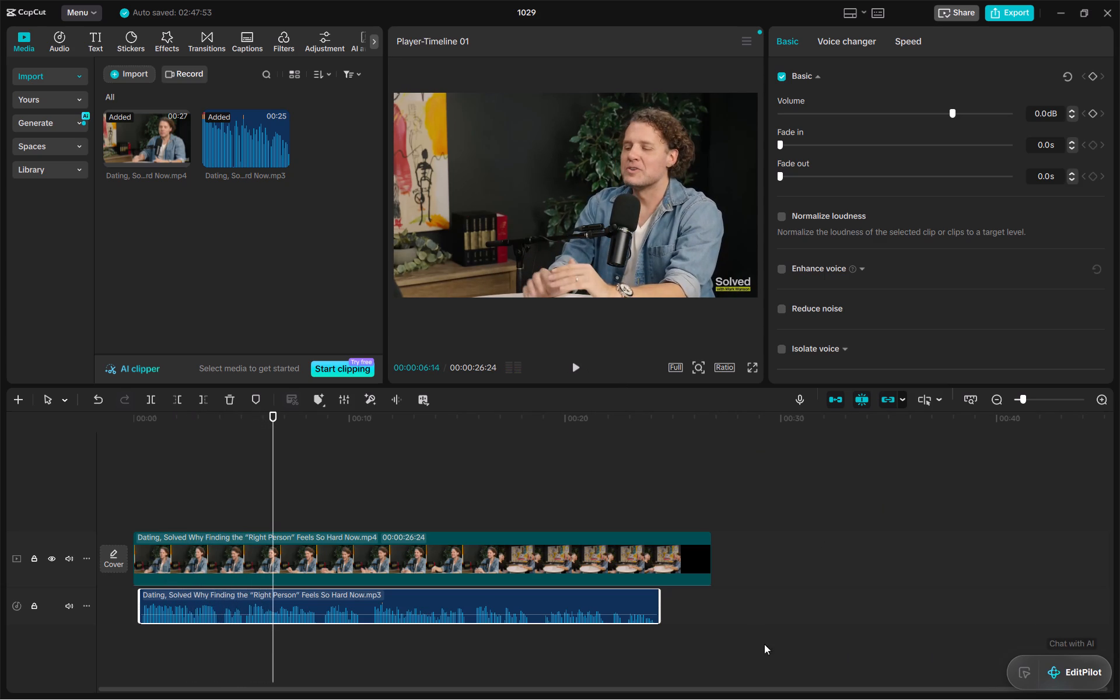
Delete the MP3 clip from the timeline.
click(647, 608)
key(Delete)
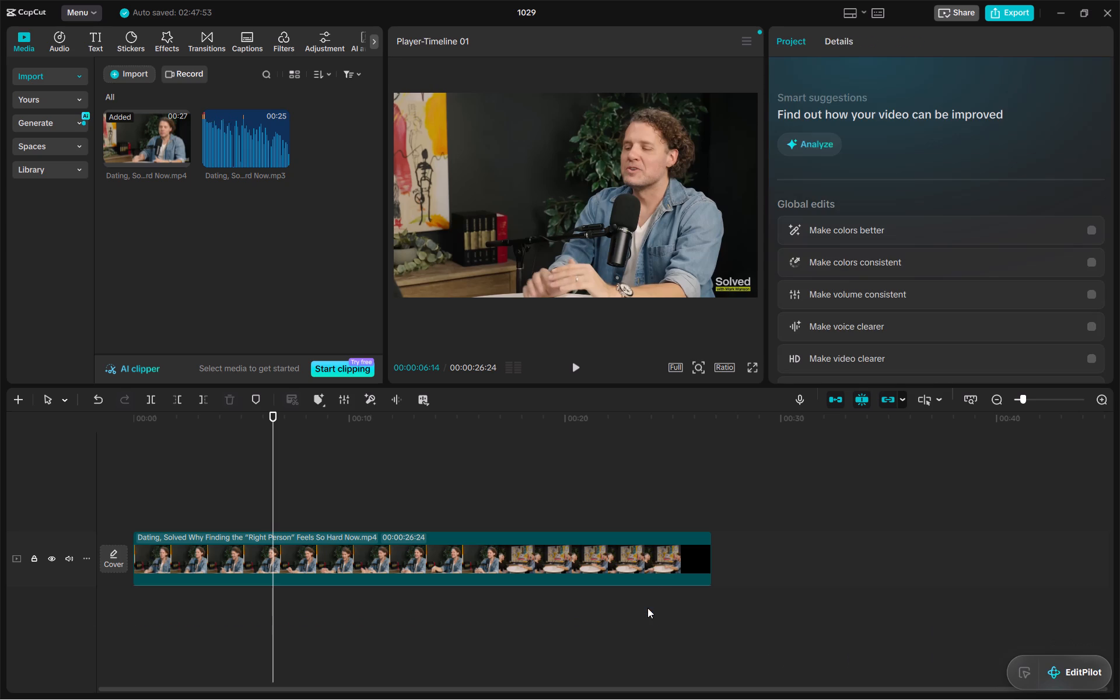
Play the opening seconds of the remaining video clip from the start of the timeline.
click(274, 414)
drag(274, 416, 147, 426)
drag(147, 426, 116, 428)
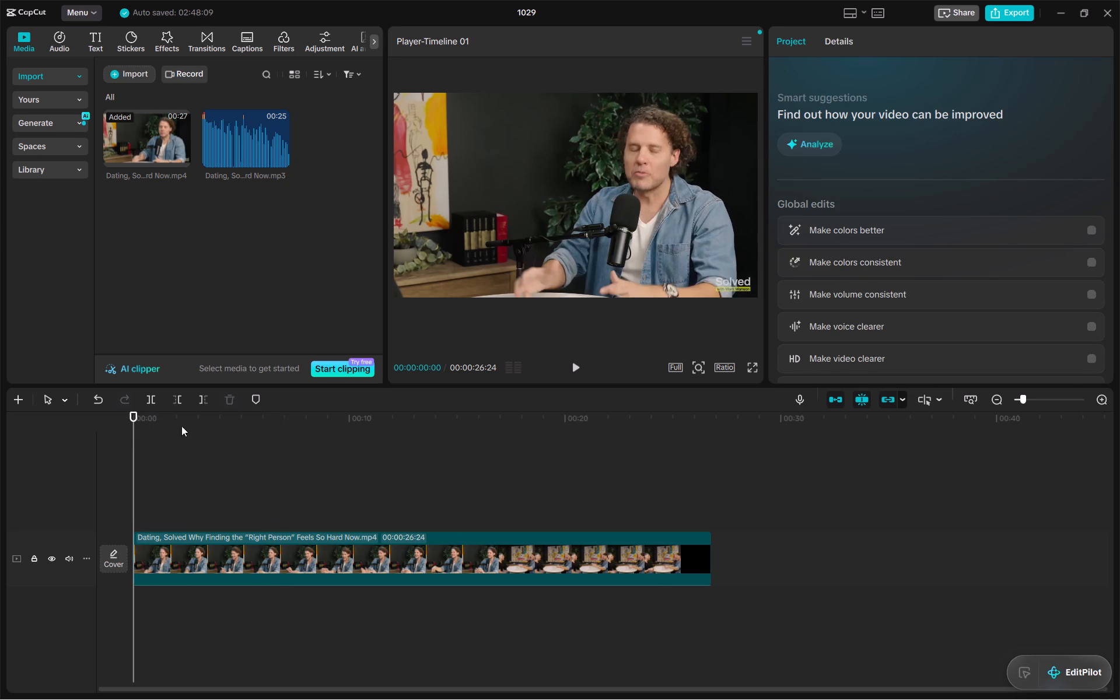
click(579, 359)
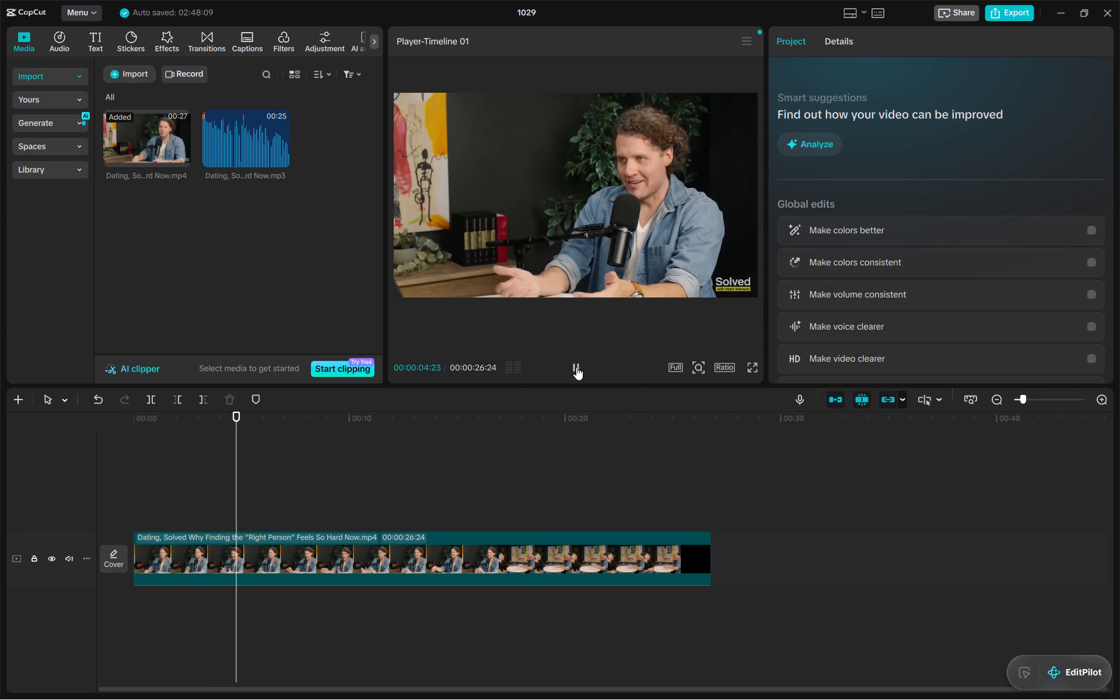
click(576, 367)
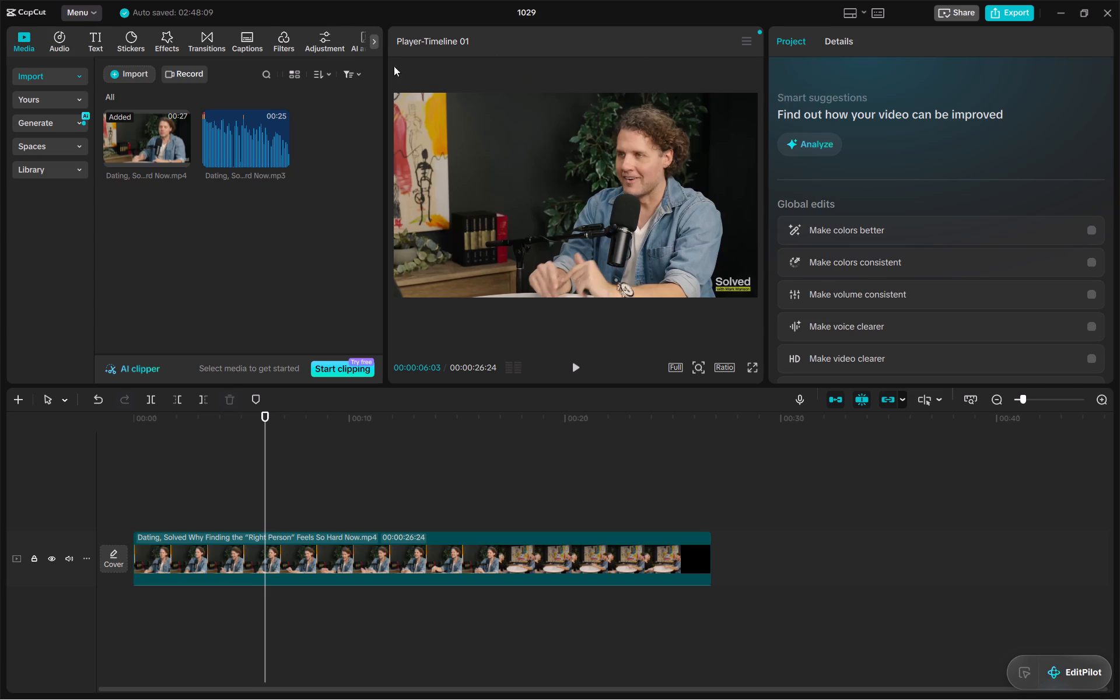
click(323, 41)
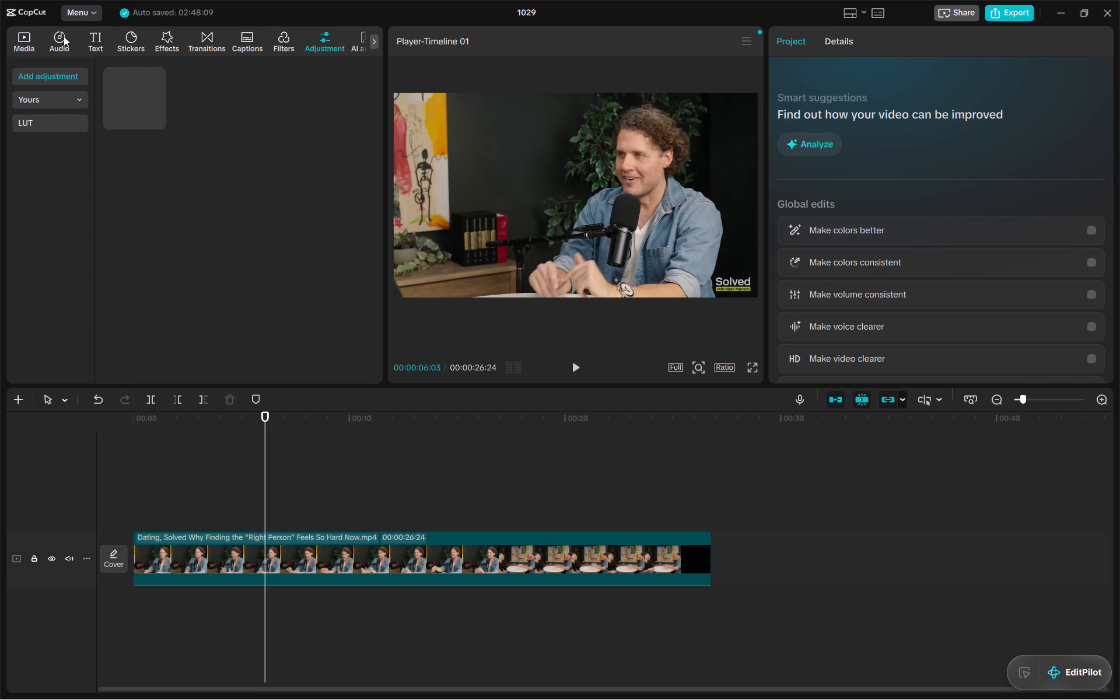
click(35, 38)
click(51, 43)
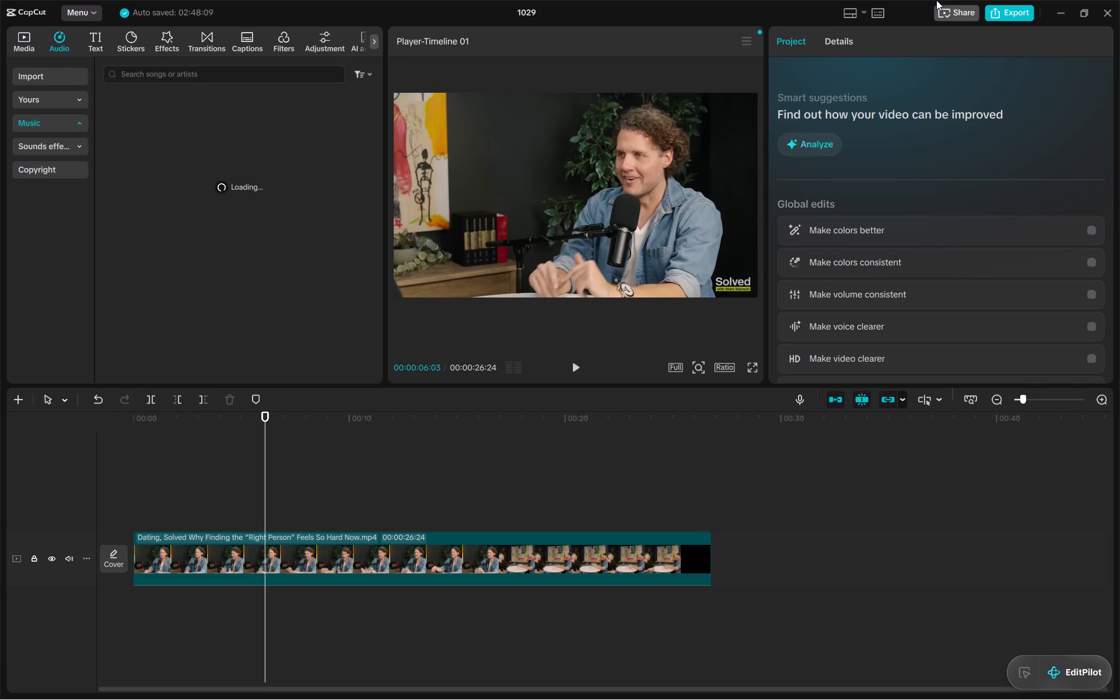
Switch back to SliceYT in Edge and load the Dating video from its YouTube link again.
click(1062, 1)
click(1060, 7)
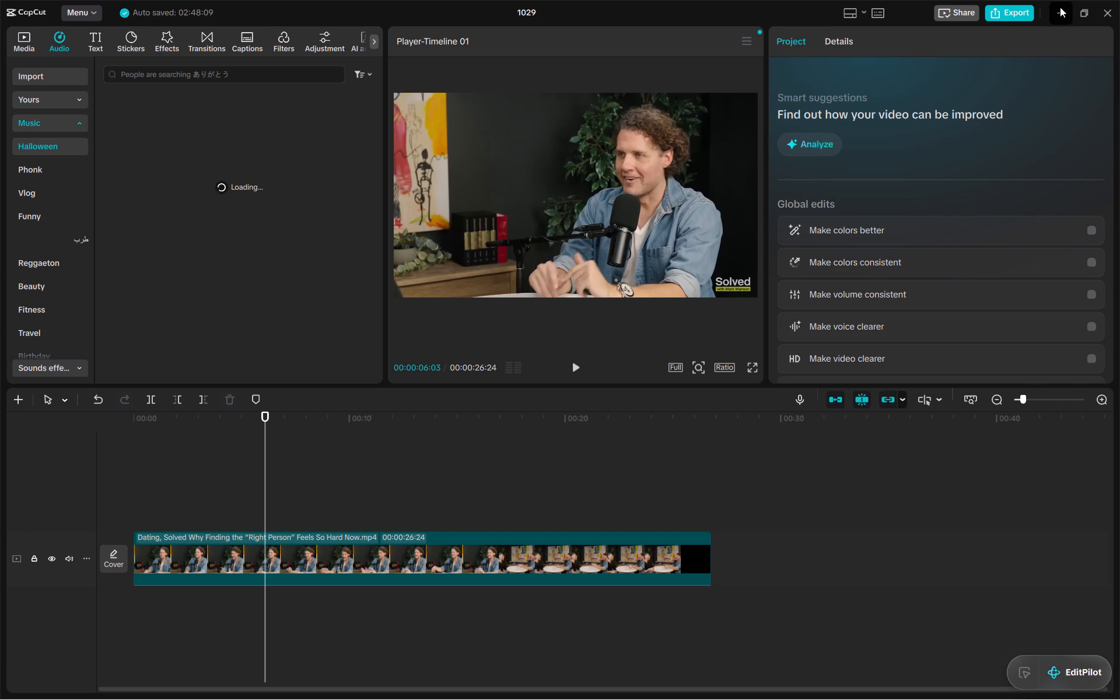
click(674, 88)
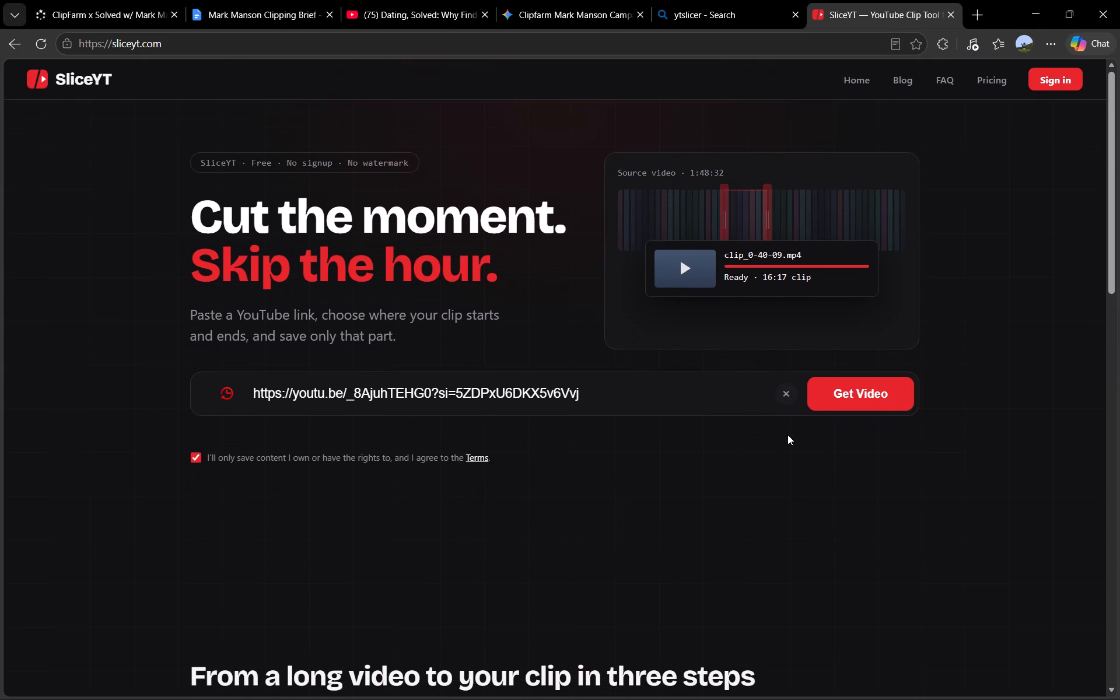
click(868, 385)
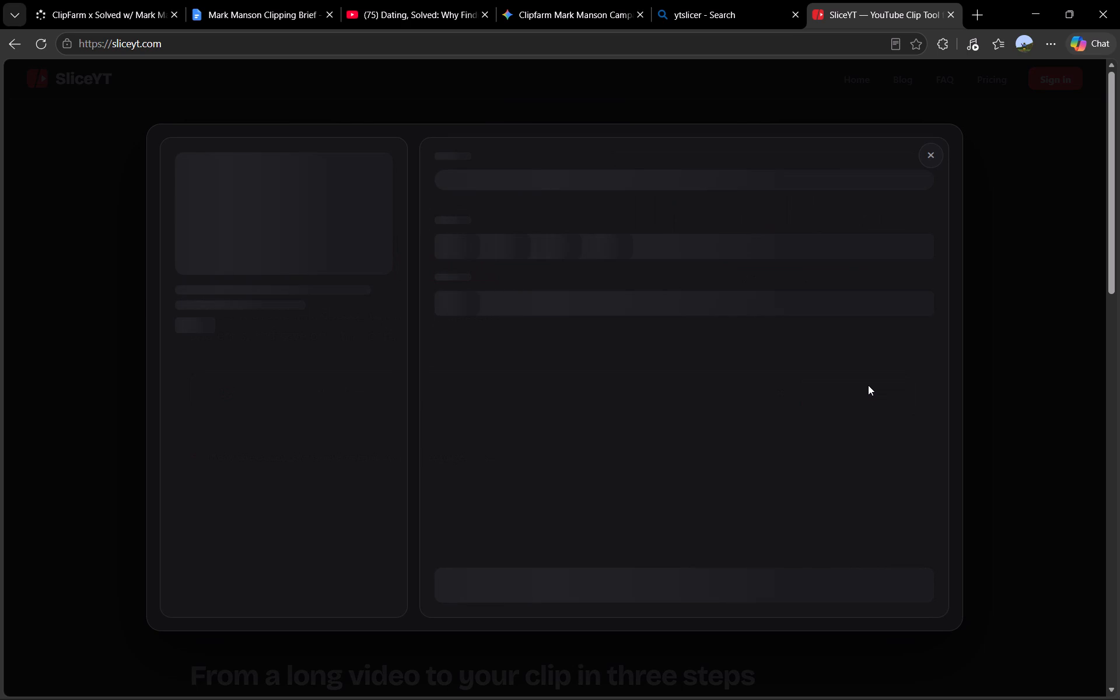
Set the start of the clip range to 2:35:08.
click(474, 288)
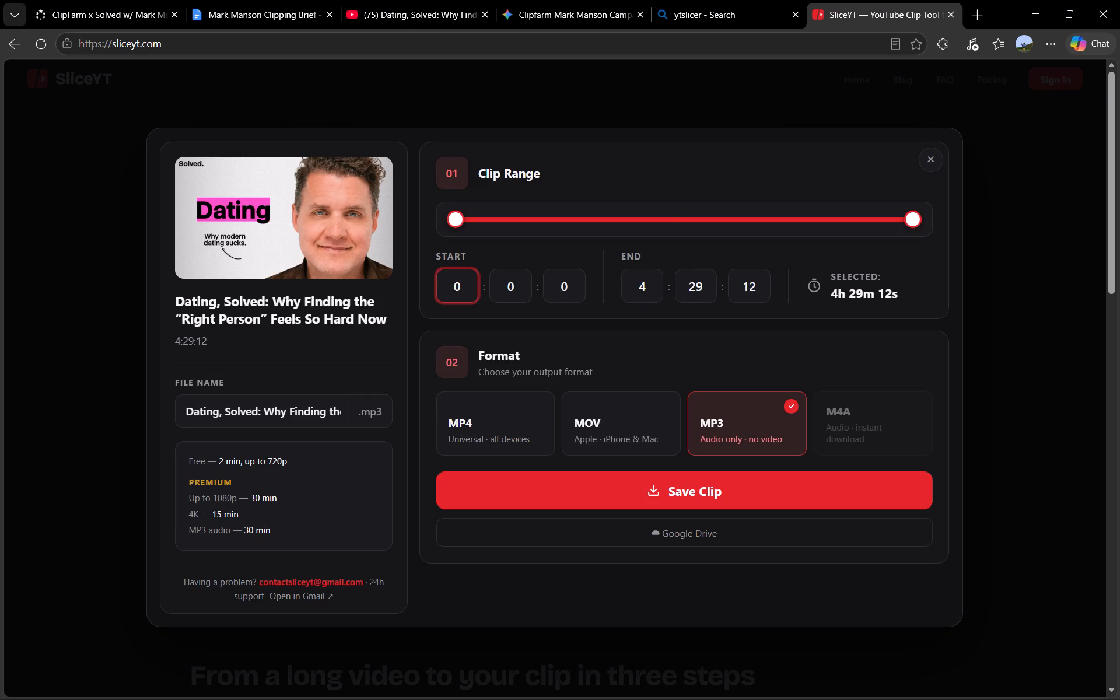
key(2)
click(514, 295)
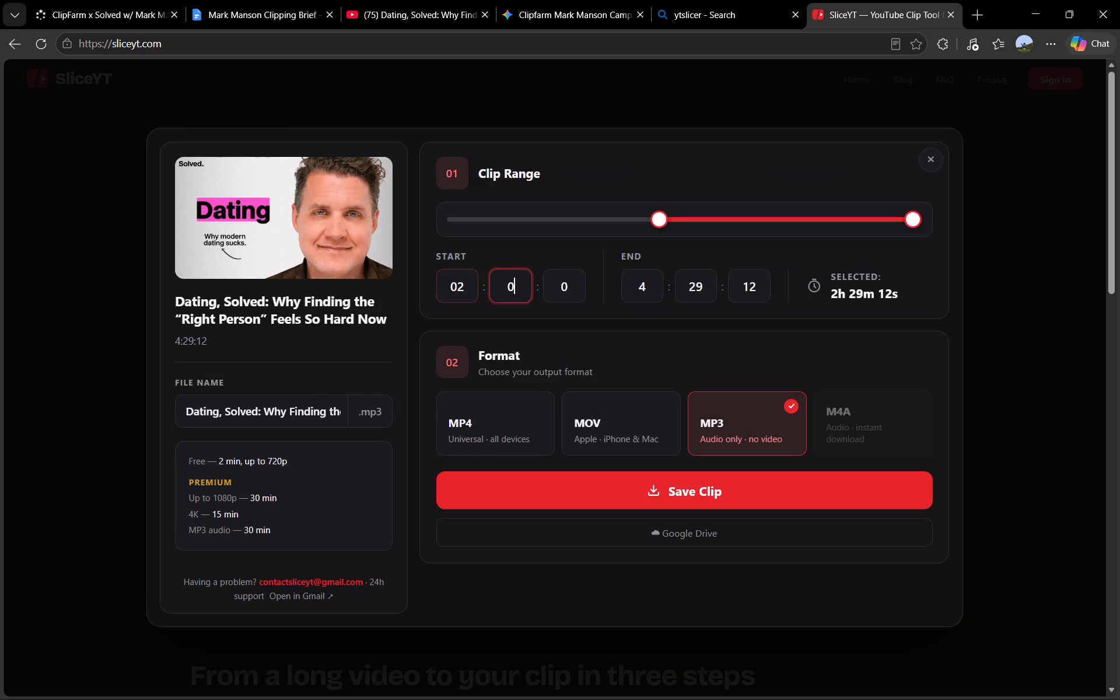
text(35)
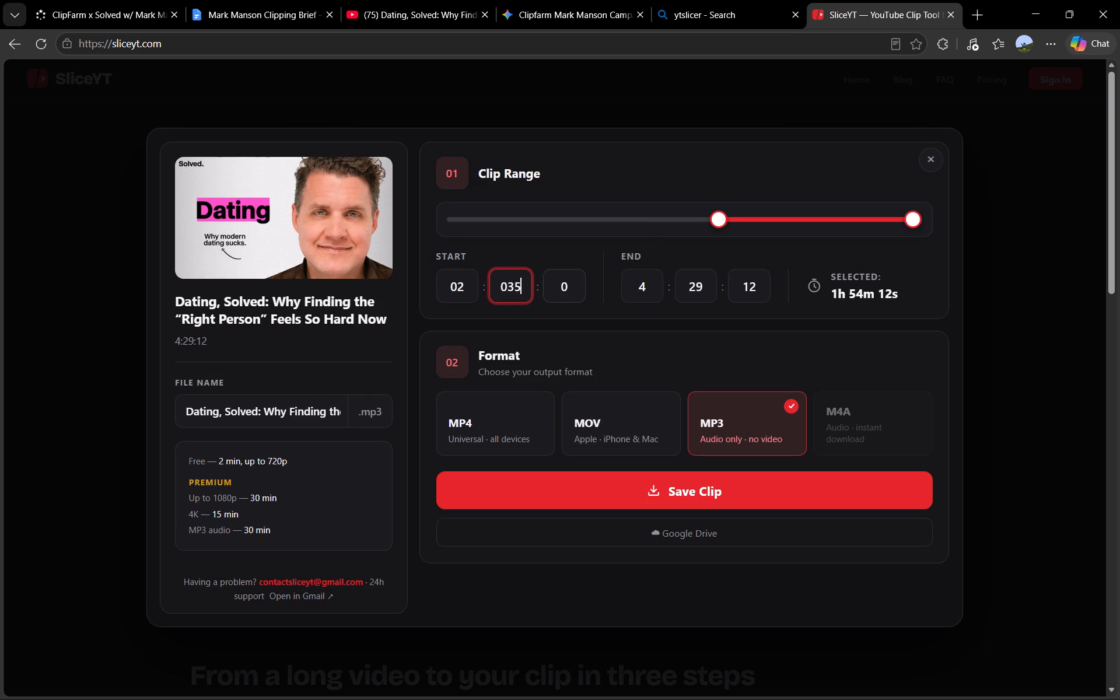
click(571, 288)
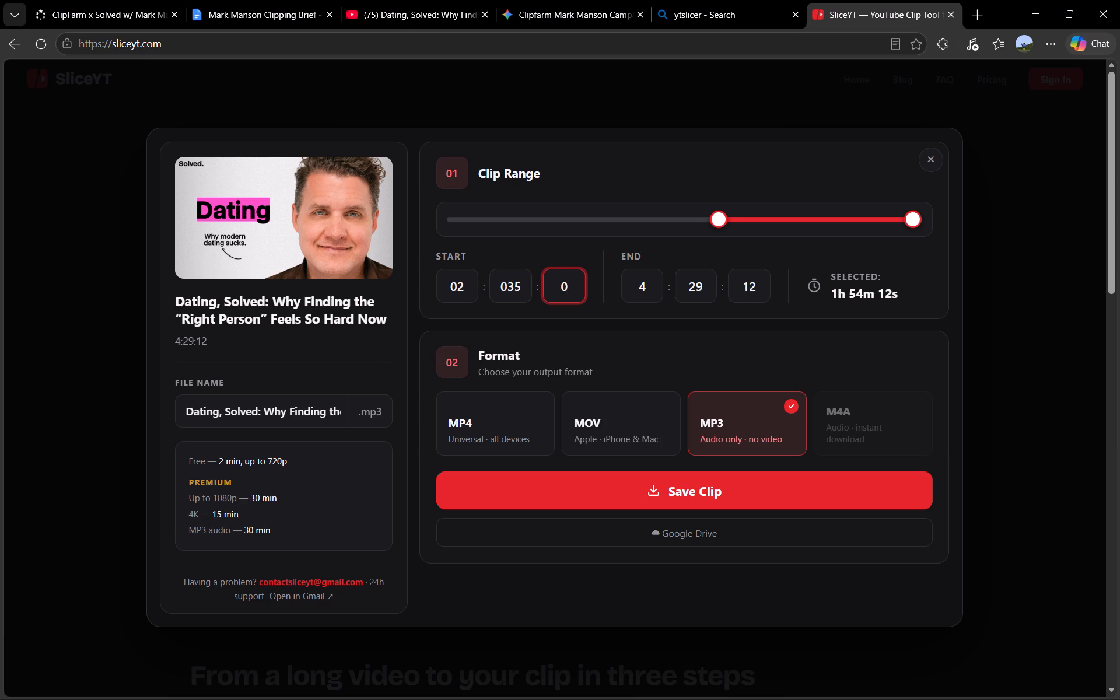
key(8)
Set the end of the clip range to 2:35:32.
click(653, 282)
key(2)
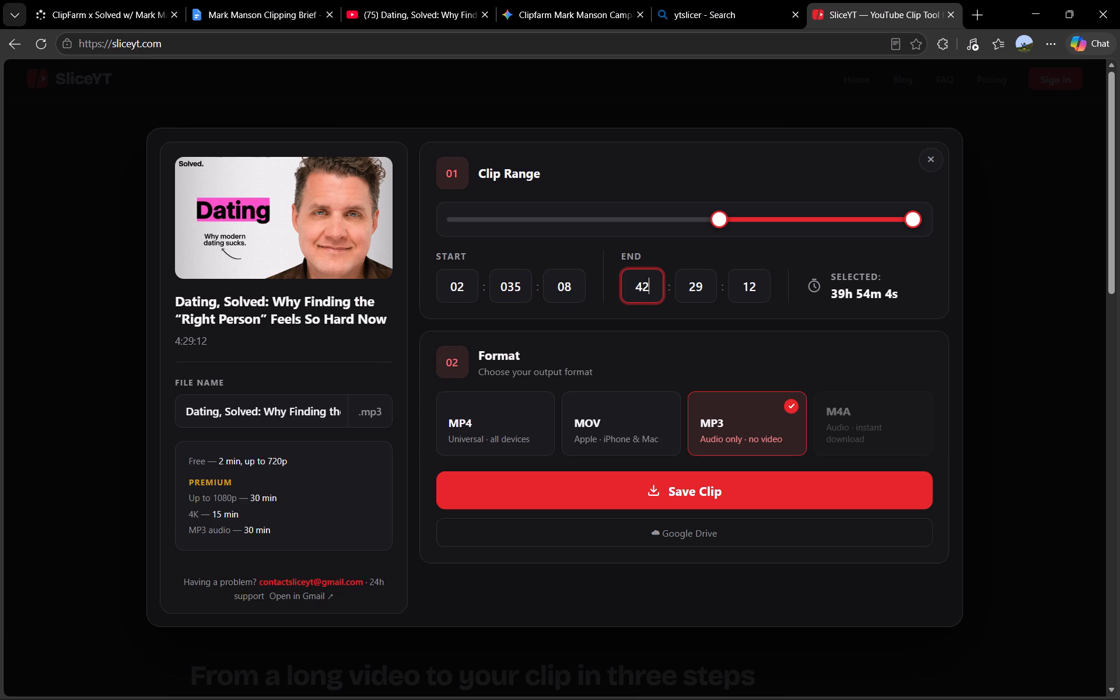
key(BackSpace)
key(BackSpace)
key(2)
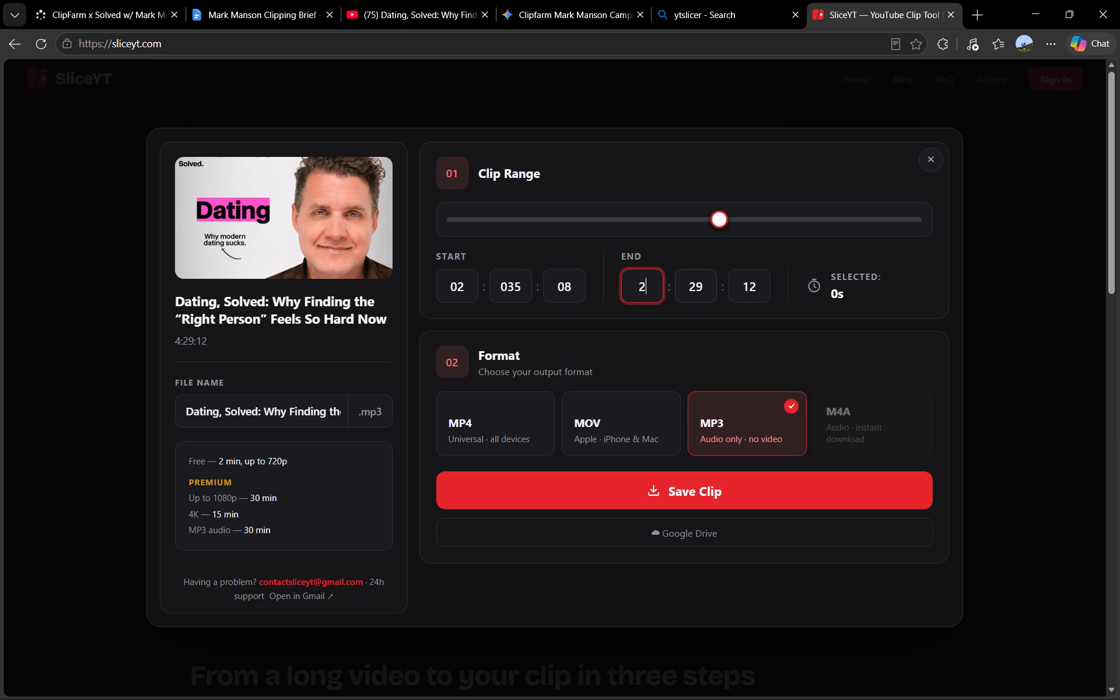
click(708, 295)
key(BackSpace)
key(BackSpace)
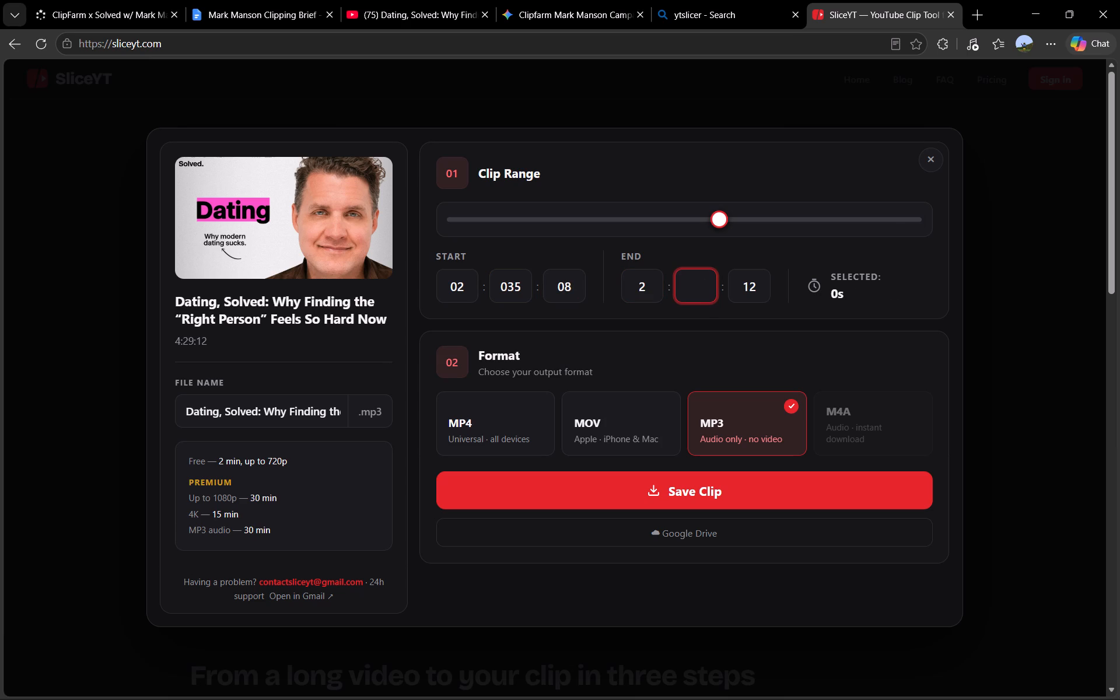
text(35)
click(757, 284)
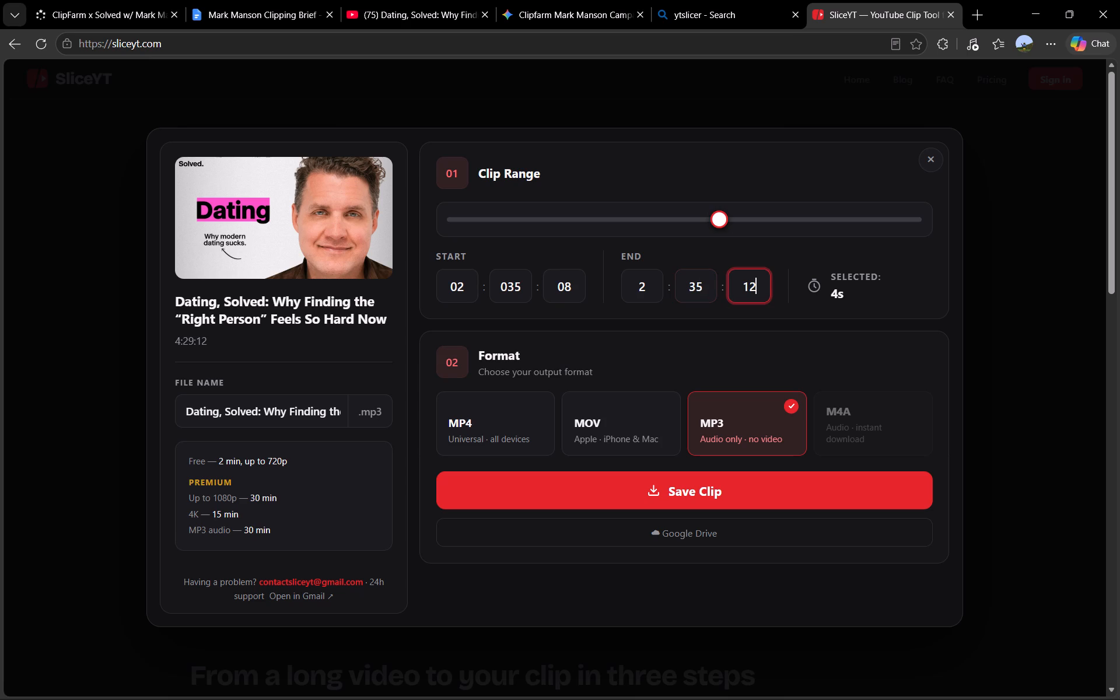
key(BackSpace)
key(BackSpace)
text(32)
Save the clip as an MP4 at 720p and dismiss the feedback prompt.
click(494, 425)
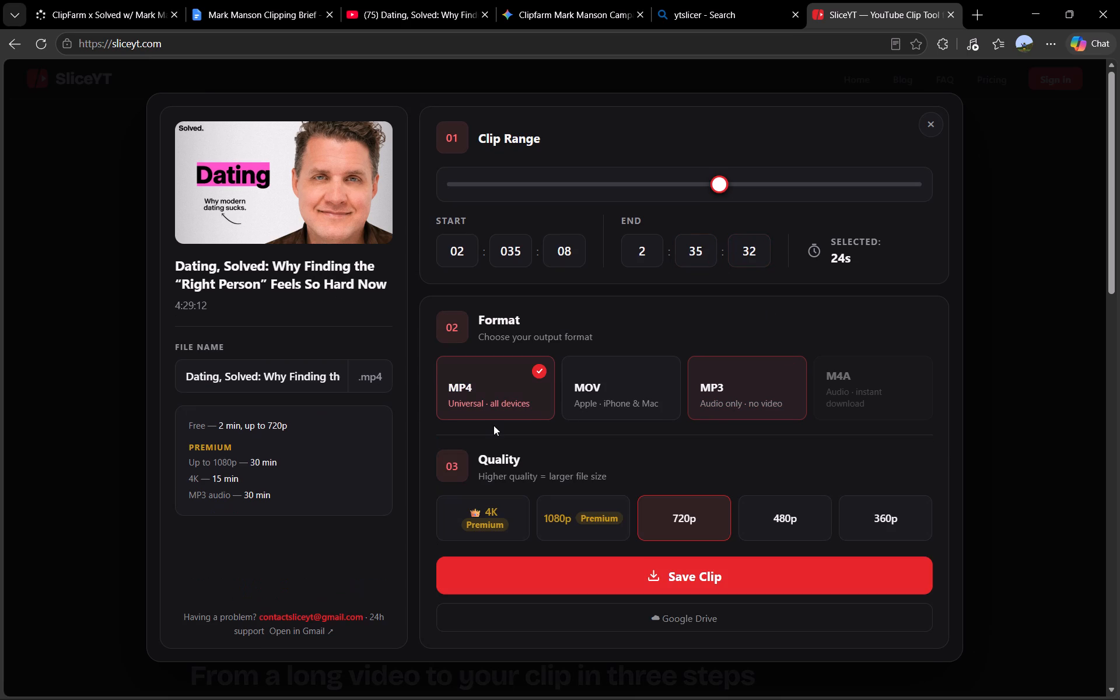
click(694, 569)
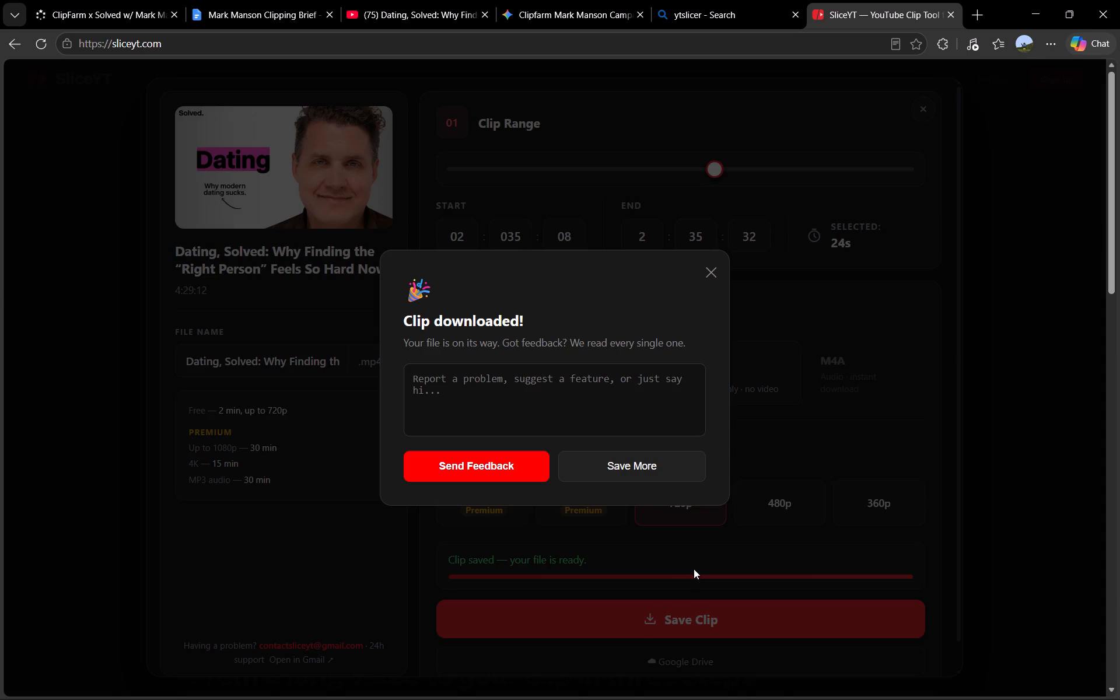
click(709, 272)
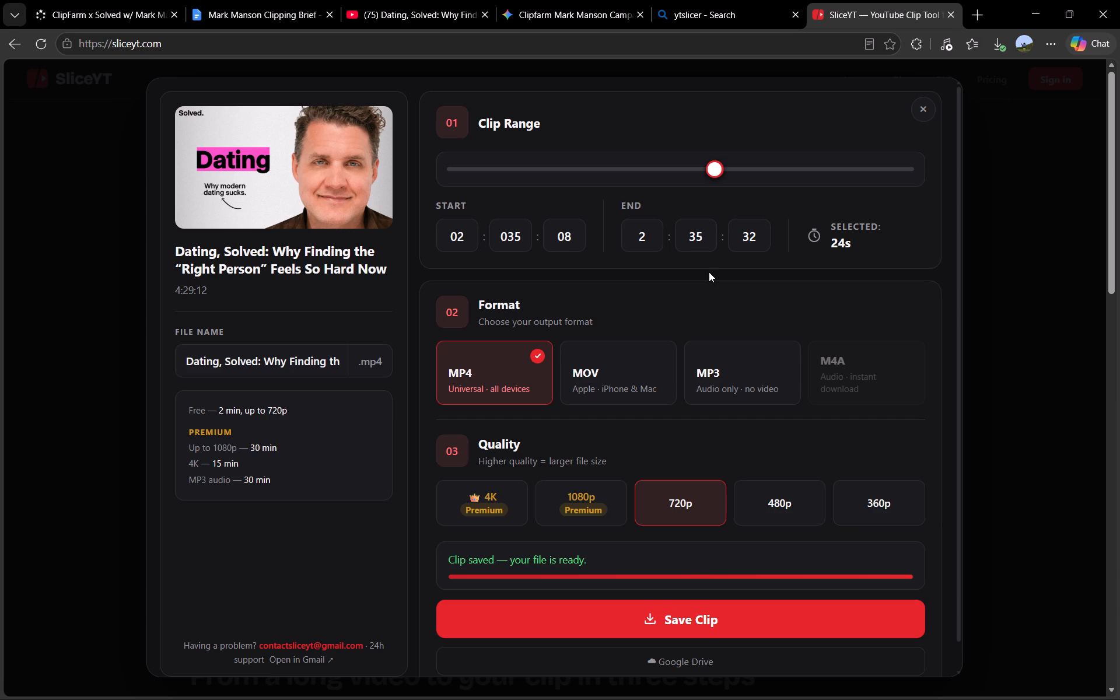
Switch to CapCut and import the newest Dating MP4 from the Downloads folder into the project media.
click(768, 680)
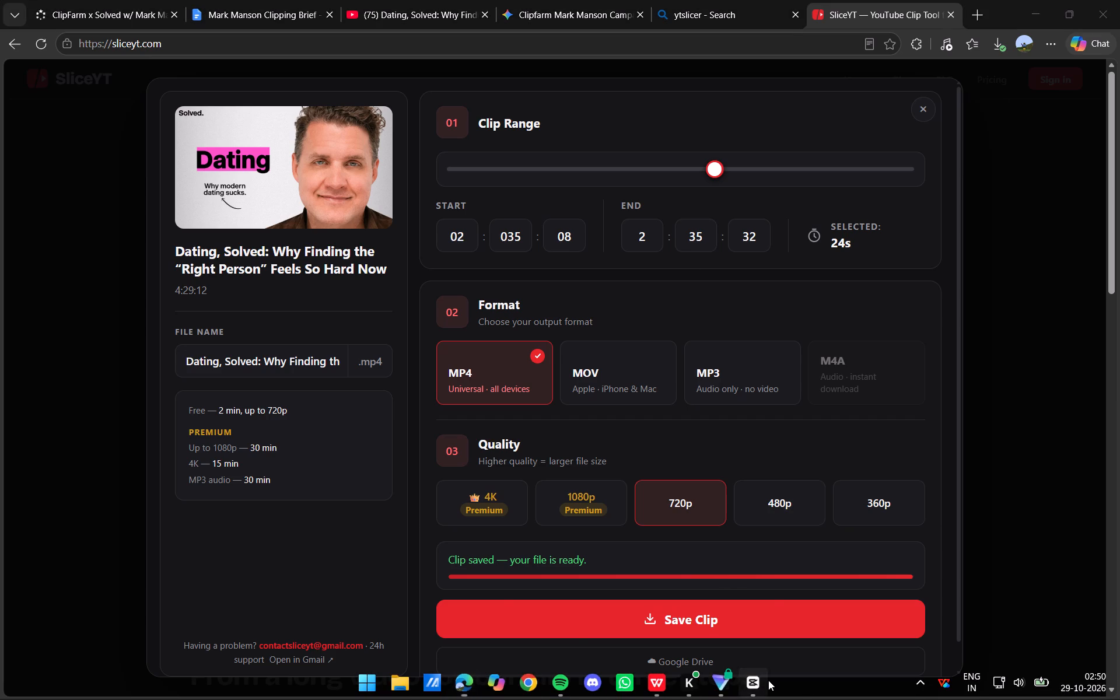
key(Delete)
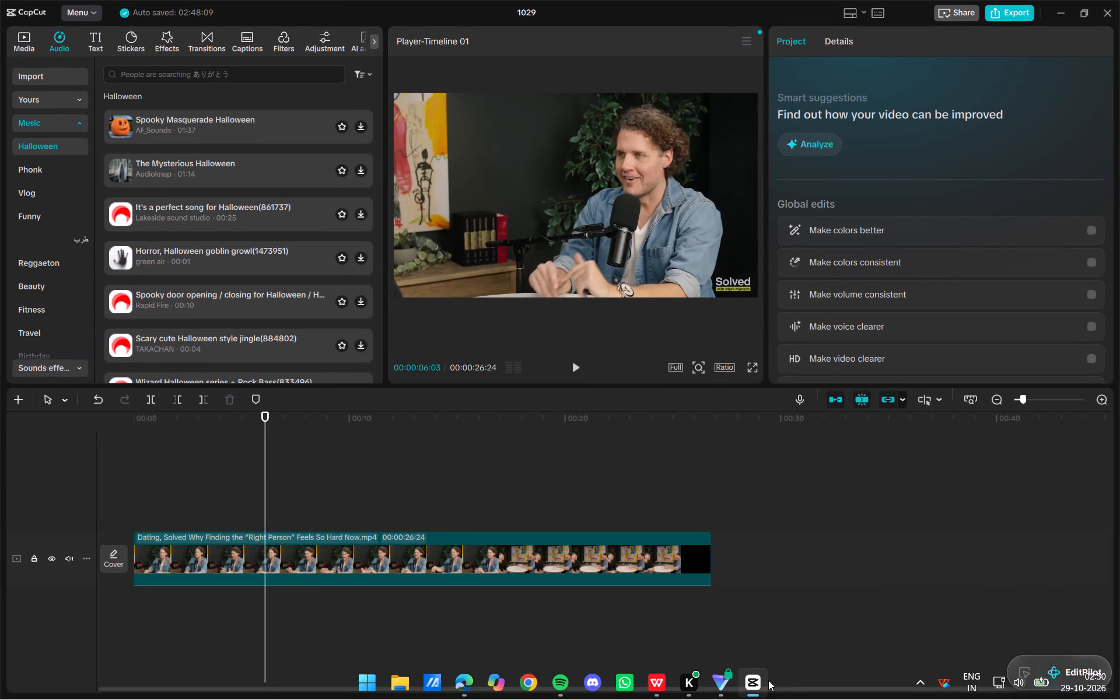
click(20, 47)
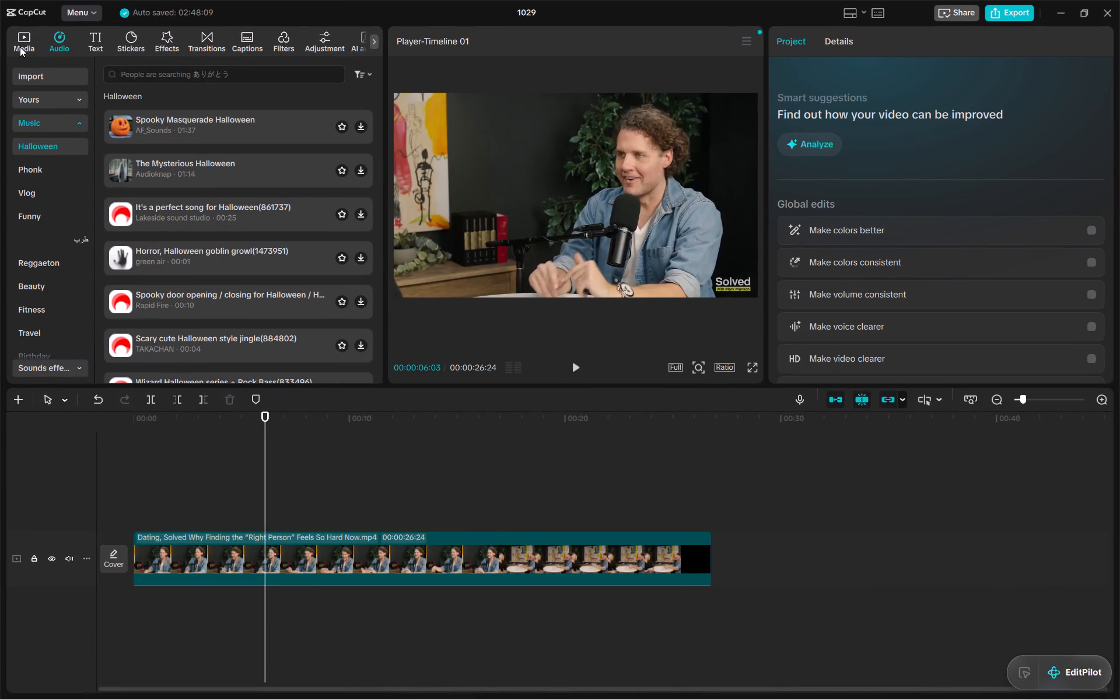
click(141, 70)
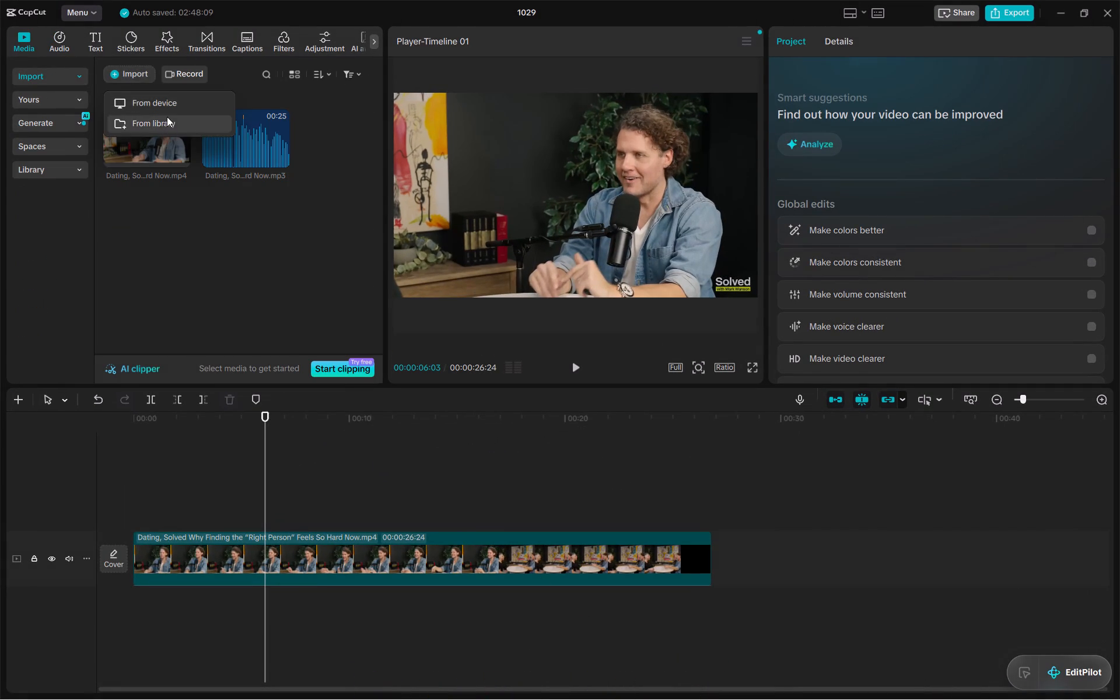
click(182, 98)
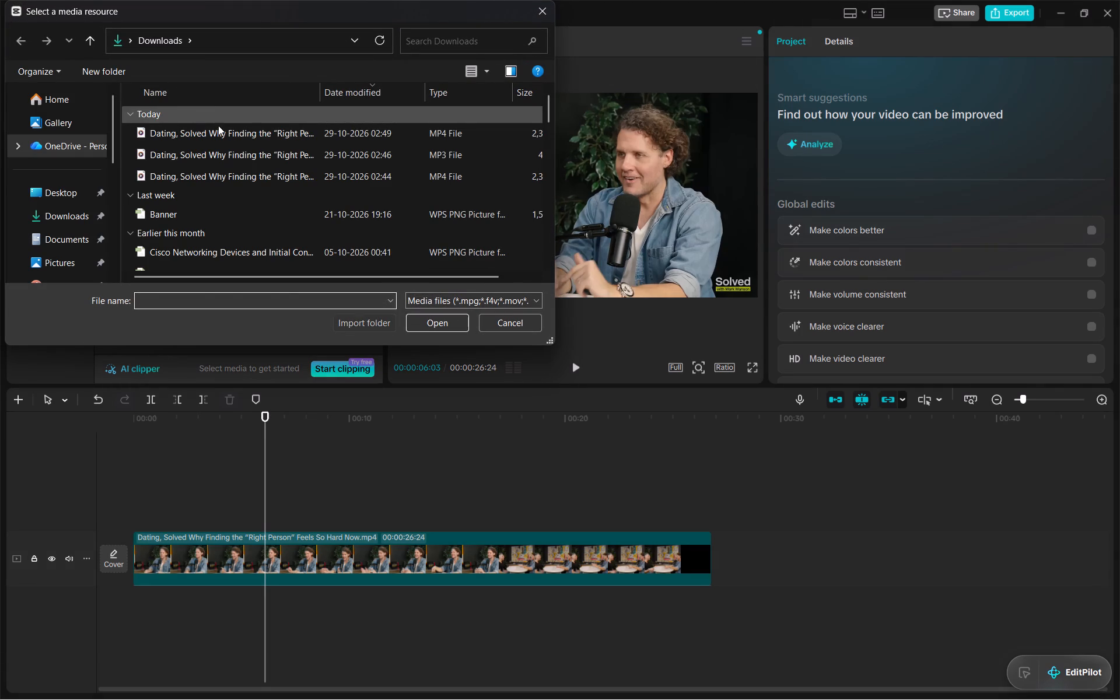
click(218, 125)
key(Return)
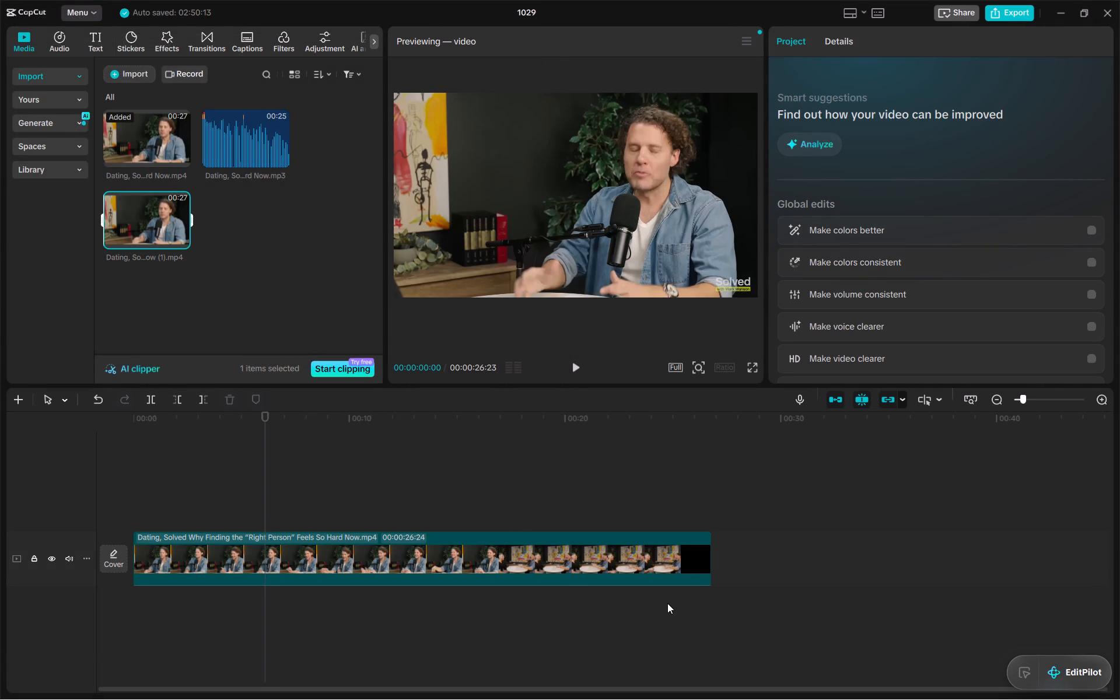
click(264, 414)
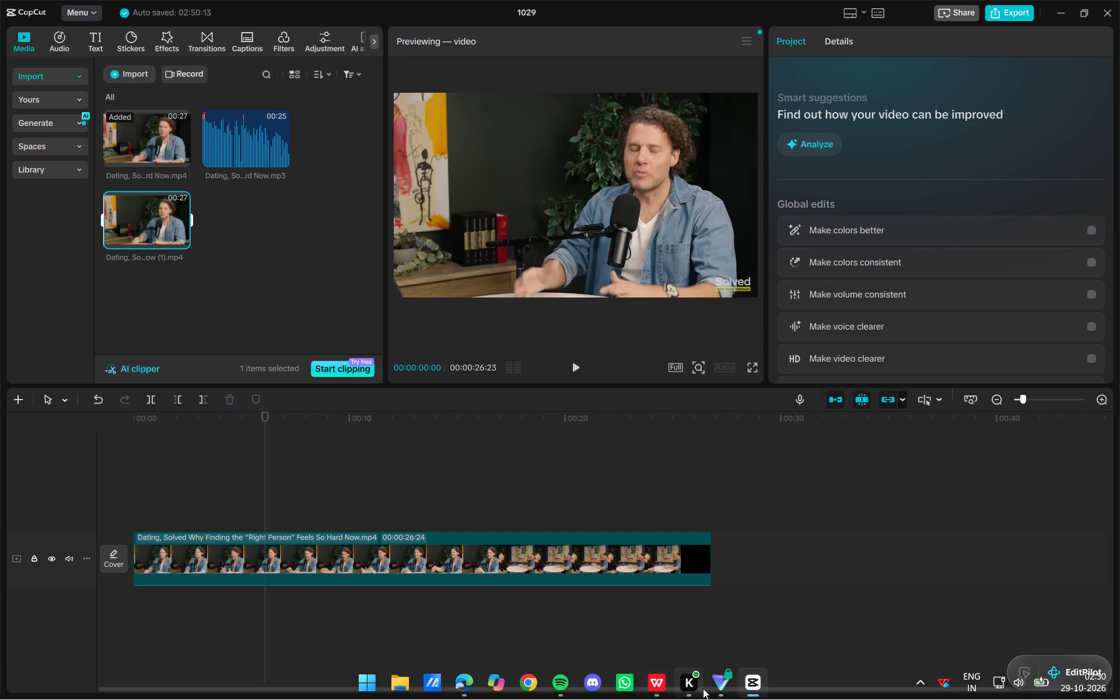
Switch back to SliceYT in Edge and set the start of the clip range to 2:35:05.
click(460, 692)
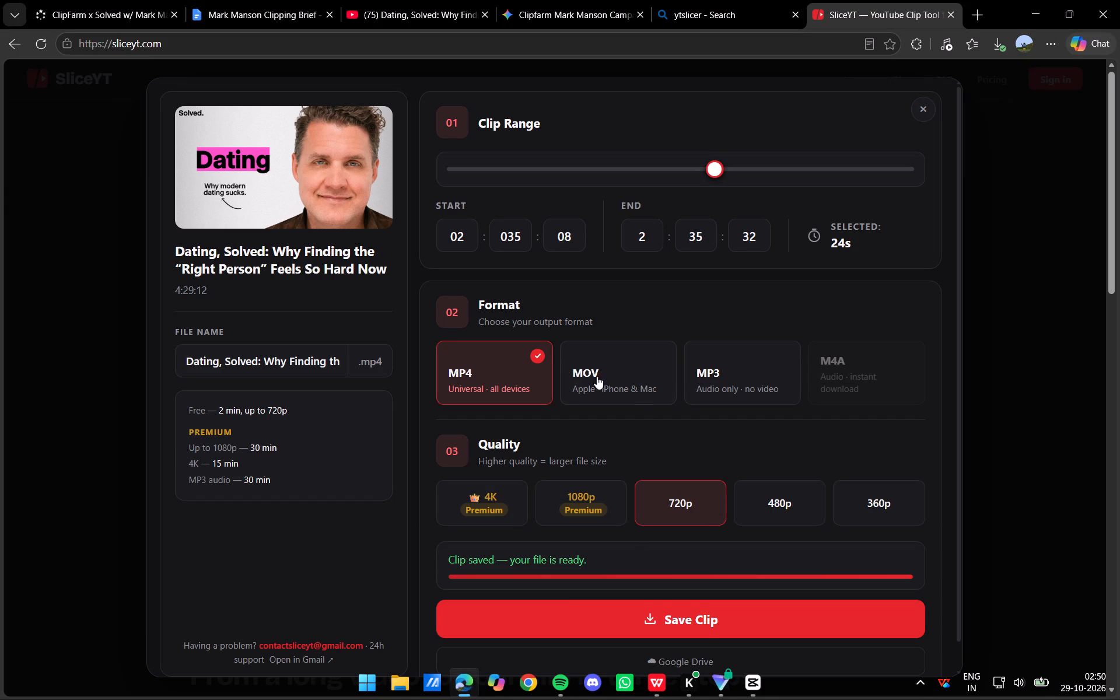
click(572, 241)
key(BackSpace)
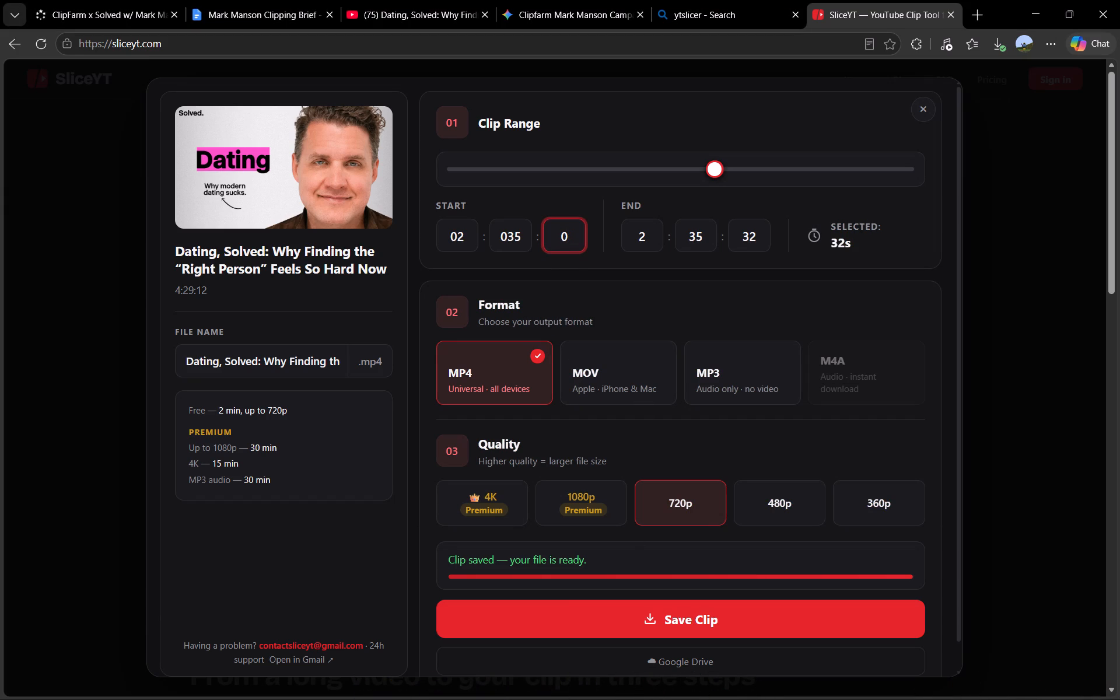
key(4)
key(BackSpace)
key(5)
Return to CapCut and play the opening seconds of the timeline's video clip from the start.
click(750, 678)
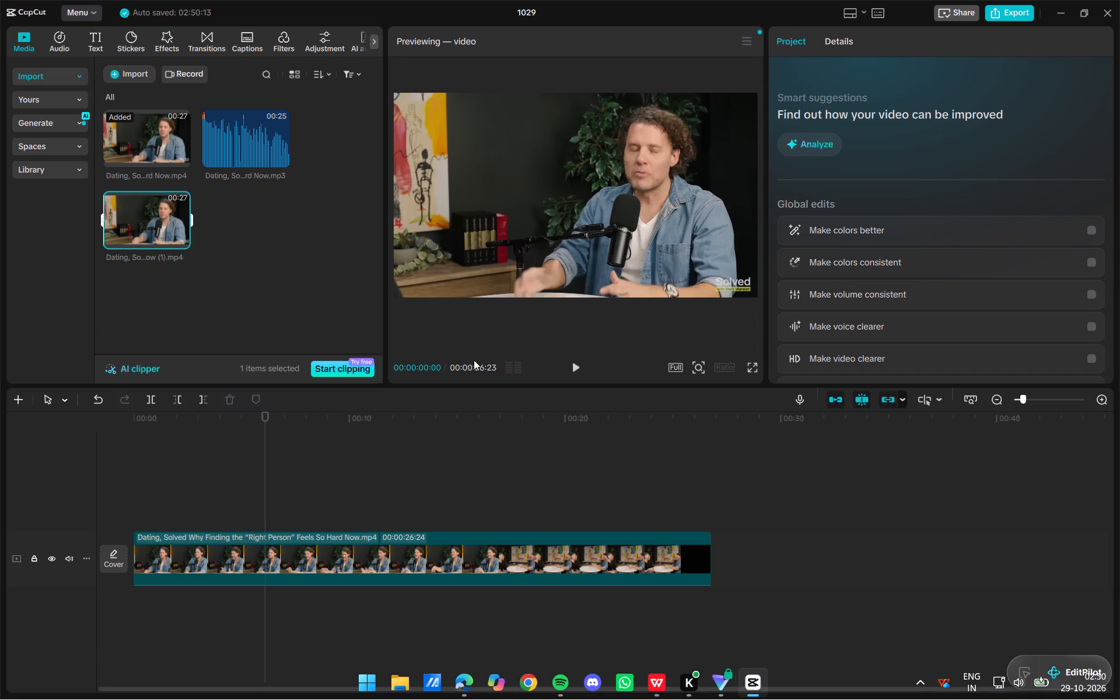
drag(264, 420, 254, 419)
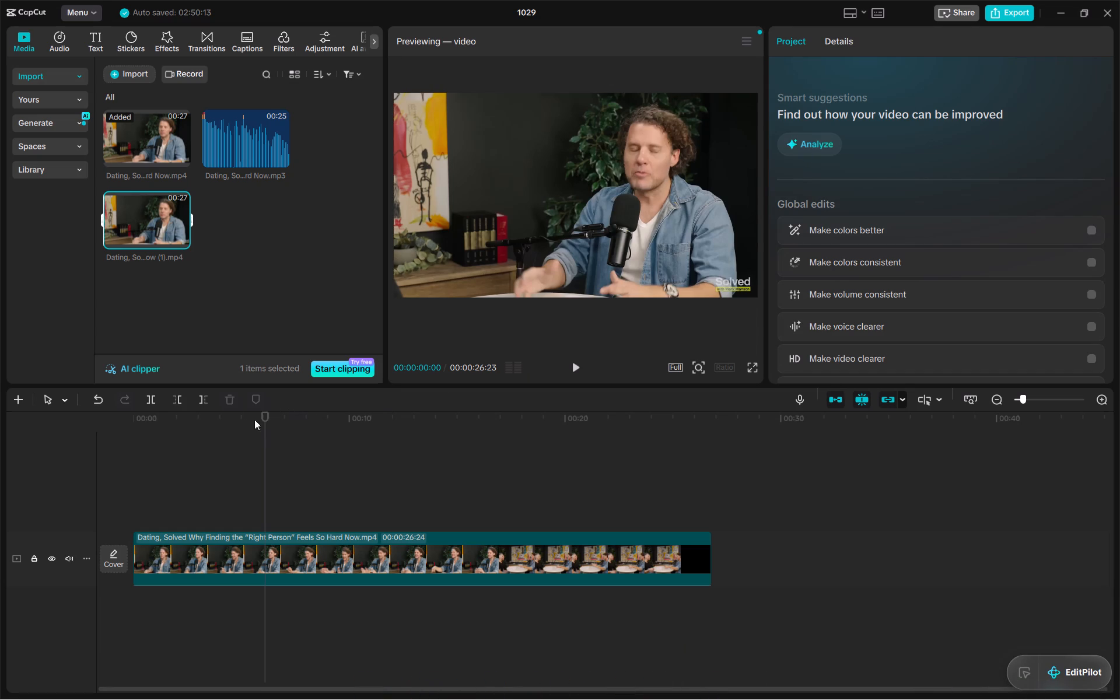
drag(254, 419, 267, 412)
click(267, 412)
click(287, 493)
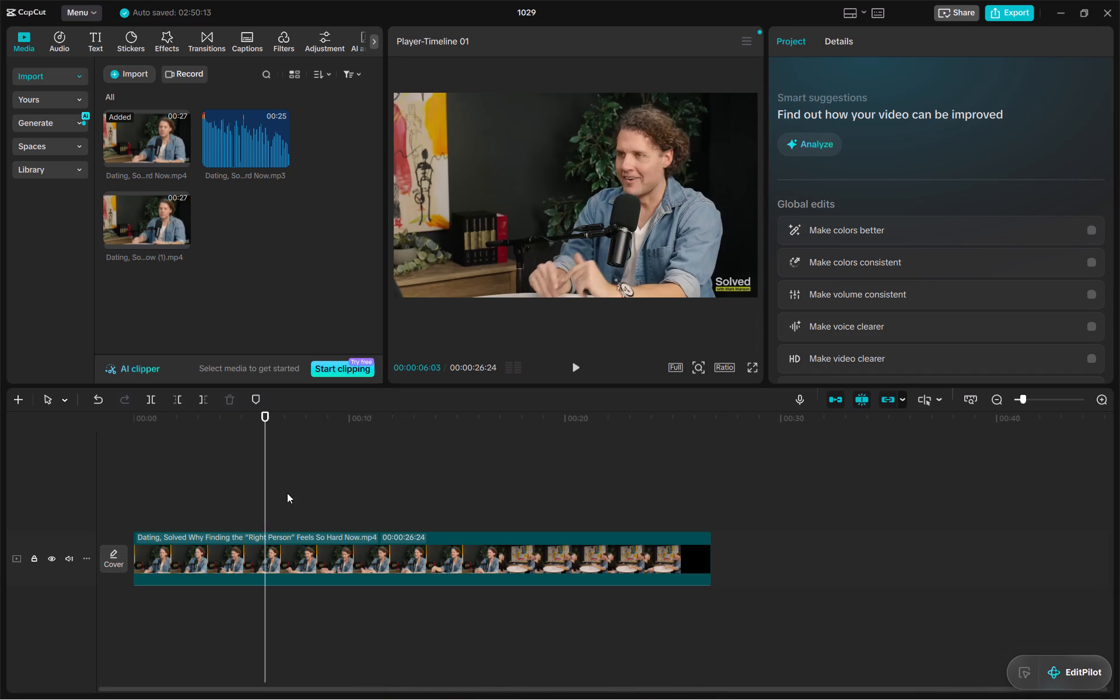
drag(287, 456, 128, 456)
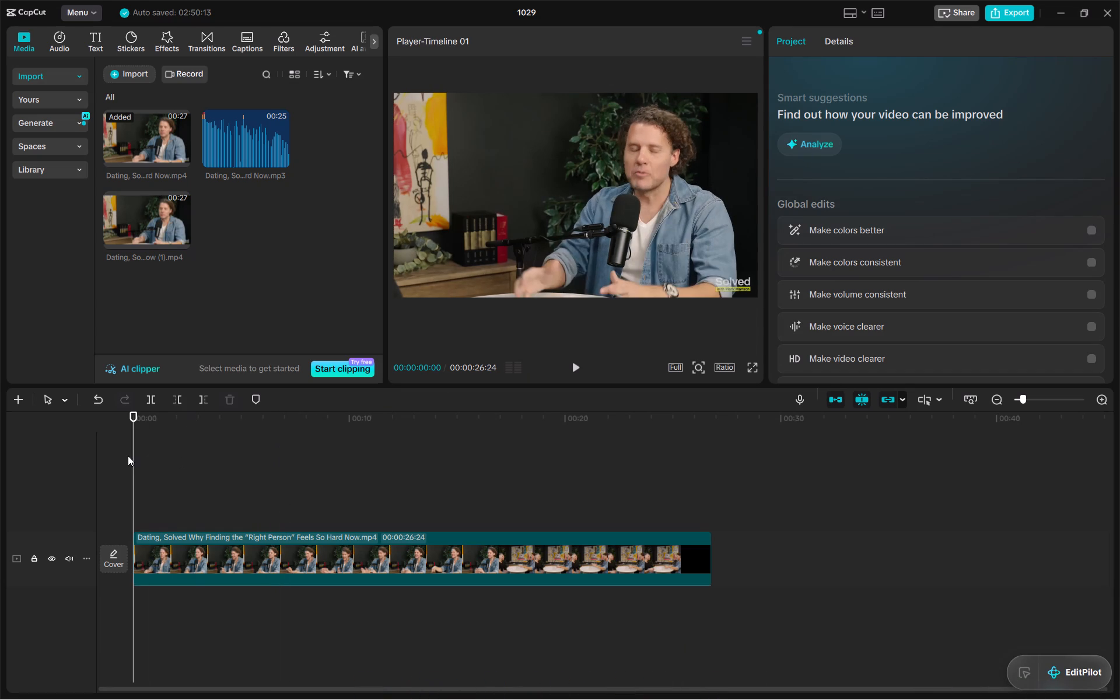
click(576, 362)
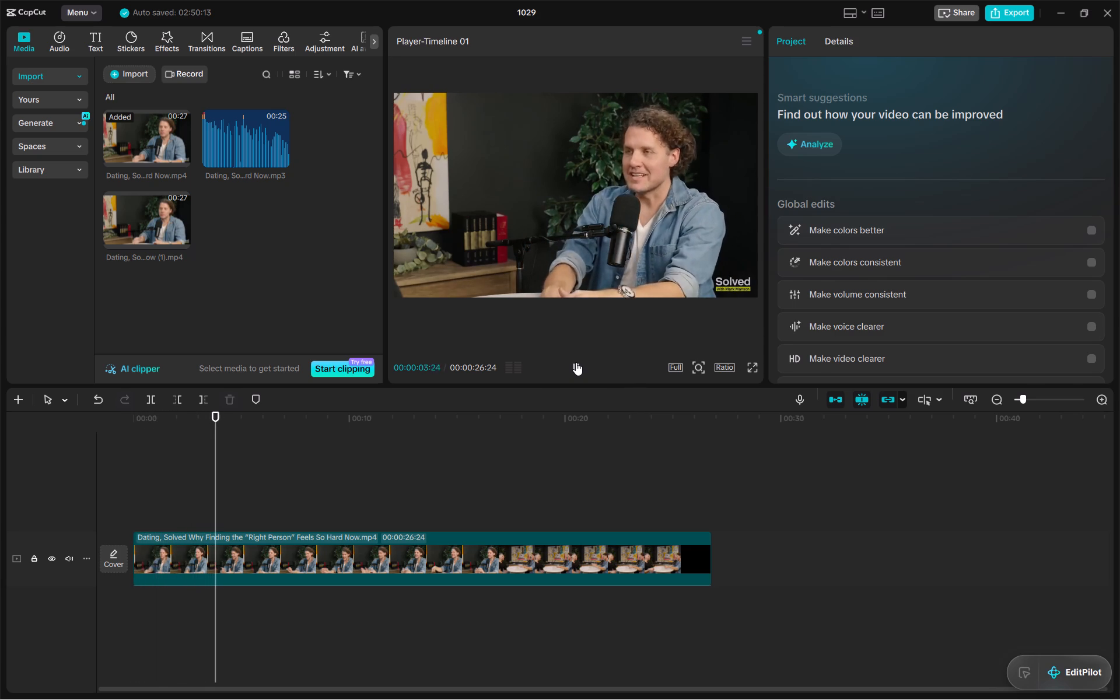
click(576, 362)
Replace the old video clip on the timeline with the newly imported clip ending in (1).mp4.
key(Delete)
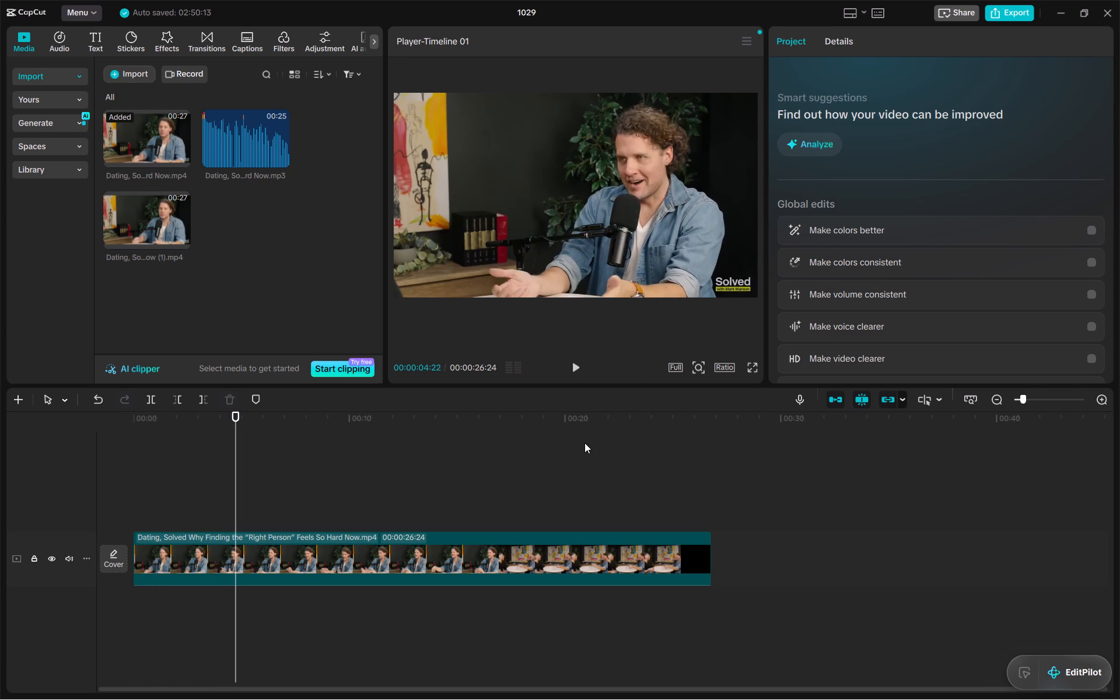
click(182, 237)
click(794, 565)
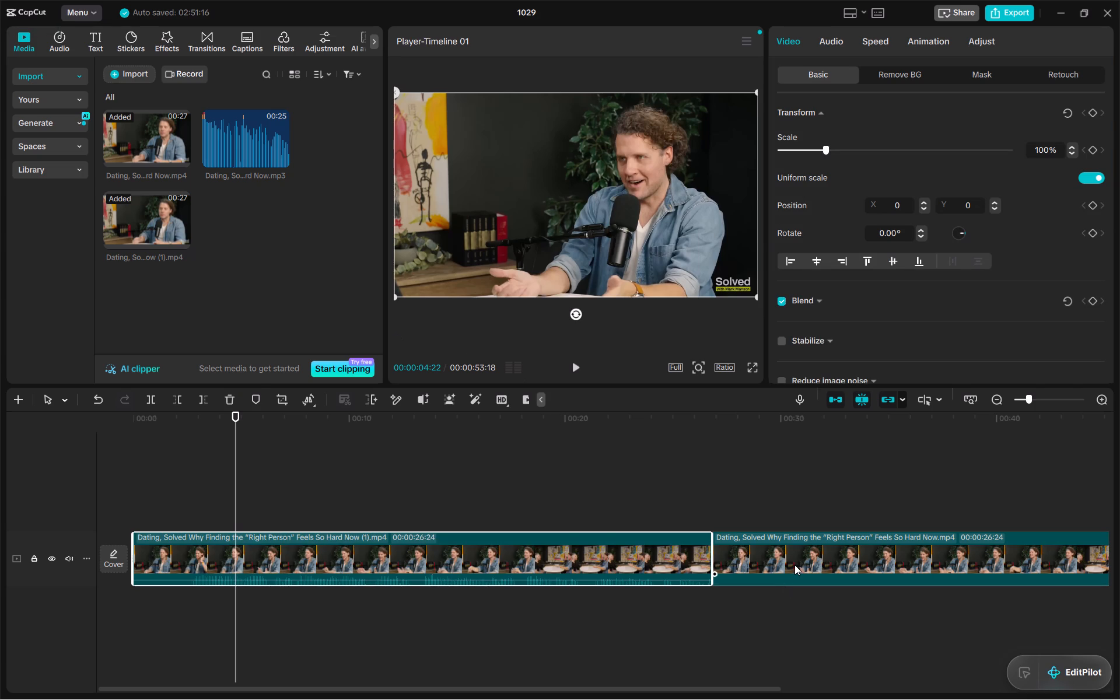
key(Delete)
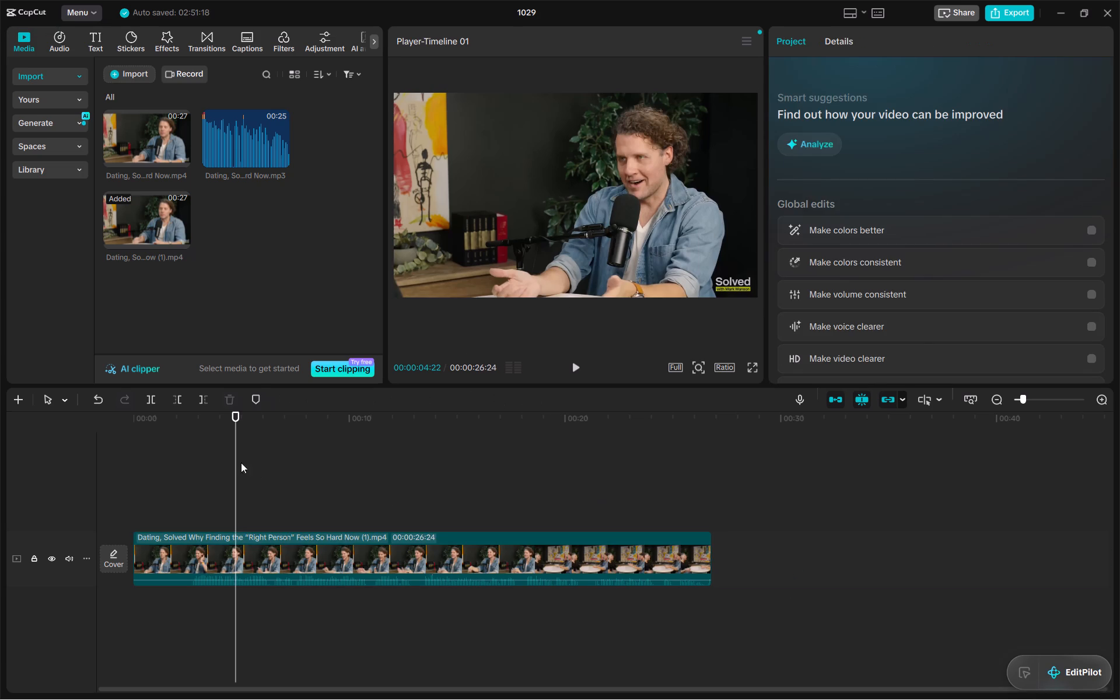
Play the opening seconds of the new clip from the start, replaying around the 2 to 5 second mark to check where speech begins.
drag(235, 413, 121, 424)
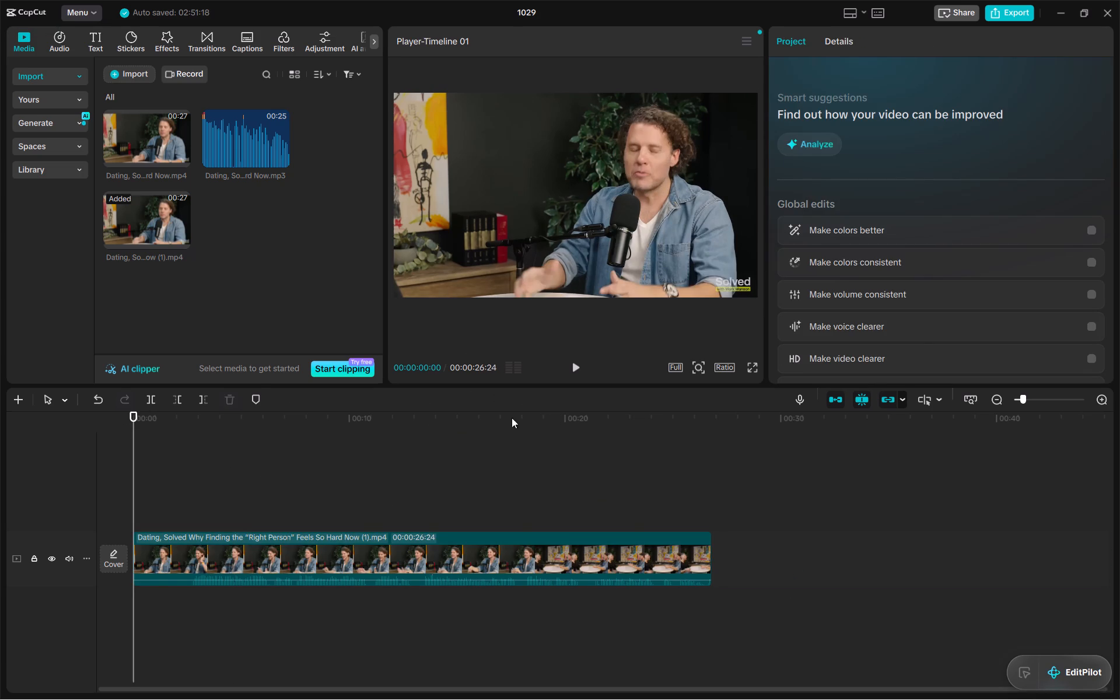
click(576, 367)
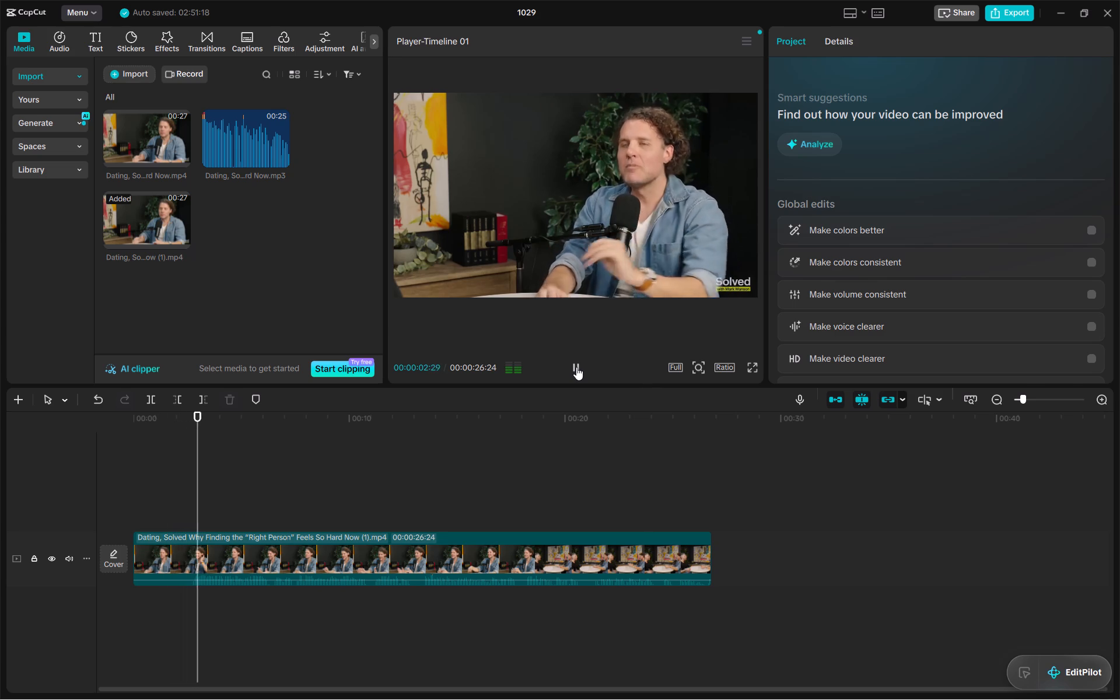
click(576, 367)
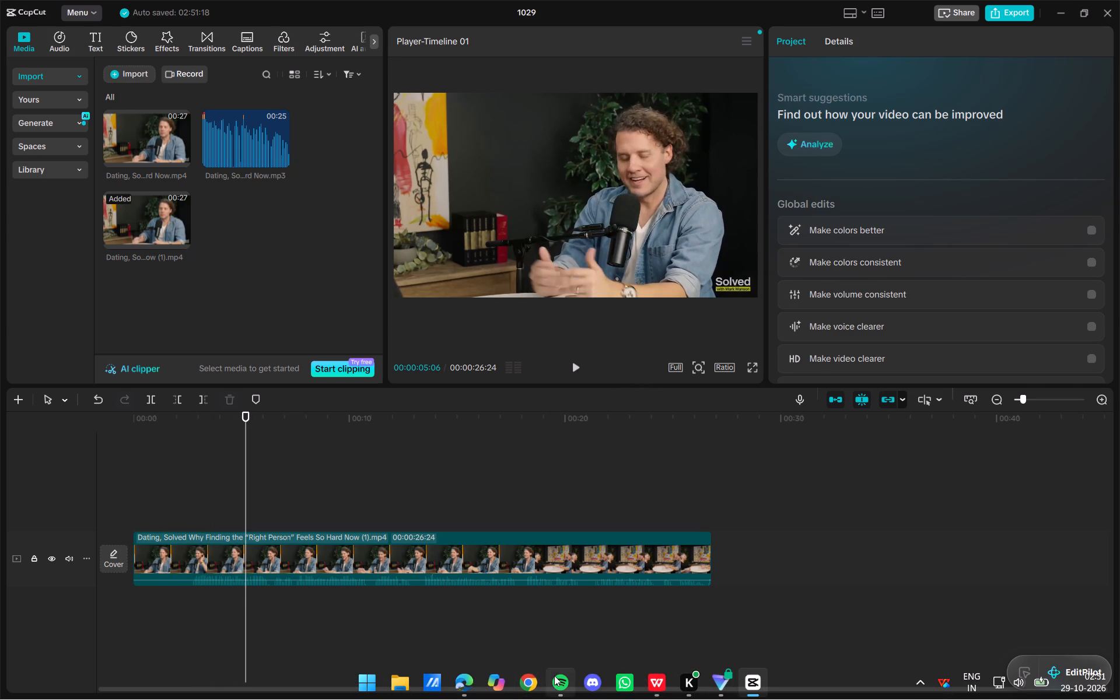
drag(244, 415, 223, 416)
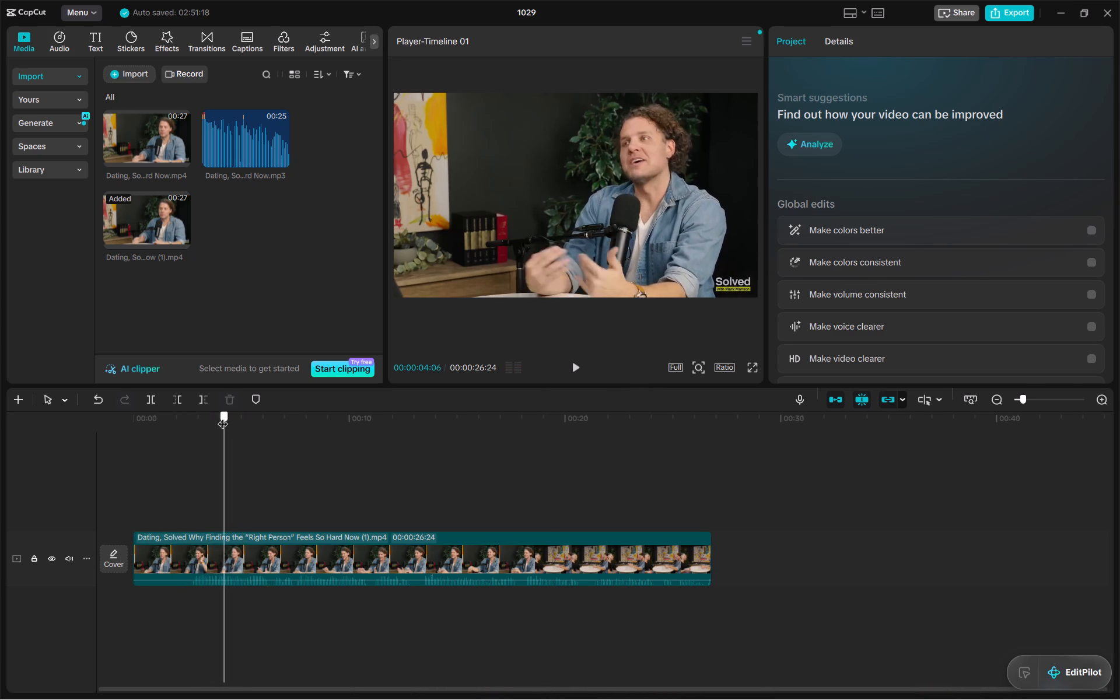
drag(223, 416, 215, 416)
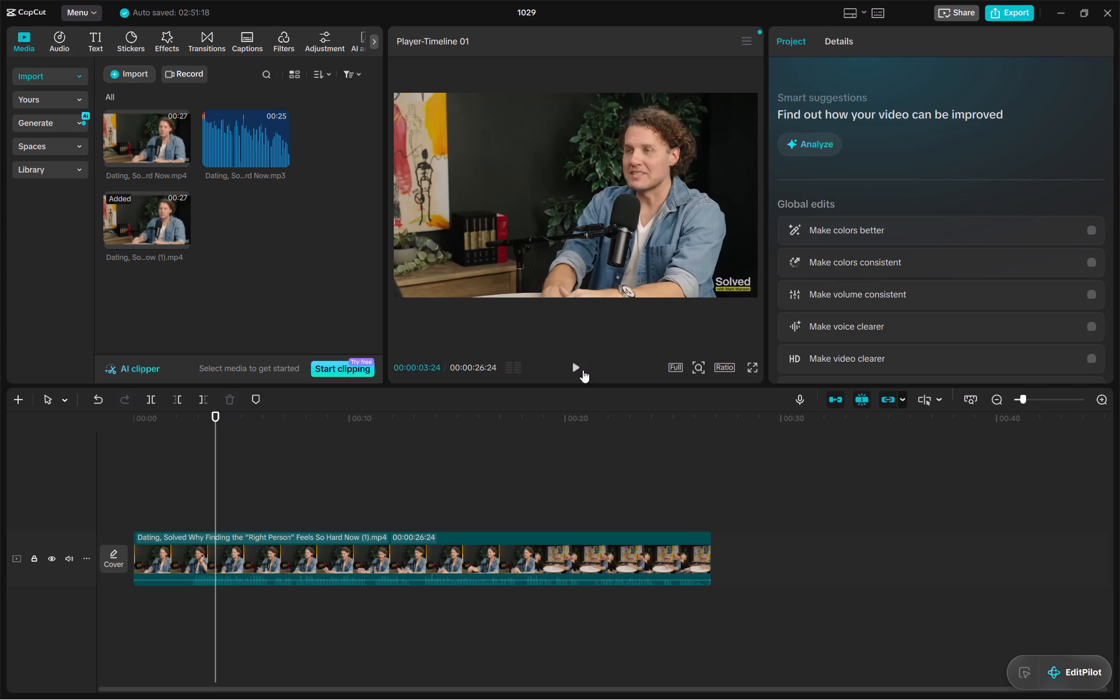
click(575, 366)
click(575, 366)
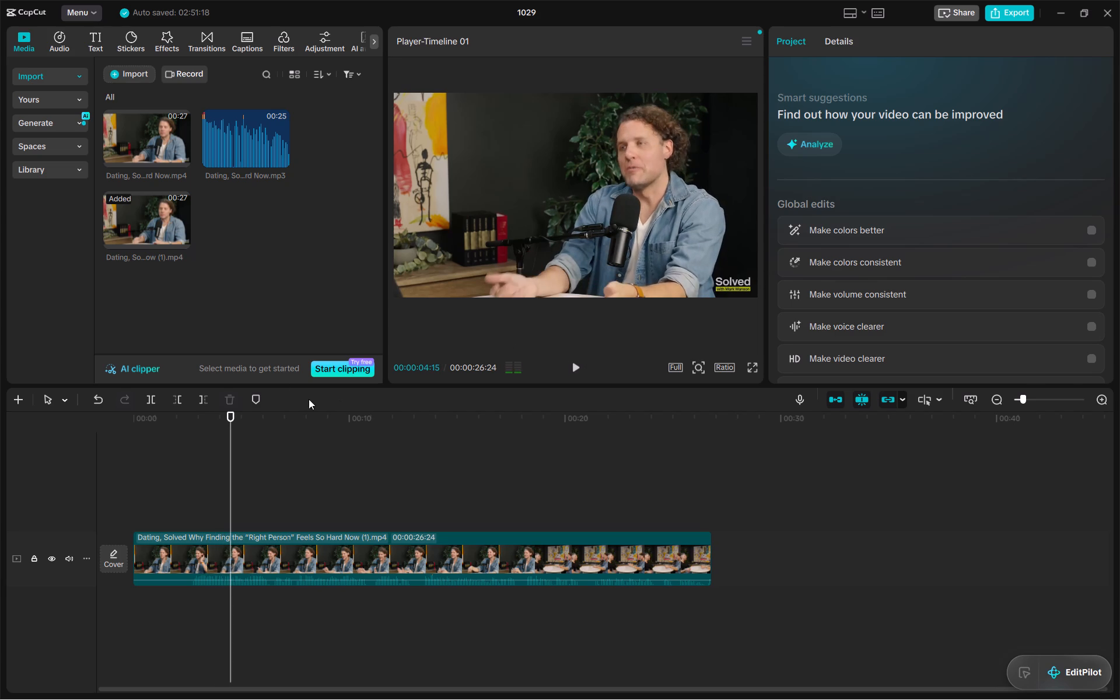
drag(226, 414, 202, 413)
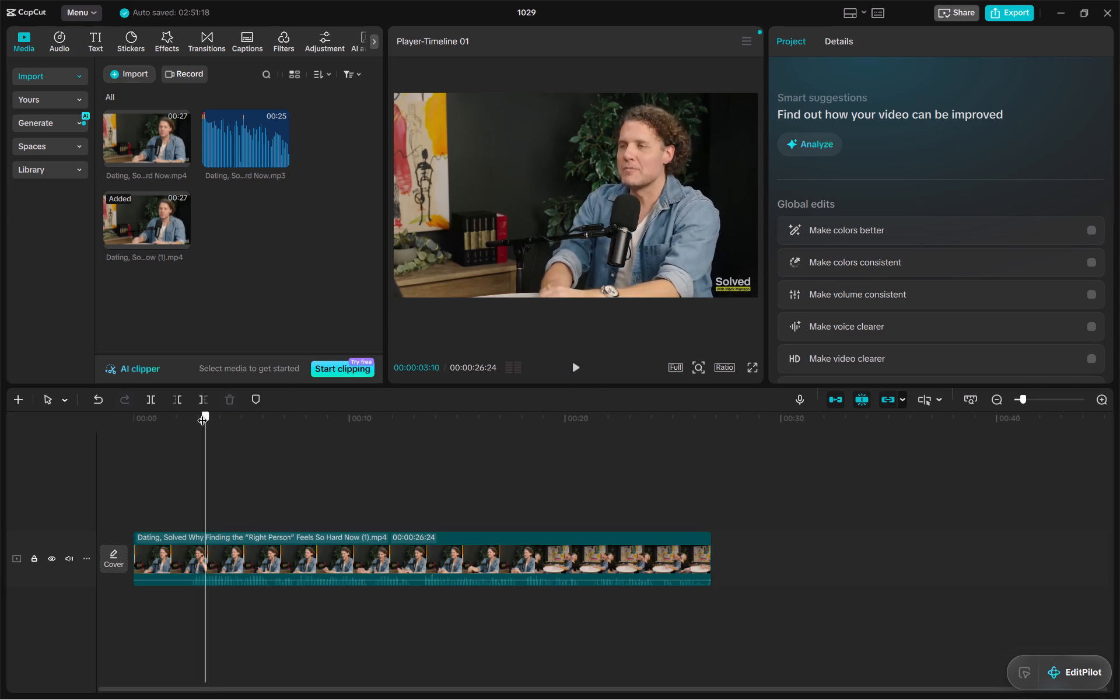
drag(202, 413, 189, 412)
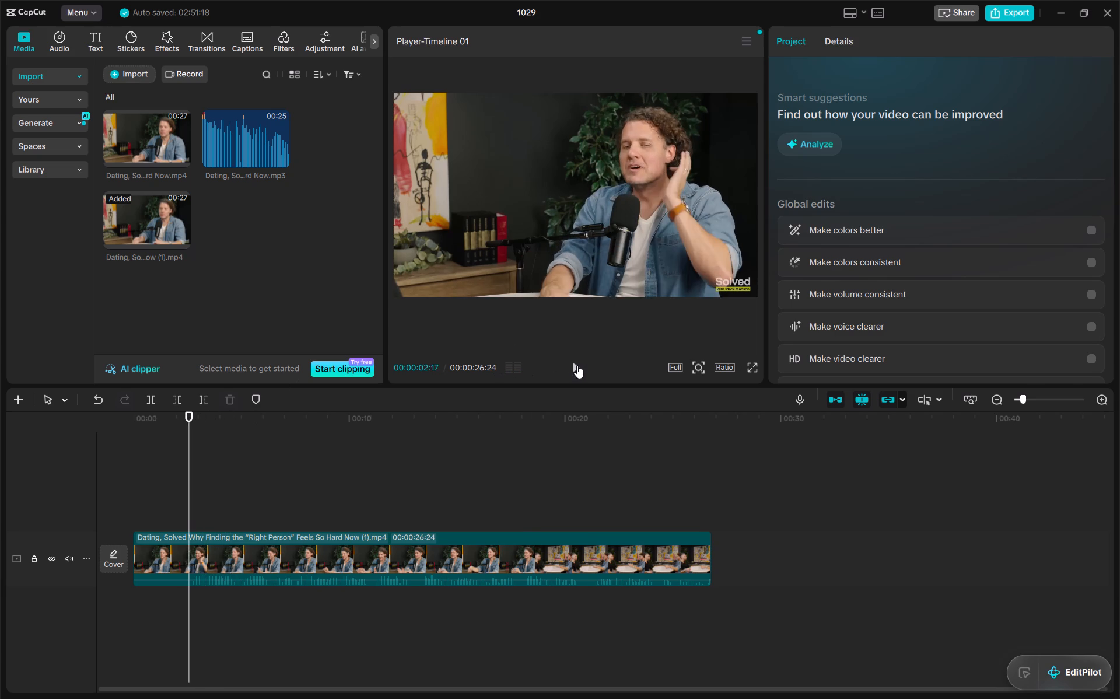
click(577, 365)
click(577, 365)
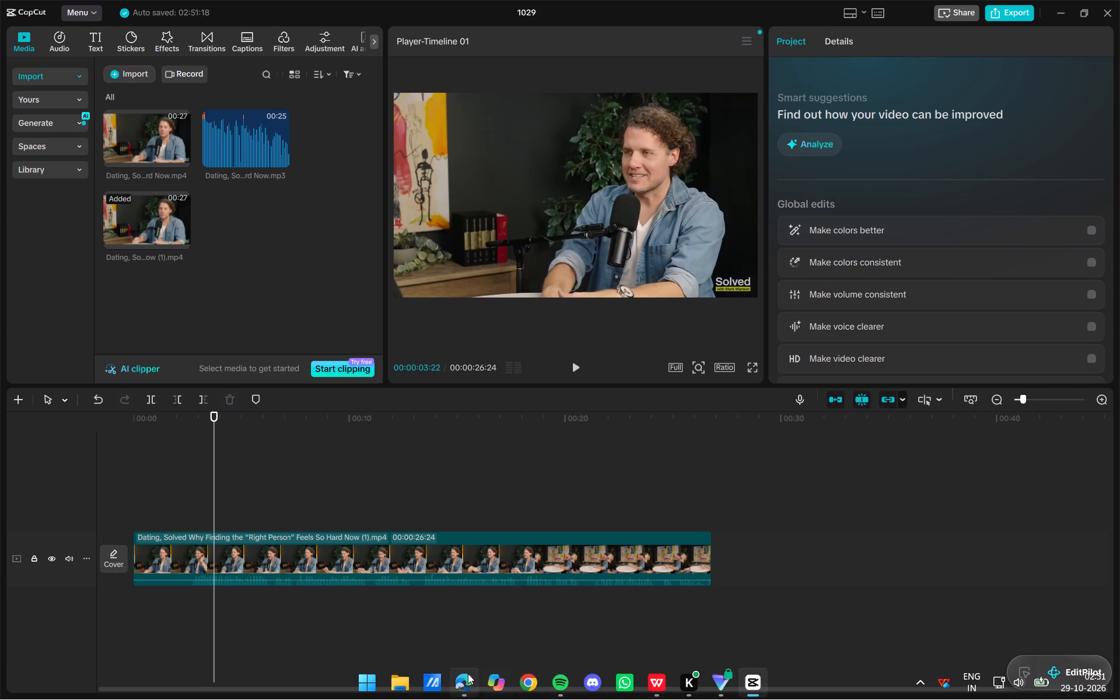
Switch back to SliceYT in Edge and save the clip starting at 2:35:05 as a 720p MP4.
click(468, 674)
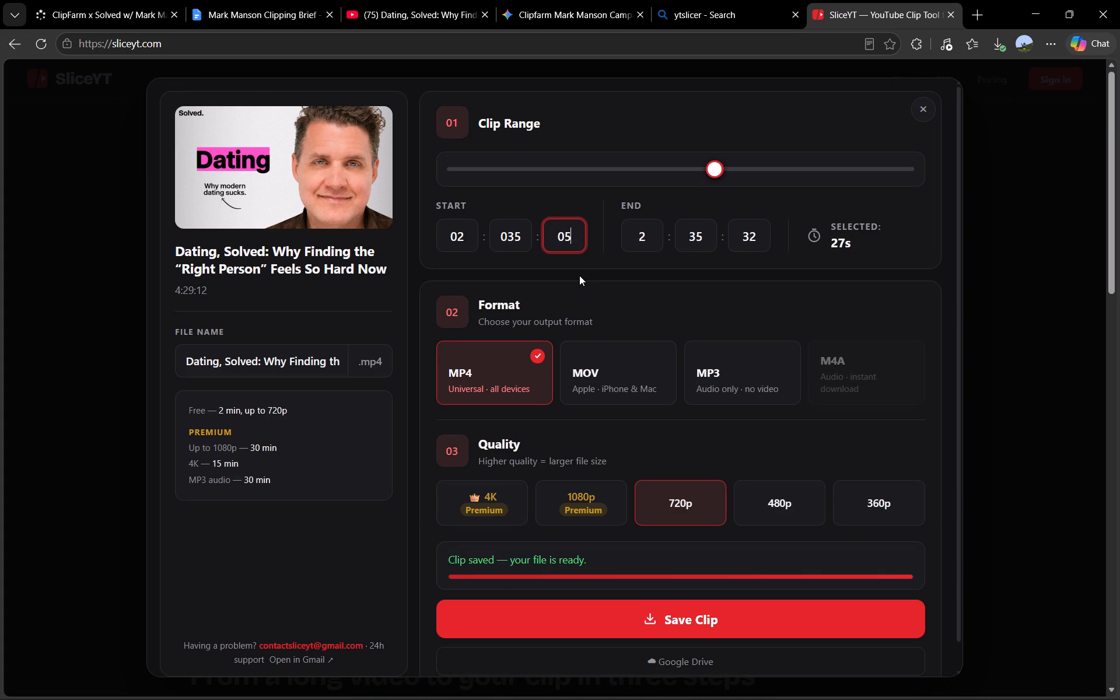
click(696, 614)
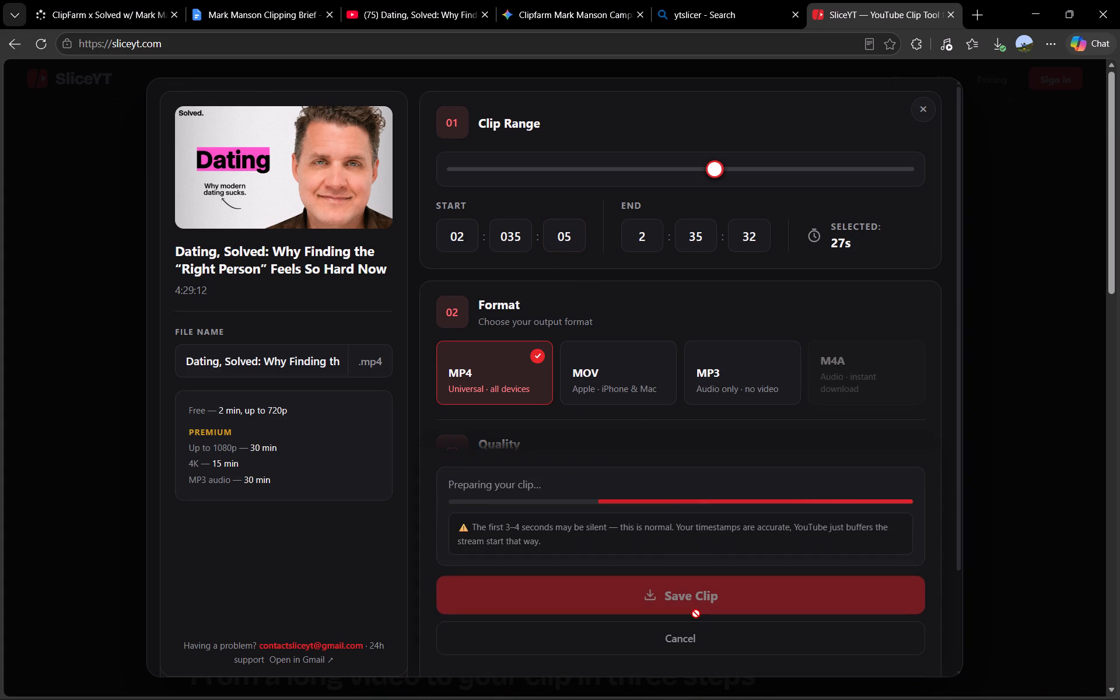
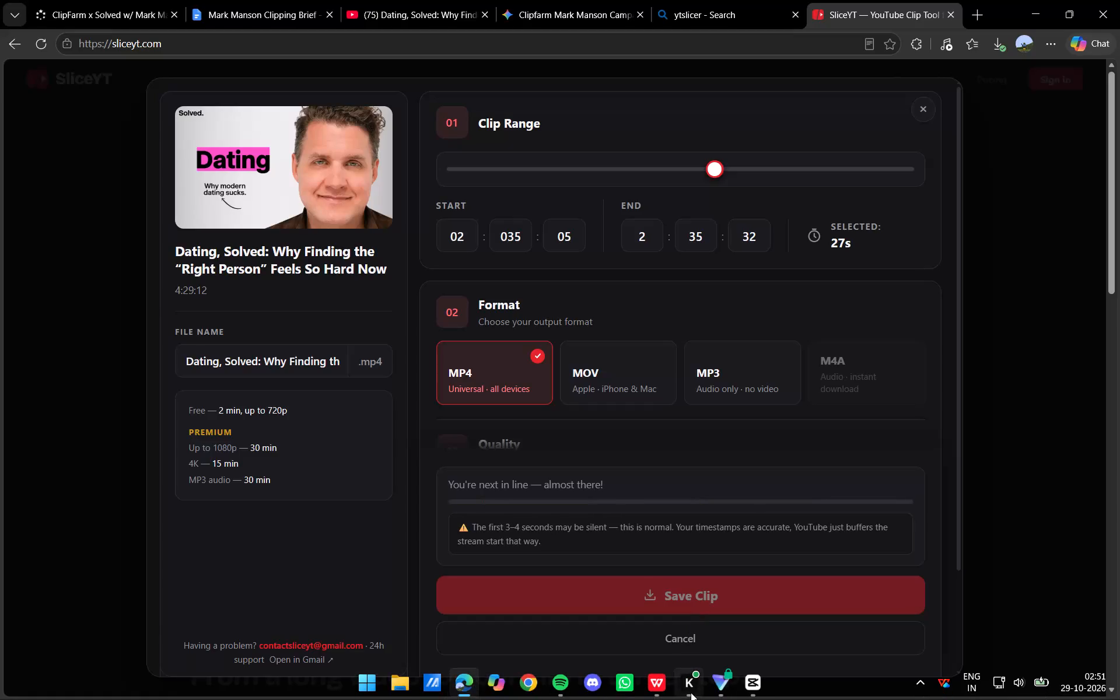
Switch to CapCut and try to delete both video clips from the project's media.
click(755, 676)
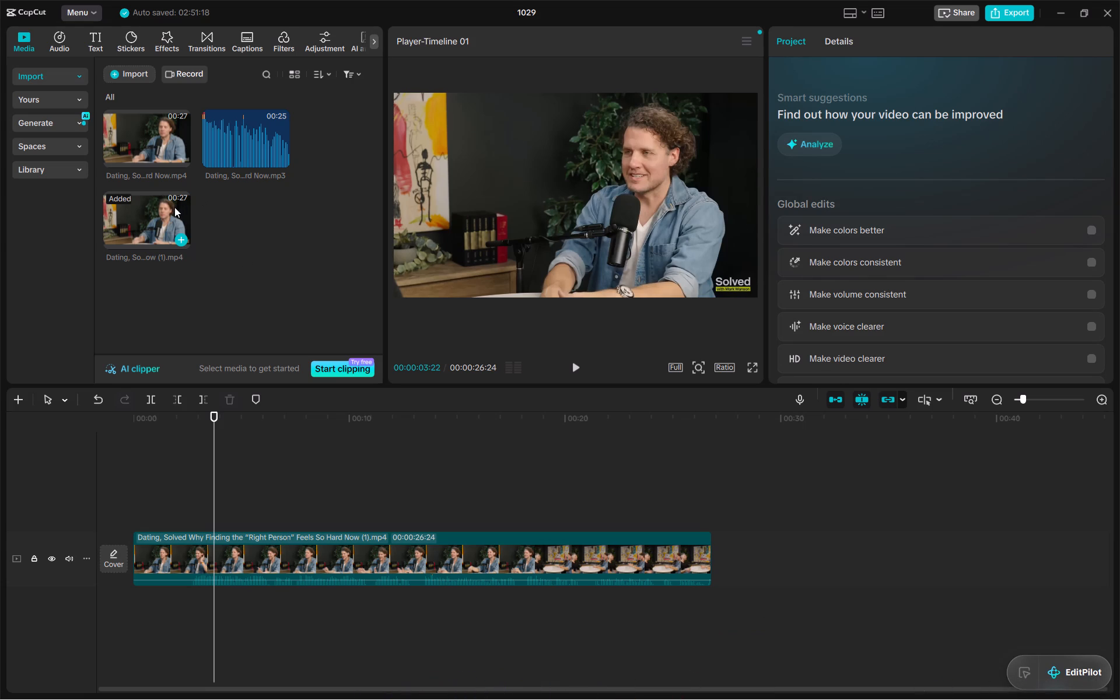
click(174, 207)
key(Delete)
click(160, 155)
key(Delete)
Close project 1029 to return to the home screen and dismiss the Recommended window.
click(1102, 6)
click(652, 103)
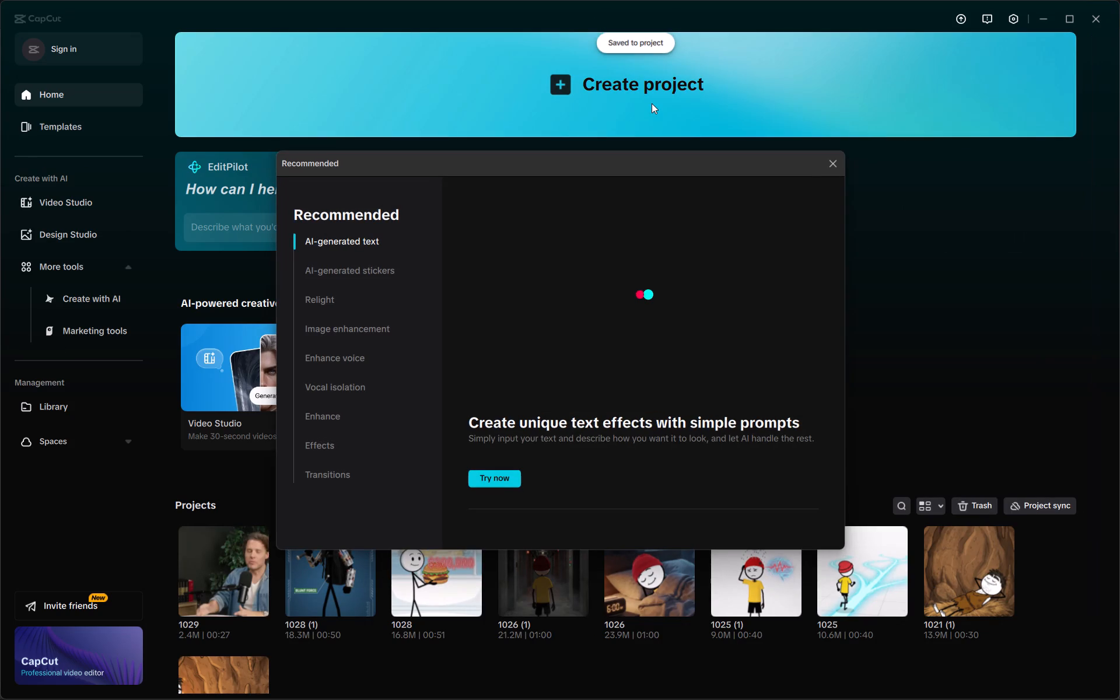
click(835, 167)
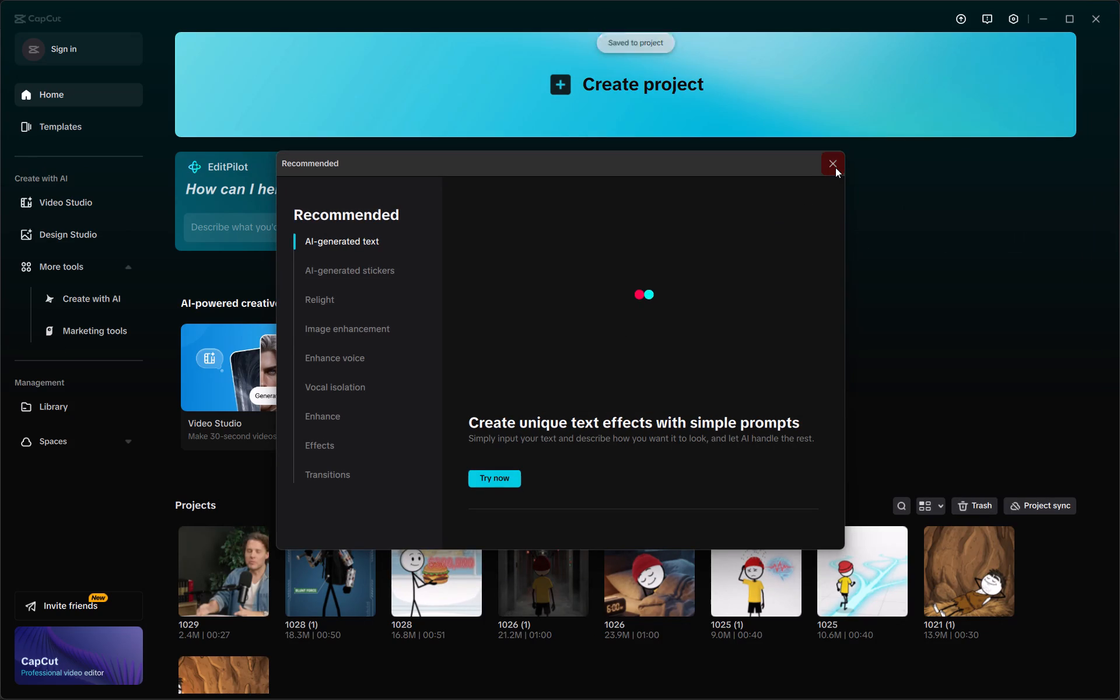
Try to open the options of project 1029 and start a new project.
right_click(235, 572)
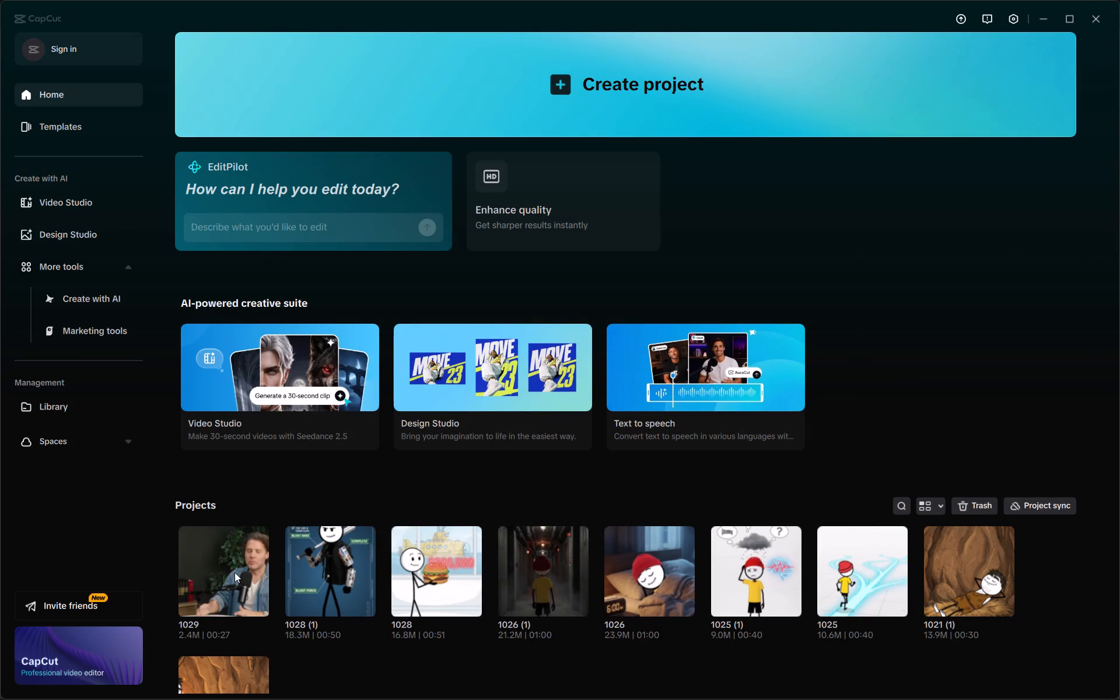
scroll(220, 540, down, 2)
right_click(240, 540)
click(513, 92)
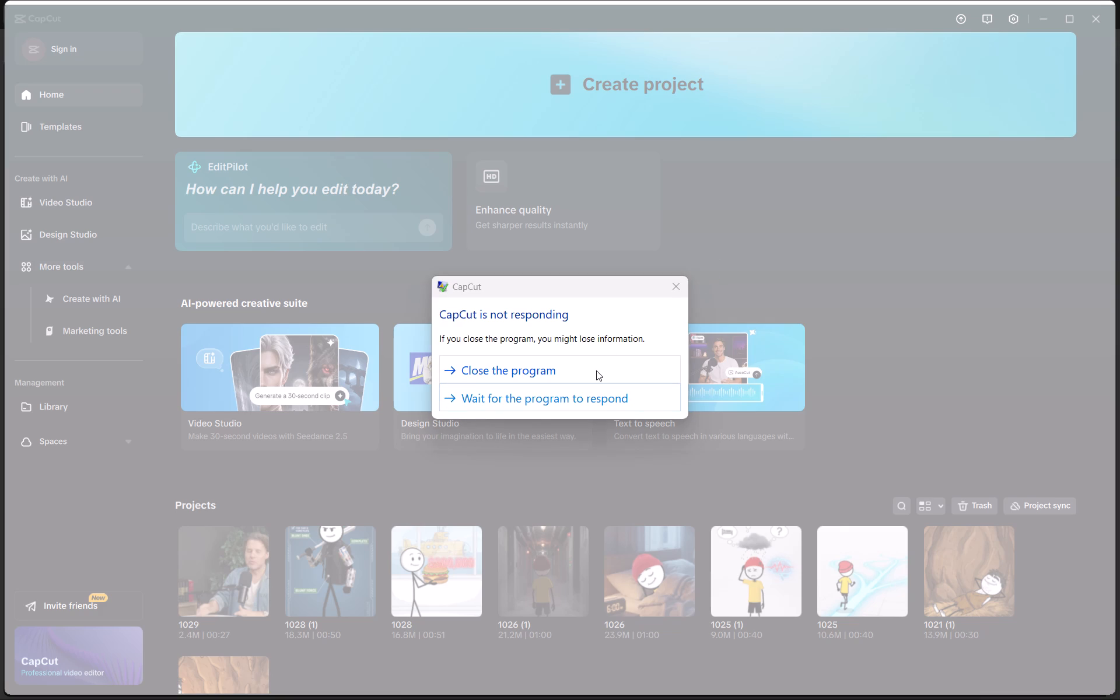
Force the unresponsive CapCut program to close and cancel the problem report.
click(596, 394)
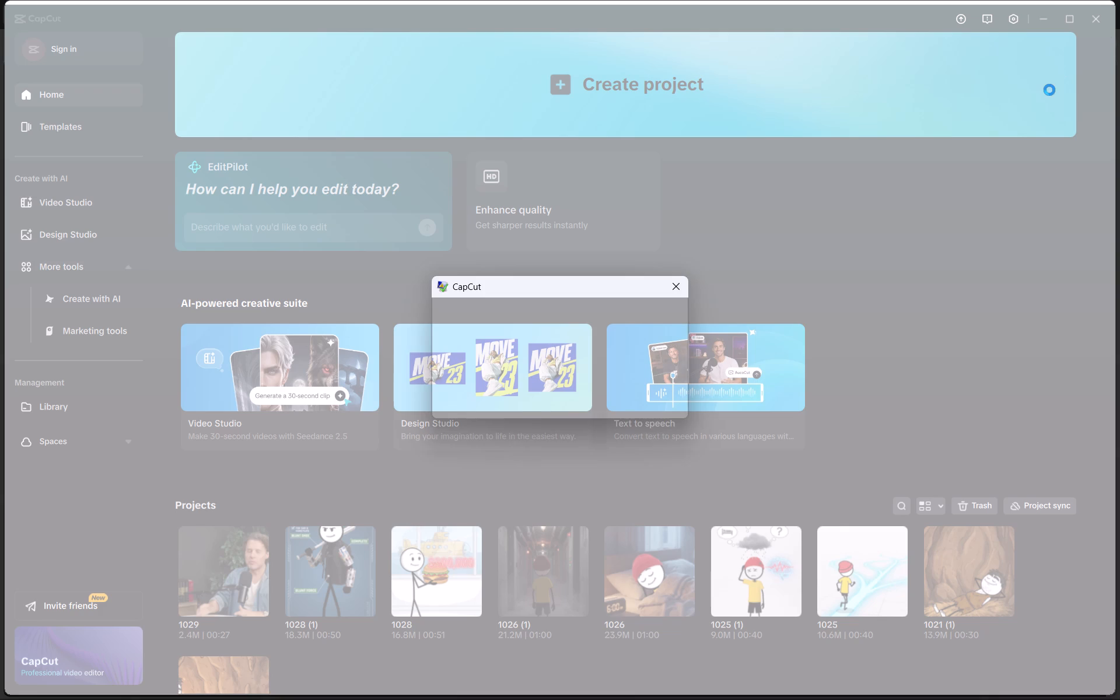
click(580, 369)
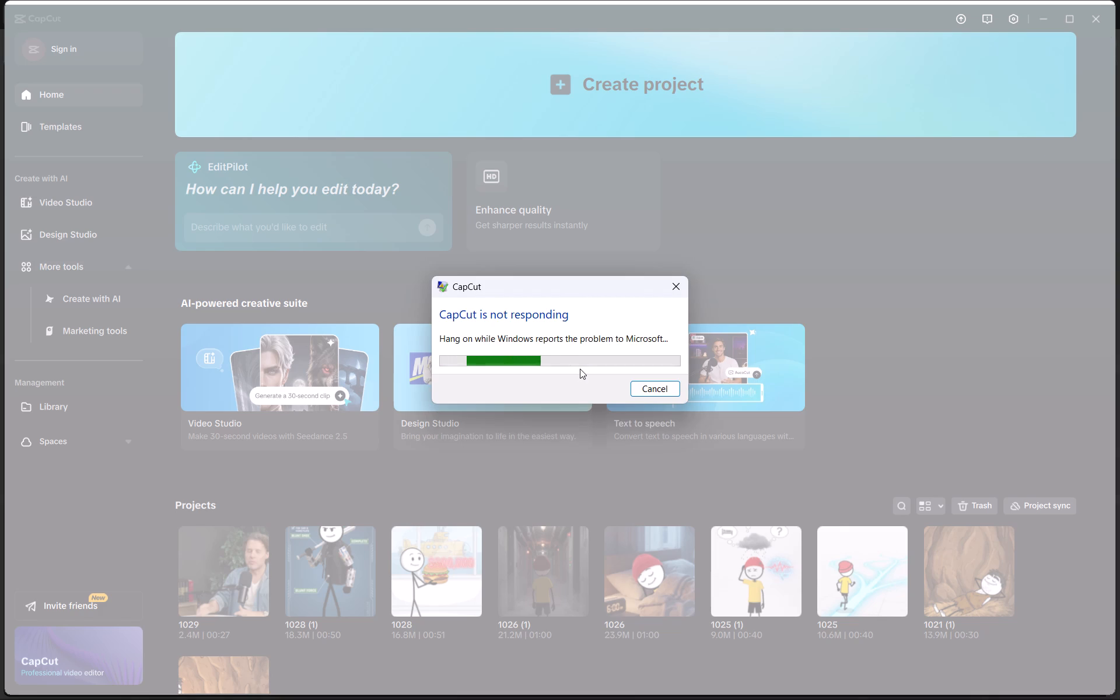
click(655, 388)
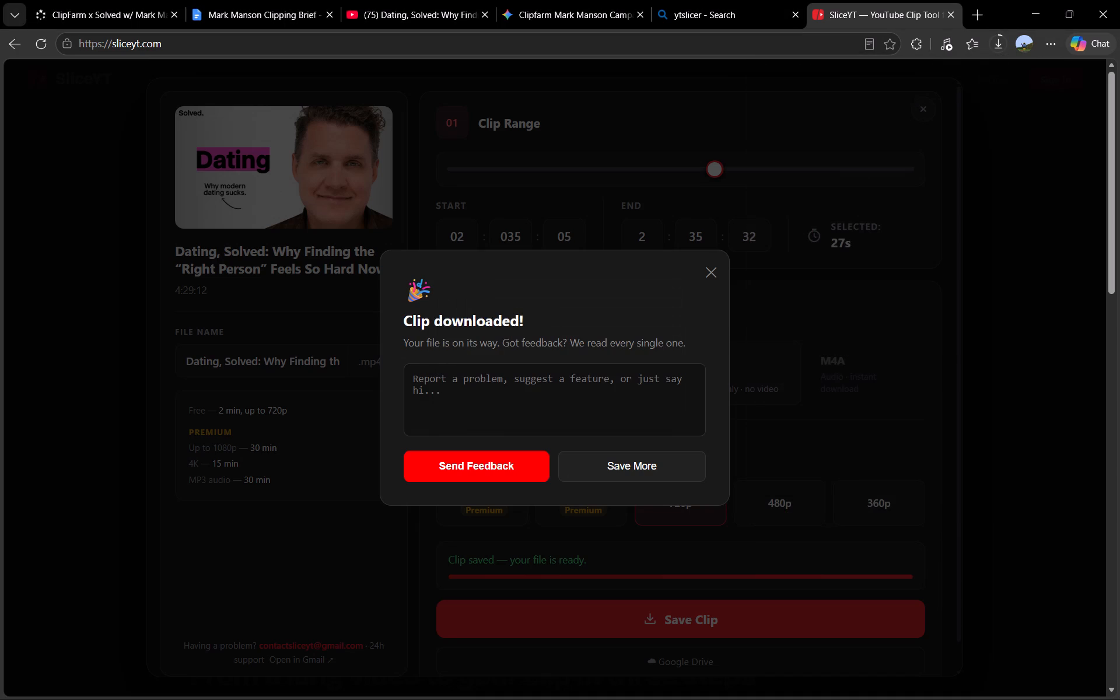
Dismiss SliceYT's download feedback dialog in Edge.
click(710, 269)
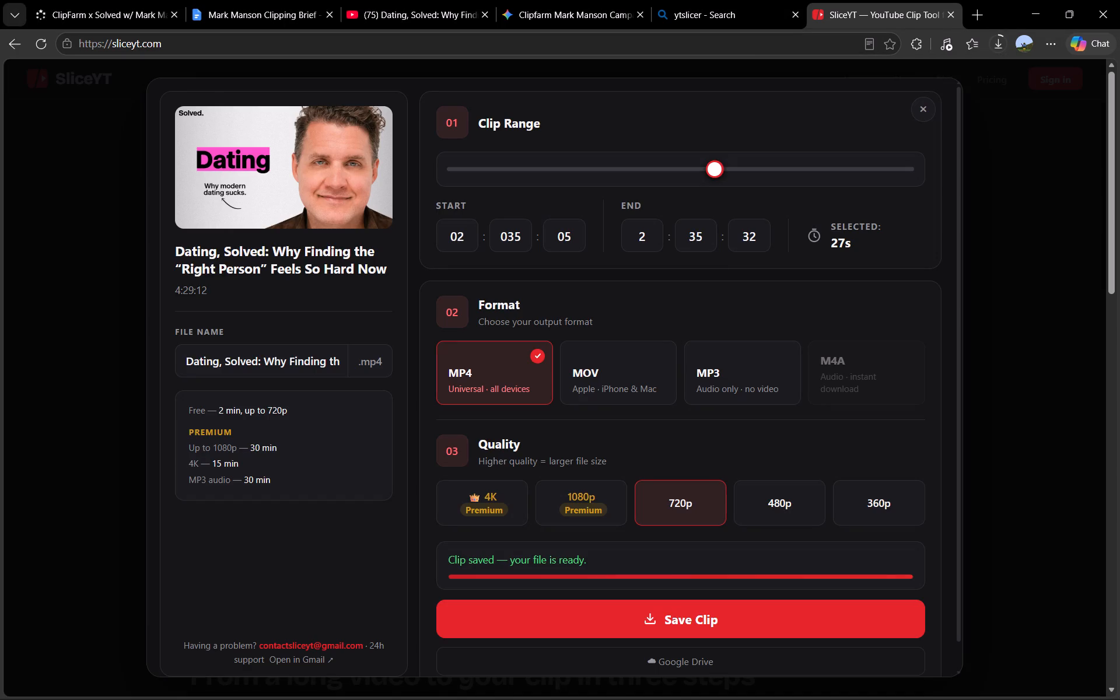
Relaunch CapCut and dismiss the CapCut Pro subscription offer.
text(cap)
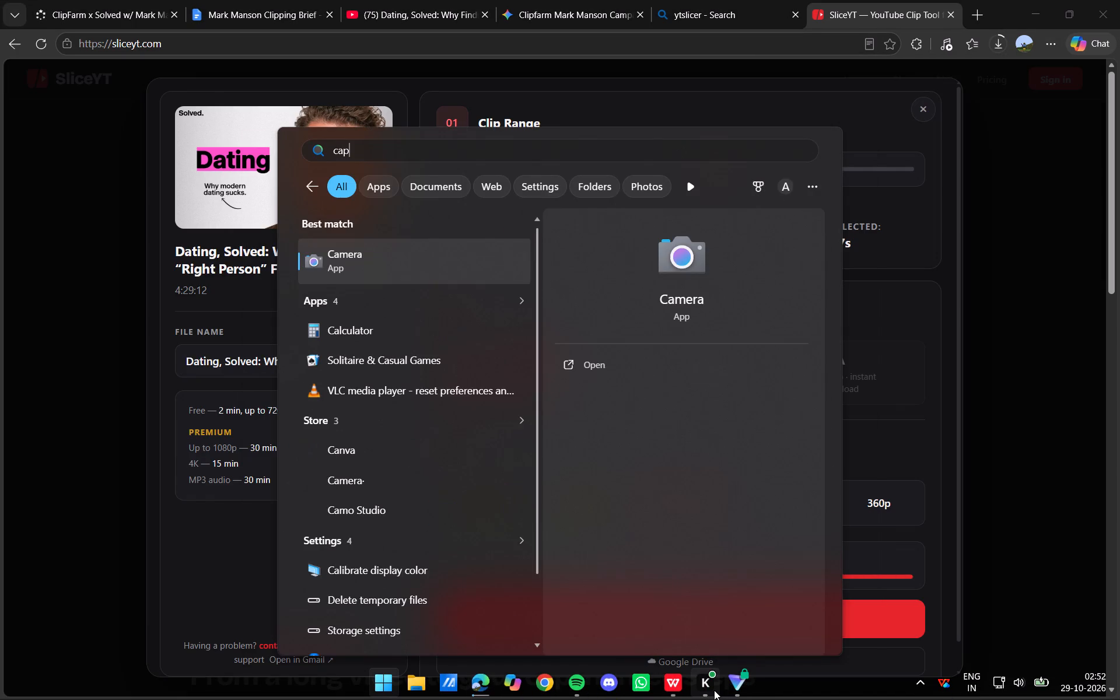
key(Return)
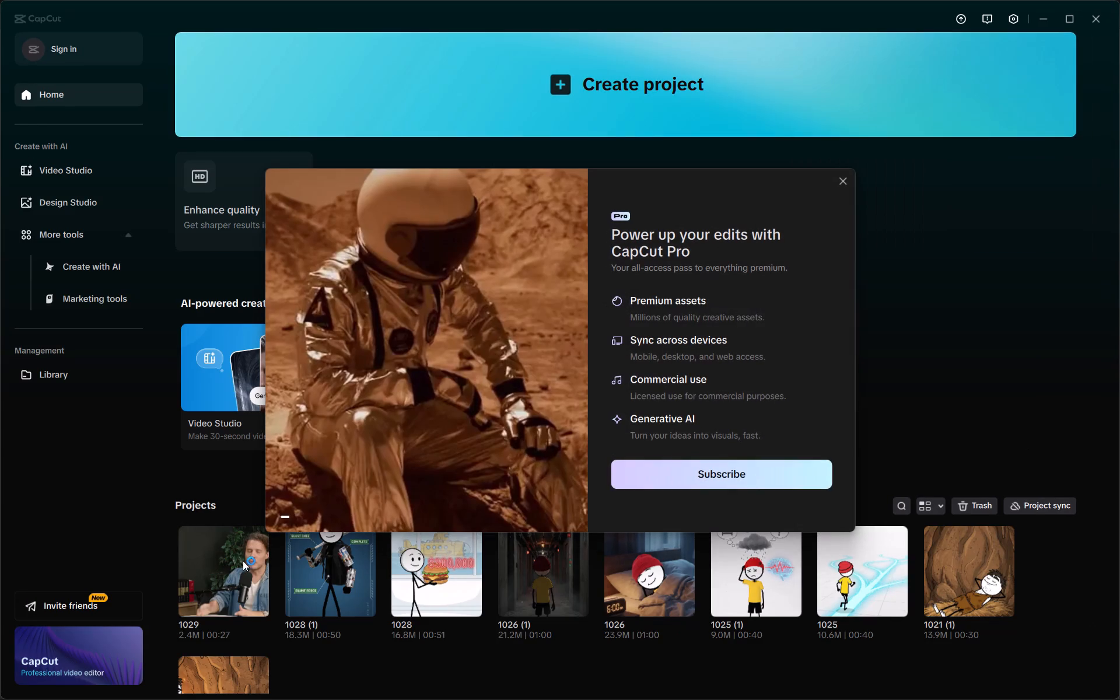
click(842, 182)
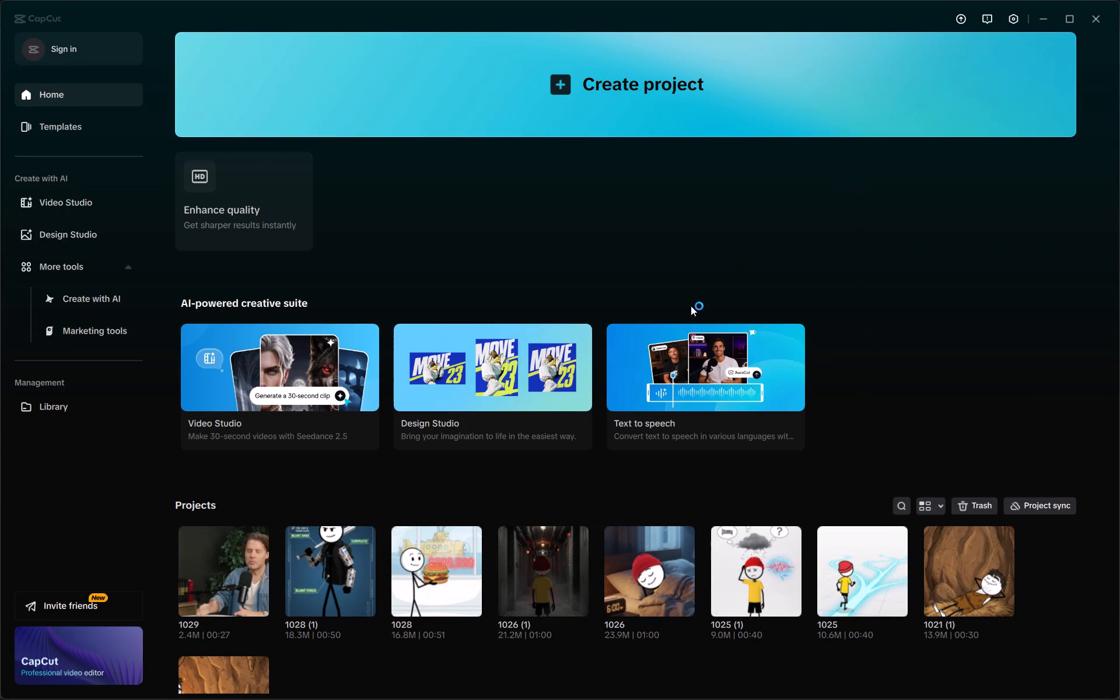
Delete project 1029 from the Projects list.
scroll(691, 306, down, 4)
click(262, 539)
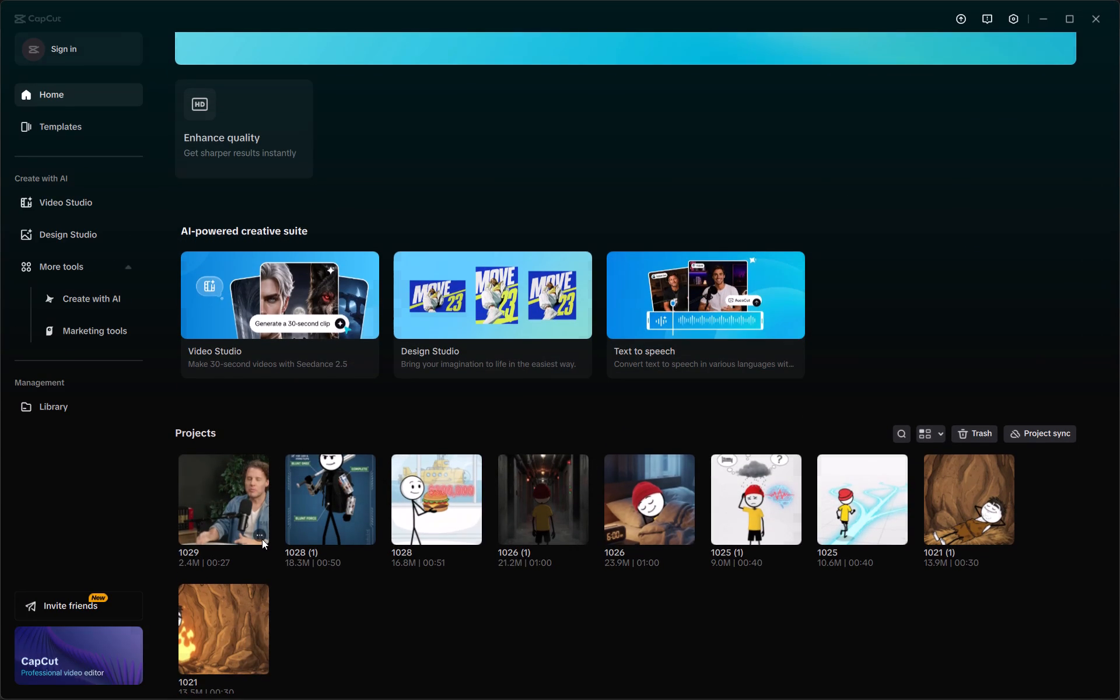
click(294, 622)
click(517, 399)
Create a new empty project.
scroll(517, 399, up, 3)
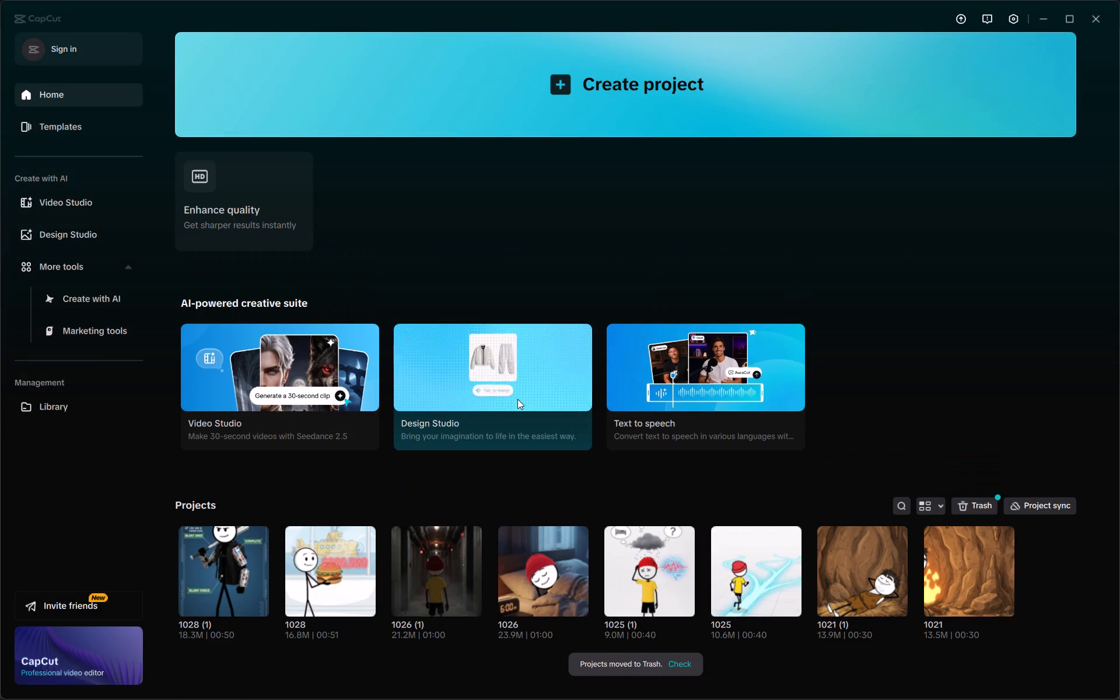
scroll(517, 399, up, 1)
click(603, 69)
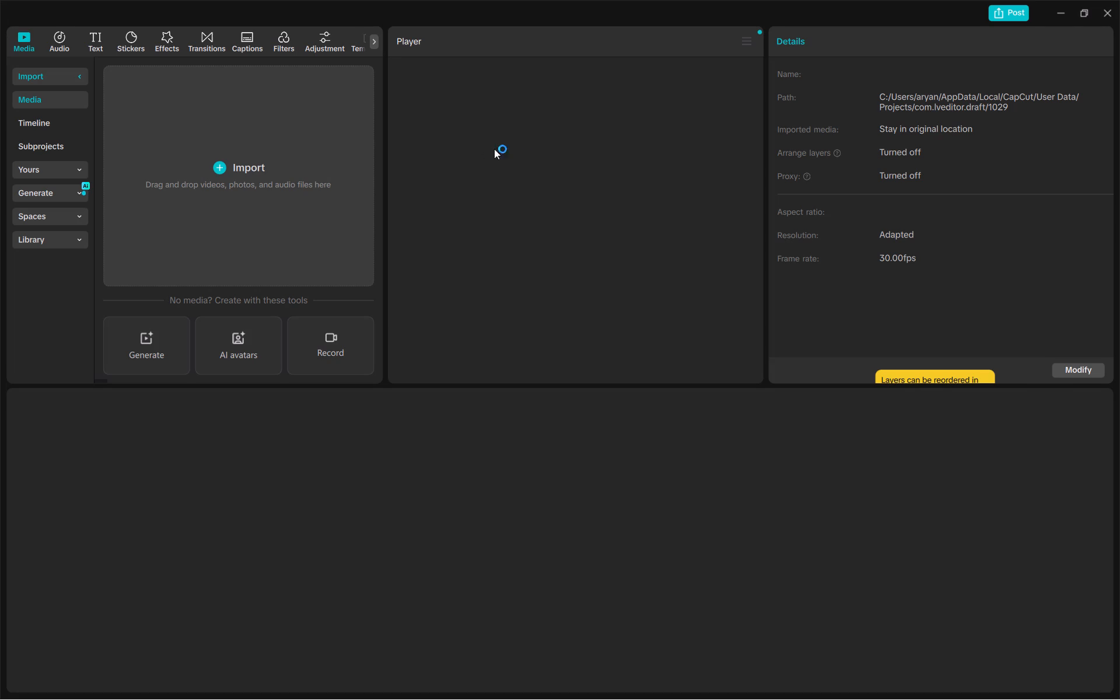
Import the downloaded Dating clip ending in (1).mp4 and add it to the timeline.
click(268, 174)
click(232, 192)
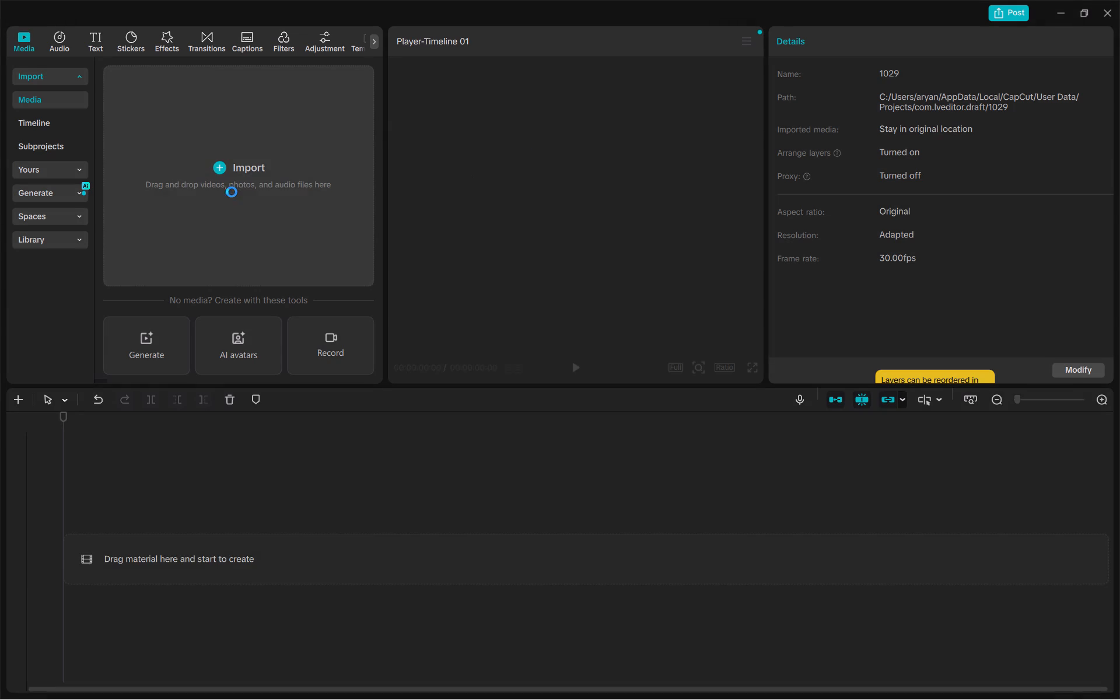
click(270, 126)
key(Return)
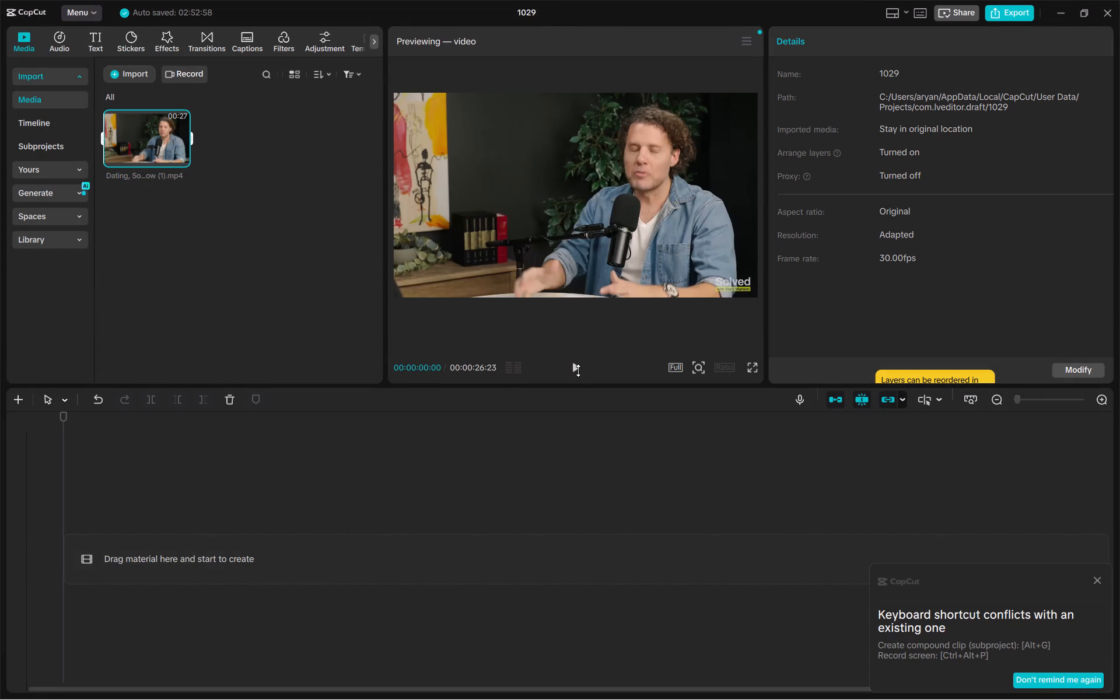
click(180, 160)
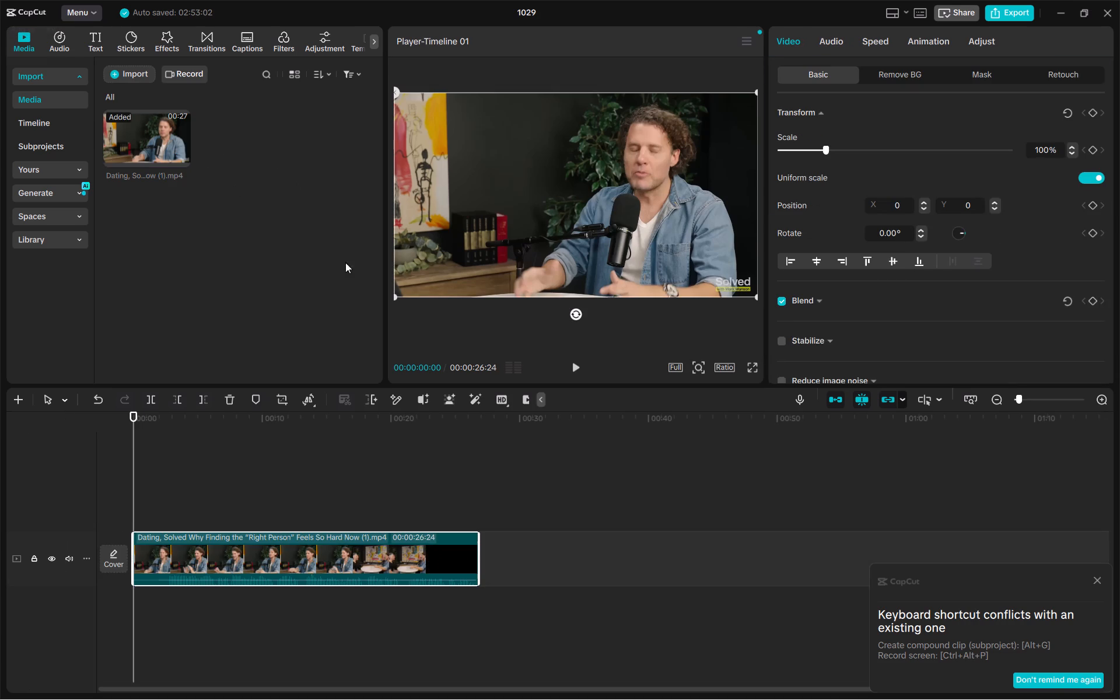
Play the clip's first six or so seconds from the start, dismissing the keyboard shortcut conflict notice.
click(576, 365)
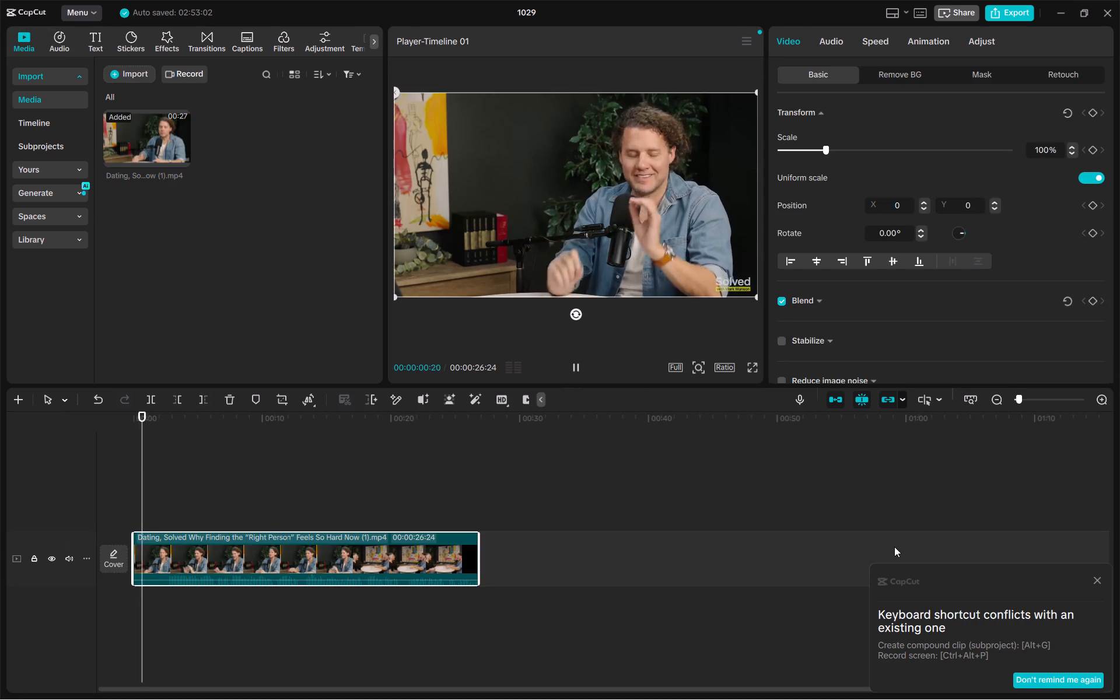
click(1095, 581)
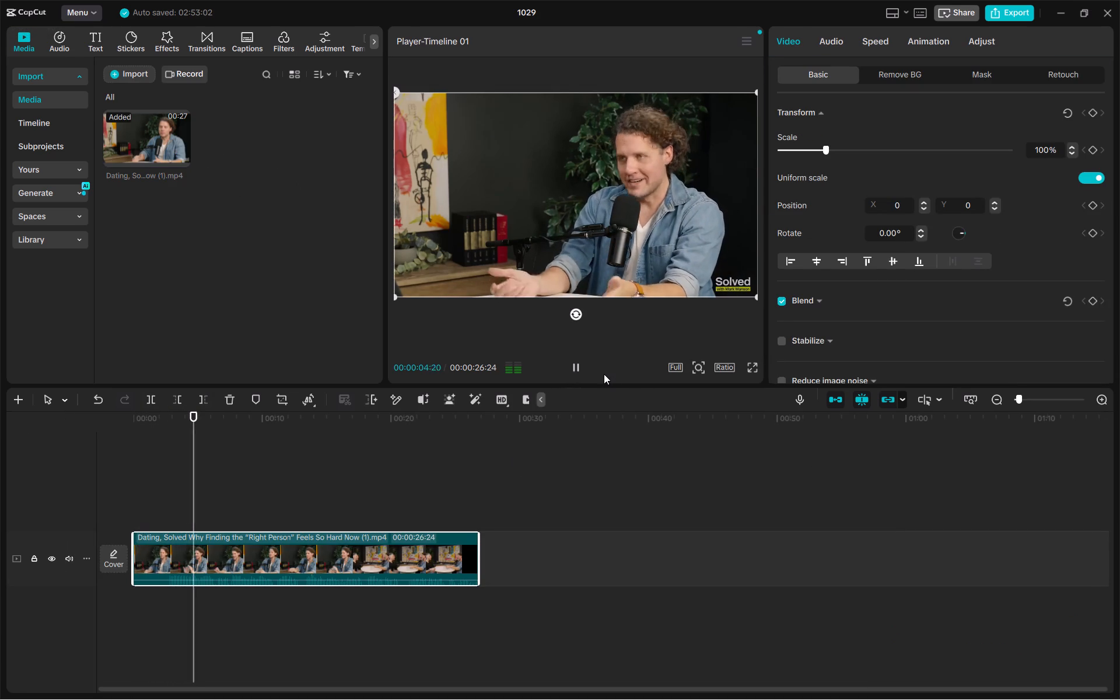
click(579, 364)
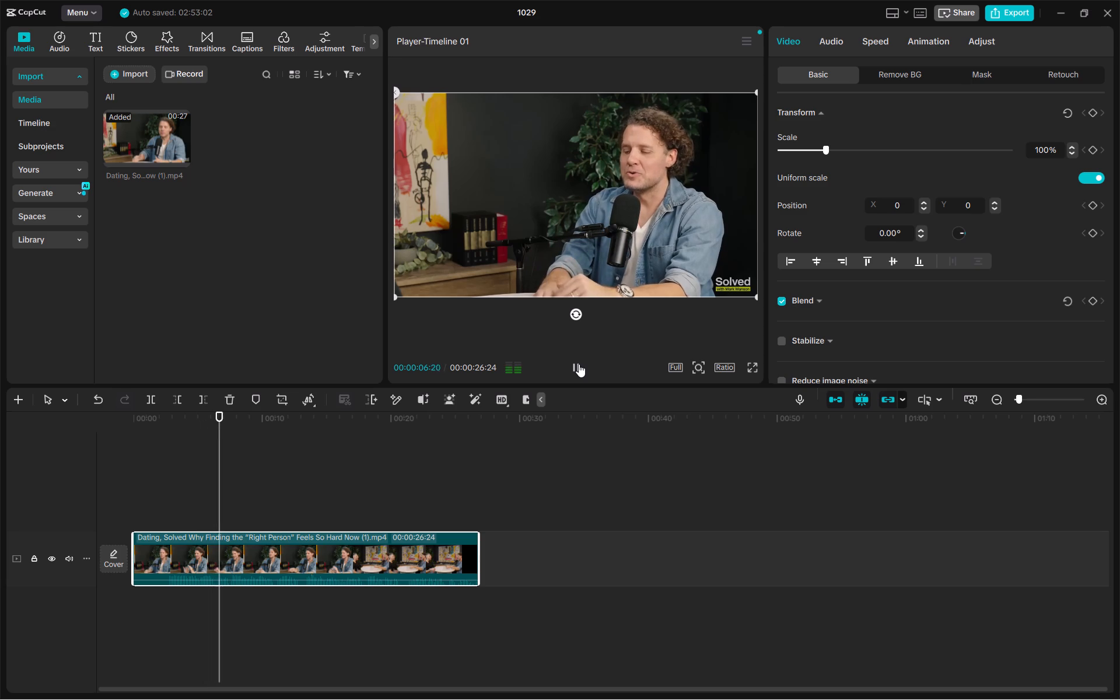
Split the video clip on the timeline at 00:00:03:00.
drag(216, 416, 205, 416)
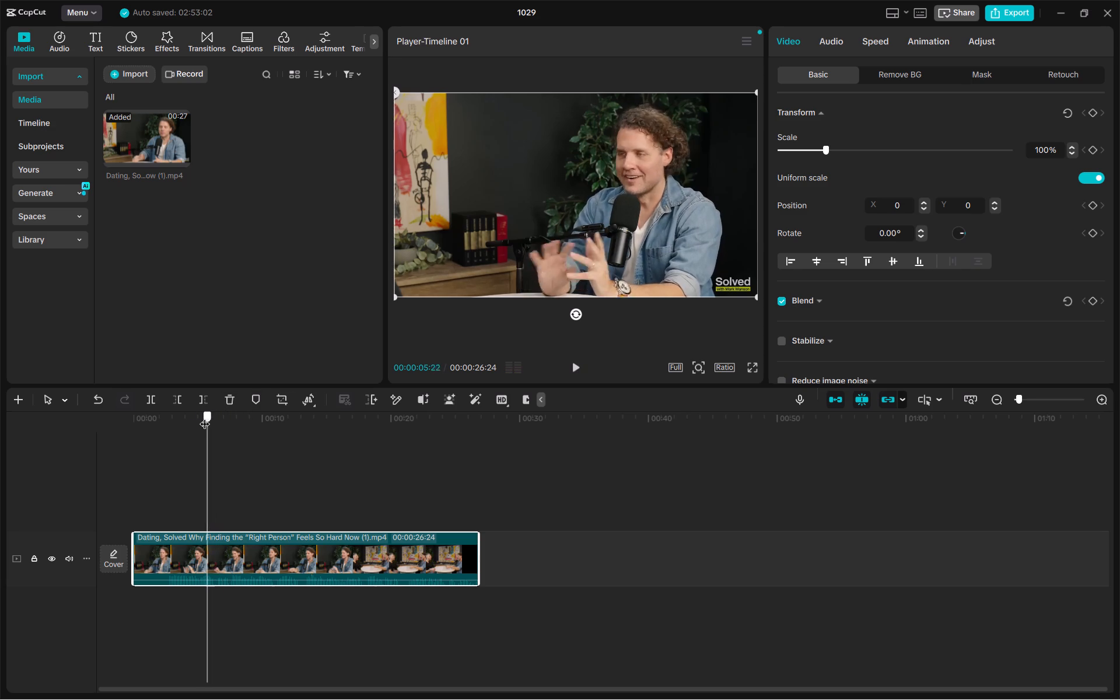
drag(205, 416, 177, 414)
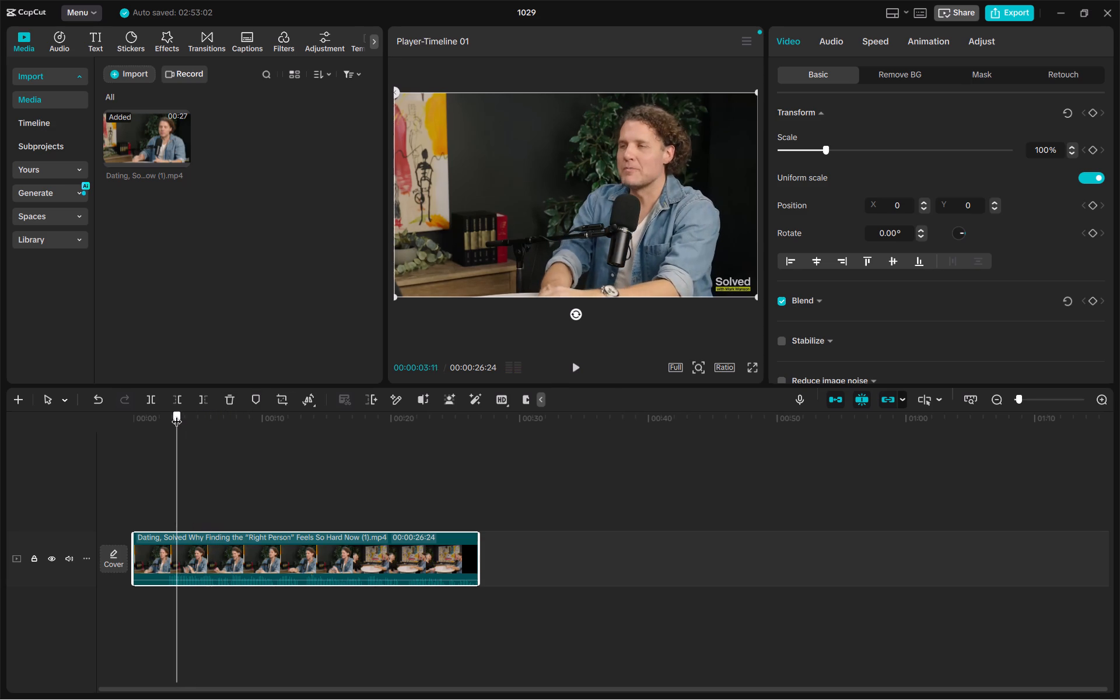
drag(177, 414, 173, 414)
click(173, 414)
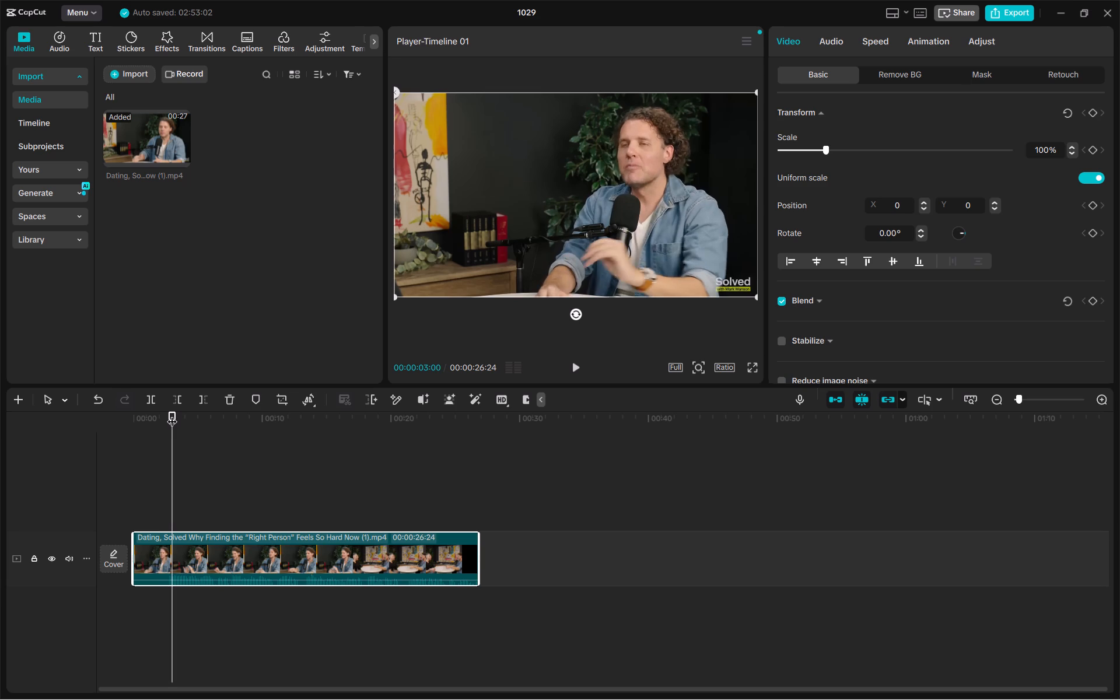
click(150, 395)
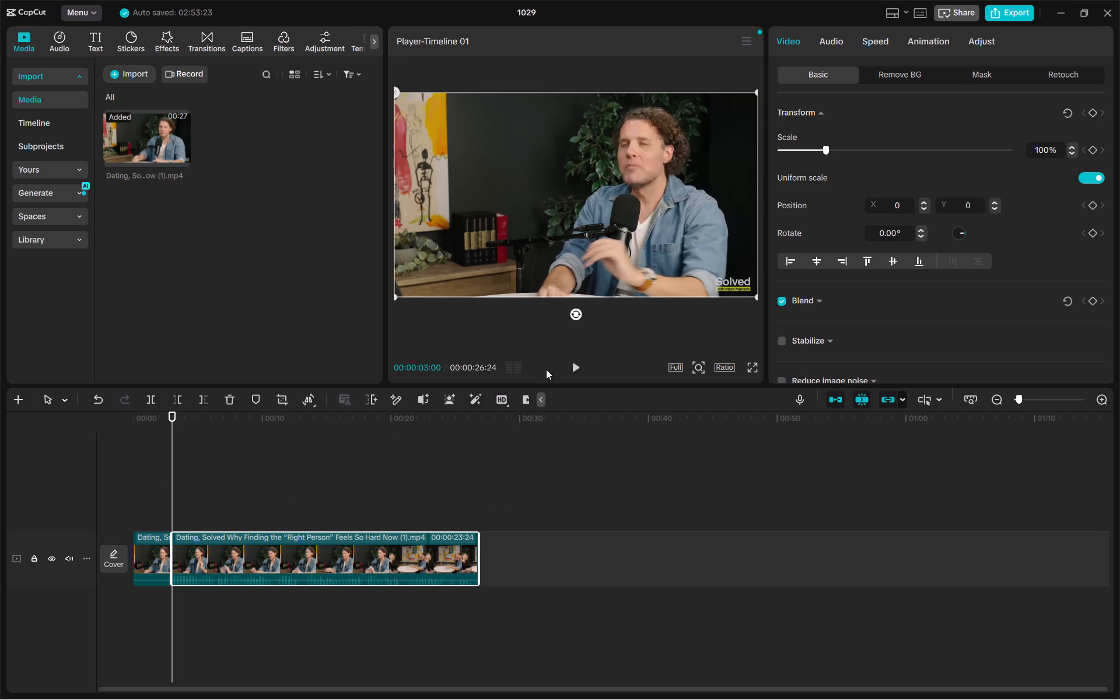
Play the clip from the split at 00:00:03:00 to check where the speech starts.
click(570, 369)
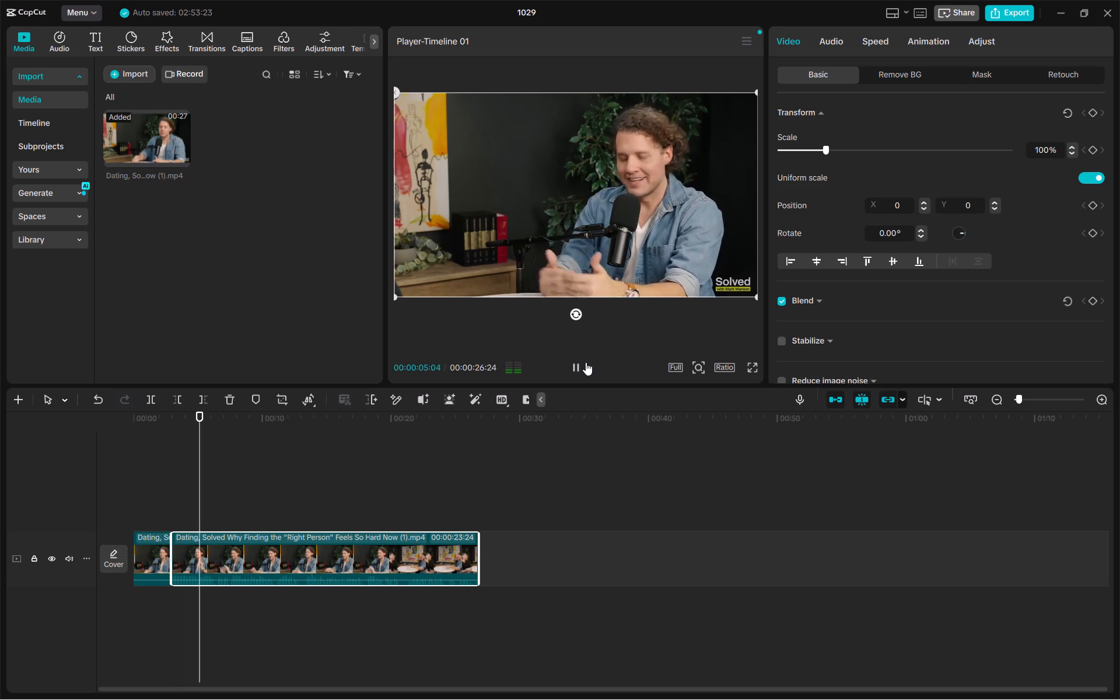
drag(219, 416, 178, 416)
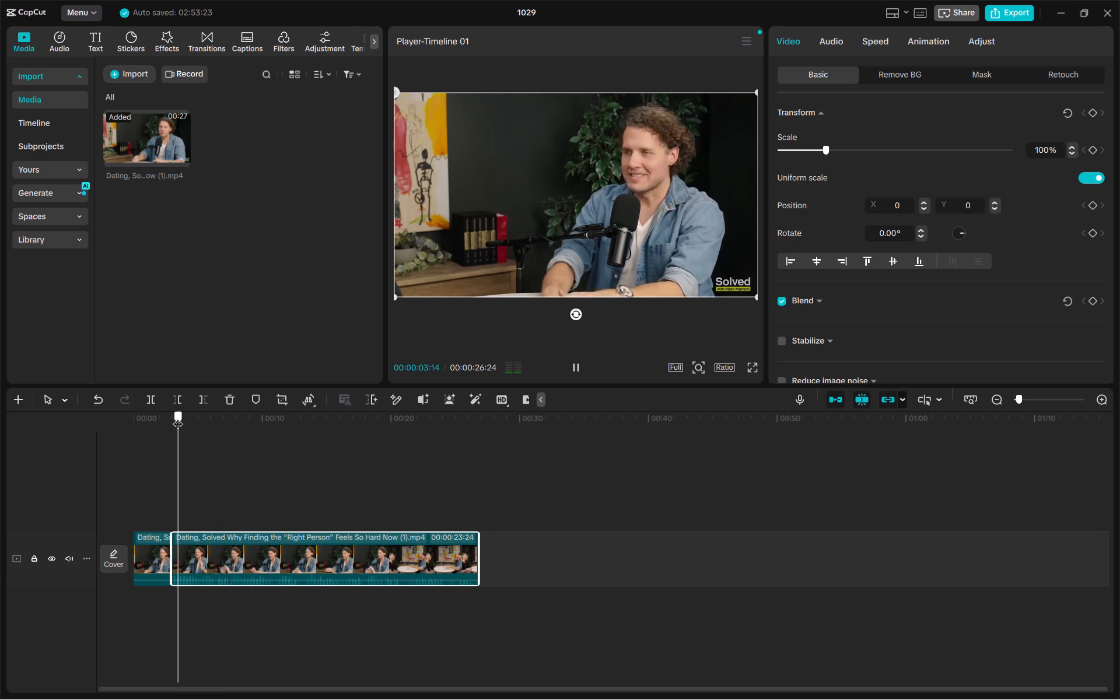
drag(178, 416, 169, 416)
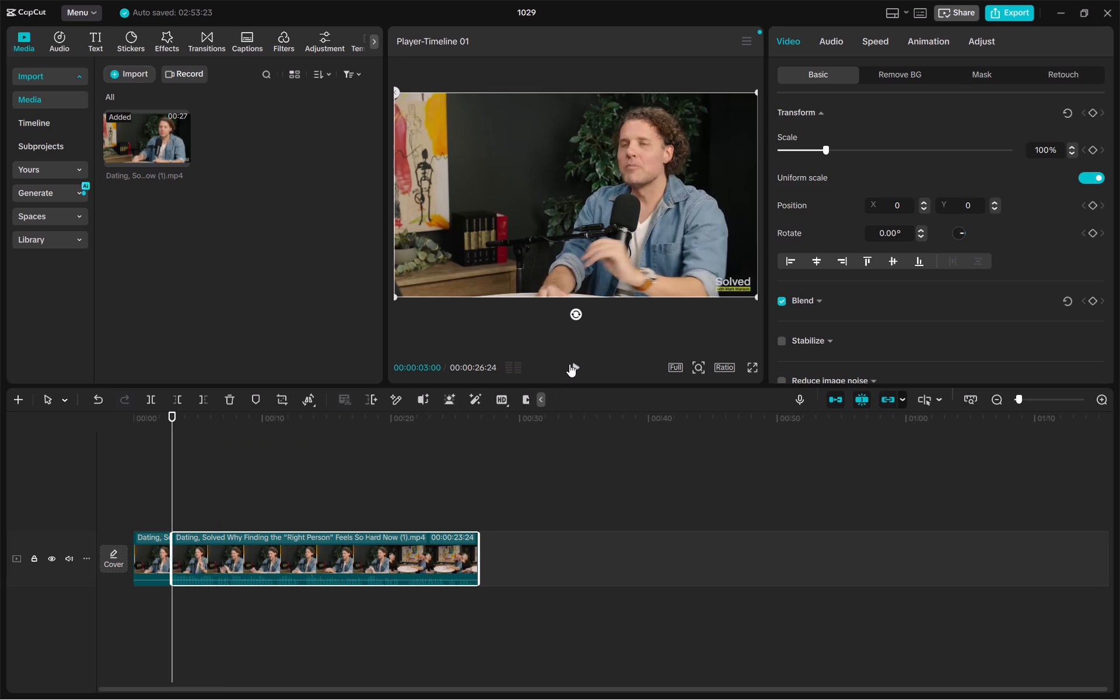
click(569, 364)
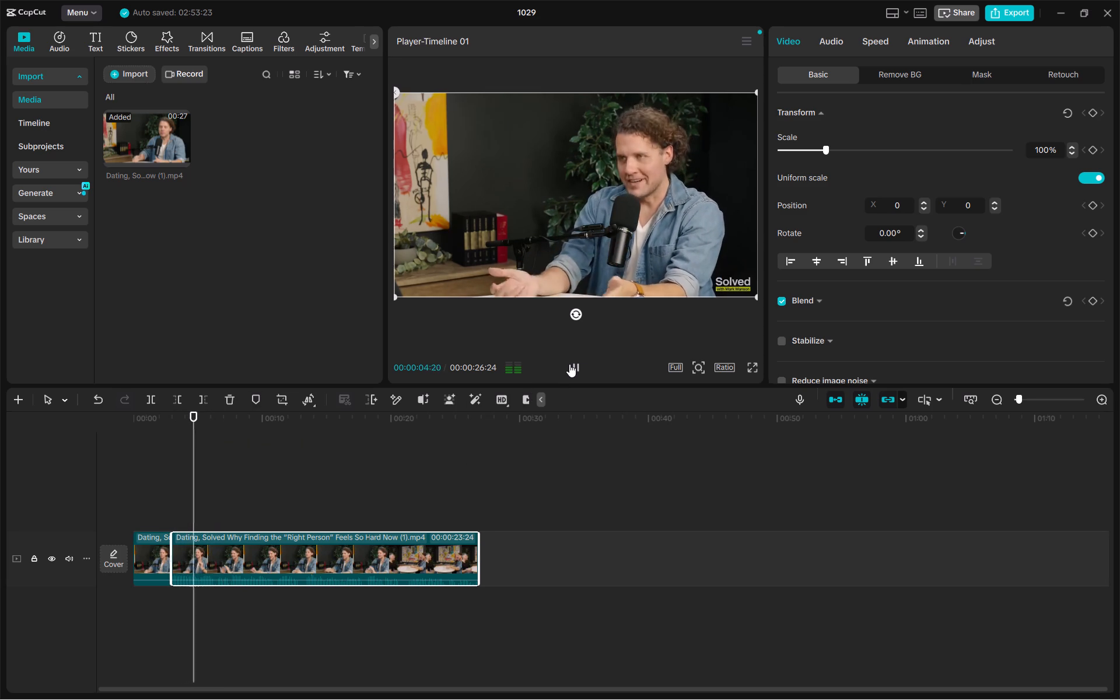
click(569, 364)
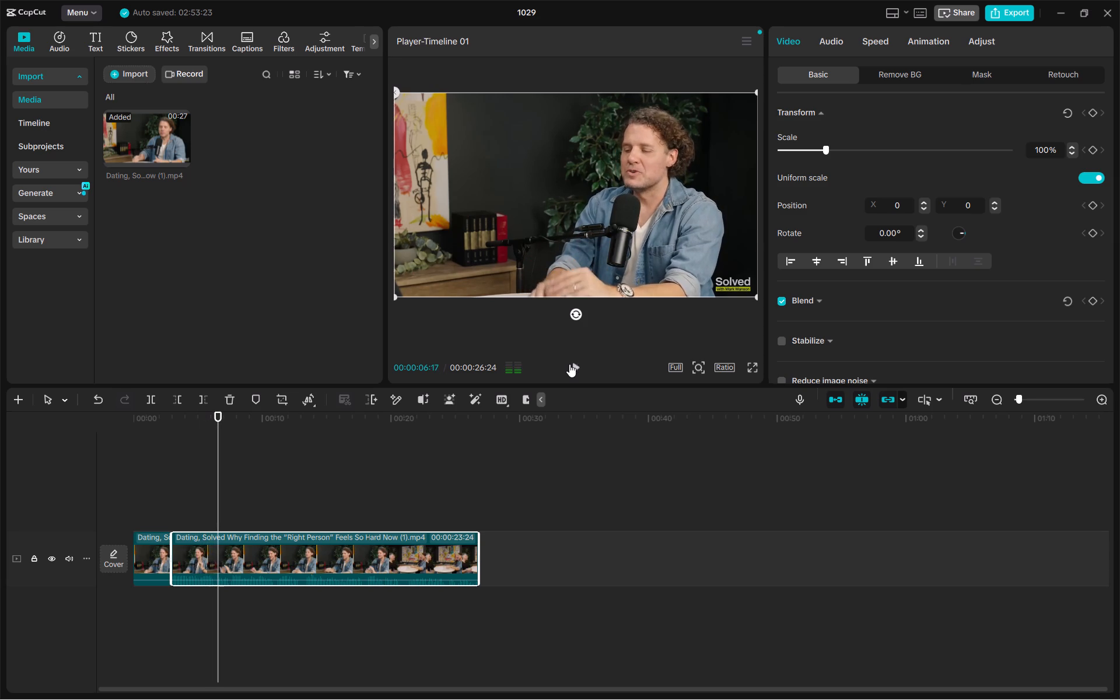
Undo the split made at 00:00:03:00 in the video clip.
click(153, 554)
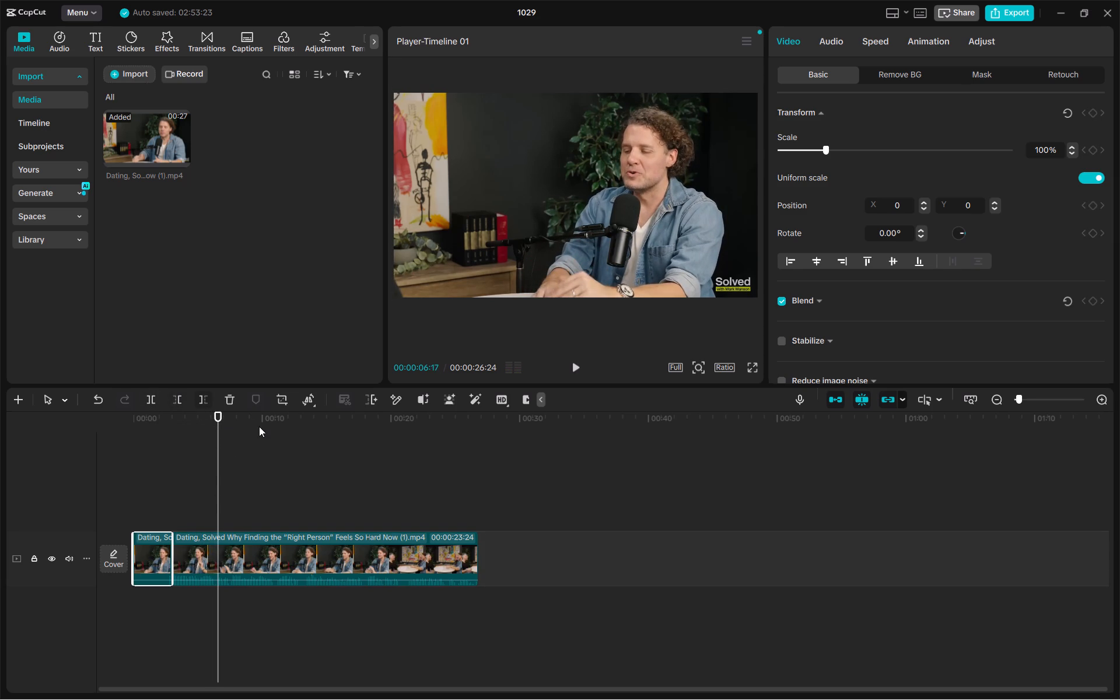
key(ctrl+z)
Find the exact frame where the speech starts and split the video clip there, at 00:00:02:29.
drag(217, 414, 160, 413)
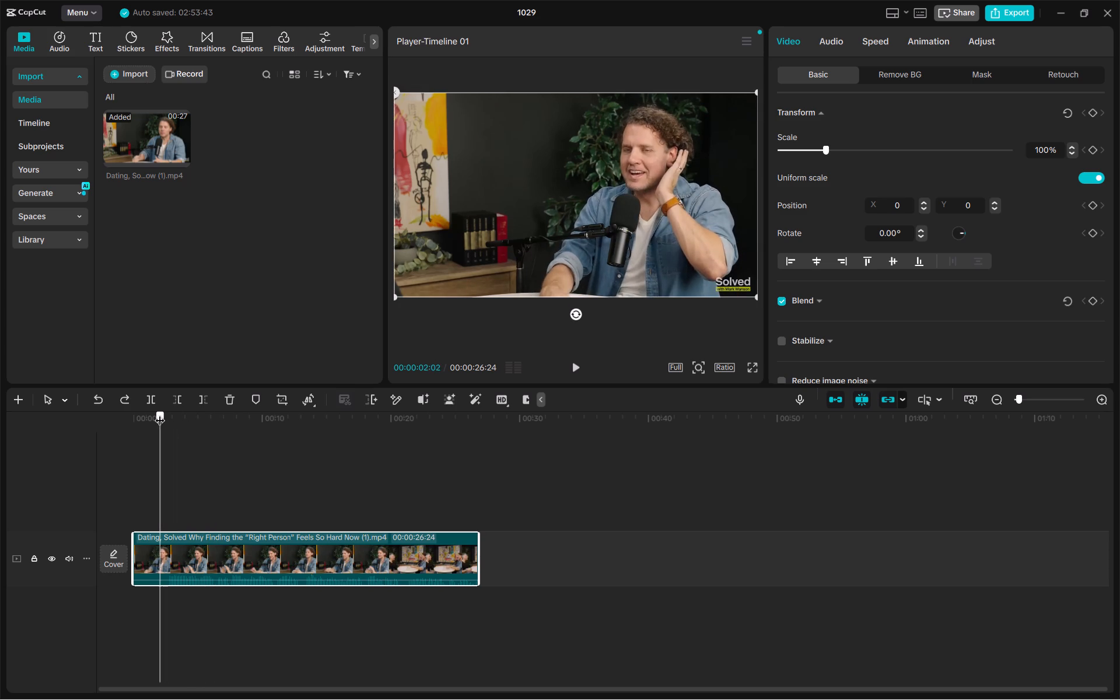
drag(160, 413, 172, 418)
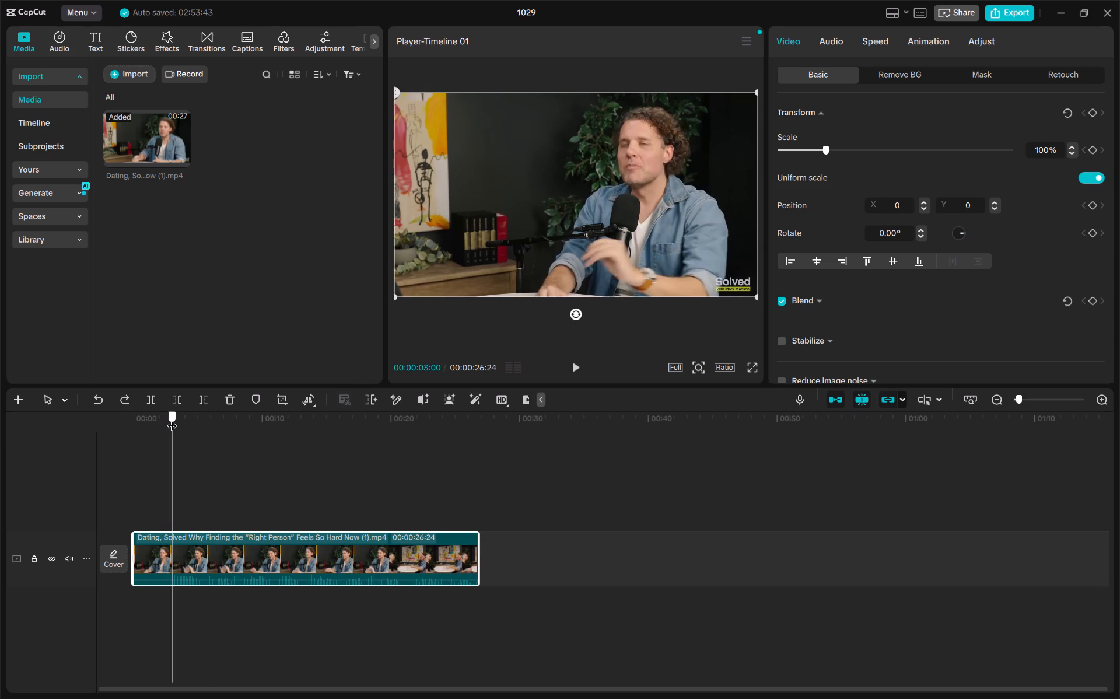
drag(172, 418, 169, 417)
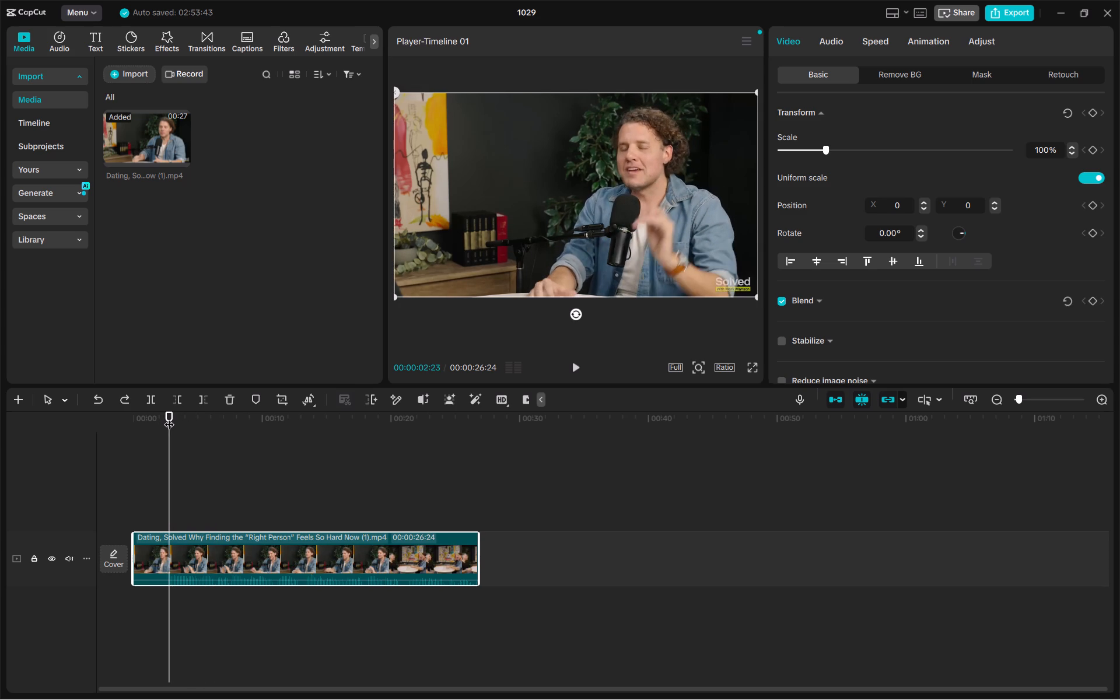
key(Right)
key(Right)
key(Right)
key(Right)
key(Right)
key(Right)
key(Right)
key(Right)
key(Right)
key(Right)
key(Right)
key(Right)
key(Right)
key(Right)
key(Right)
key(Right)
key(Right)
key(Right)
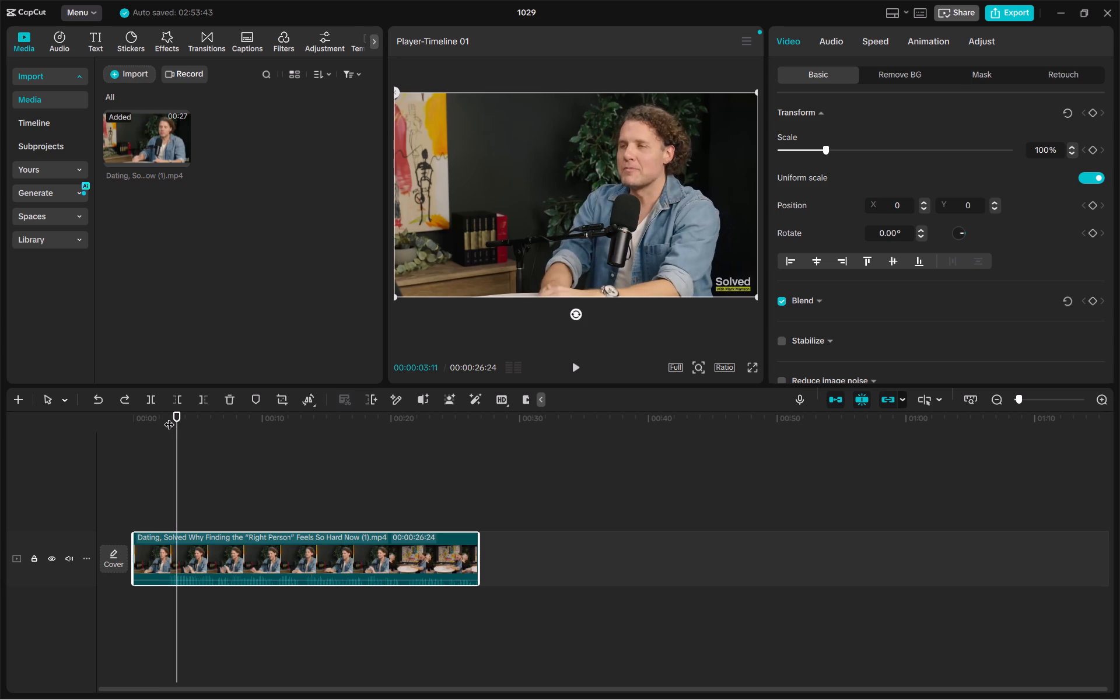
key(Left)
key(Left)
key(Left)
key(Left)
key(Left)
key(Left)
key(Left)
key(Left)
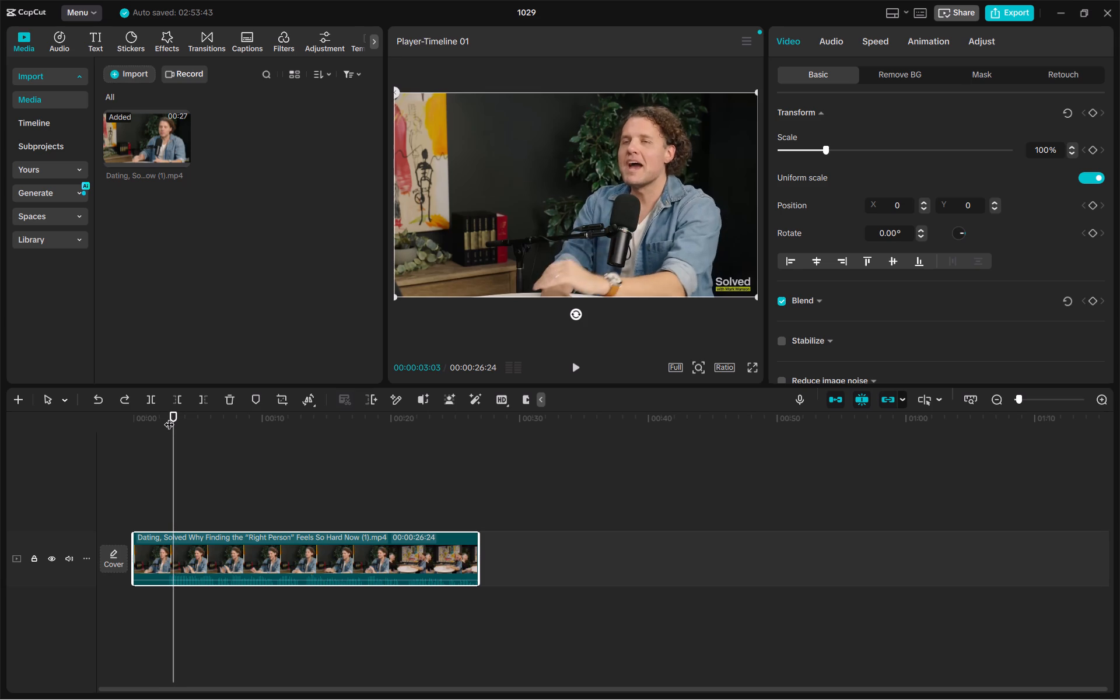
key(Left)
key(Left)
key(Left)
key(Left)
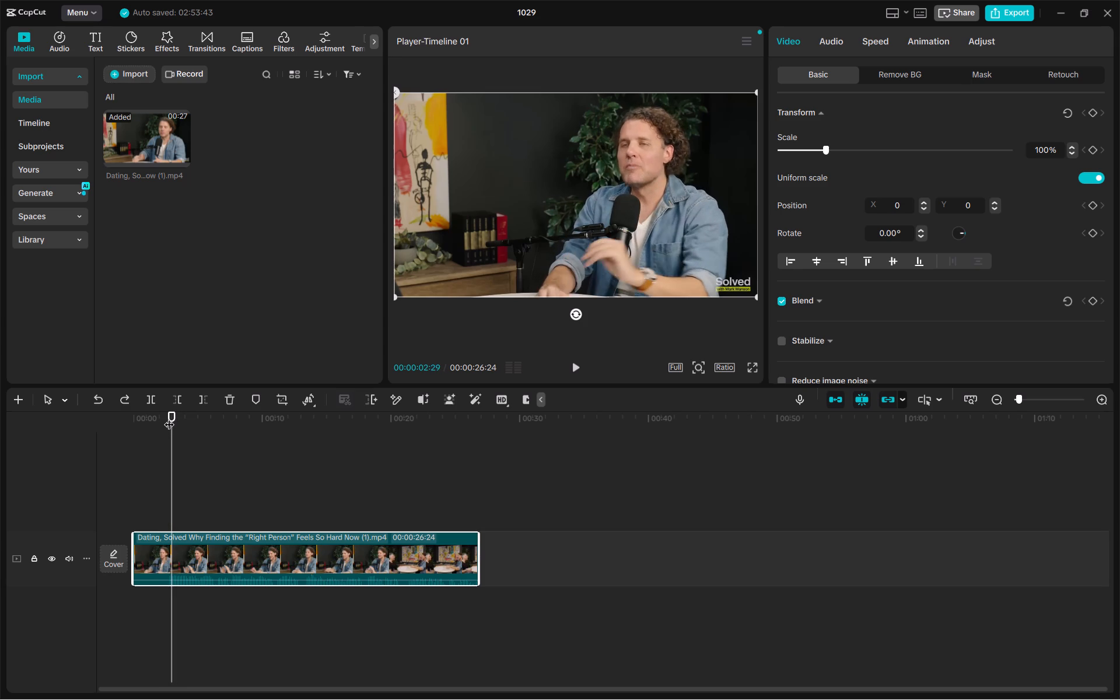
click(155, 391)
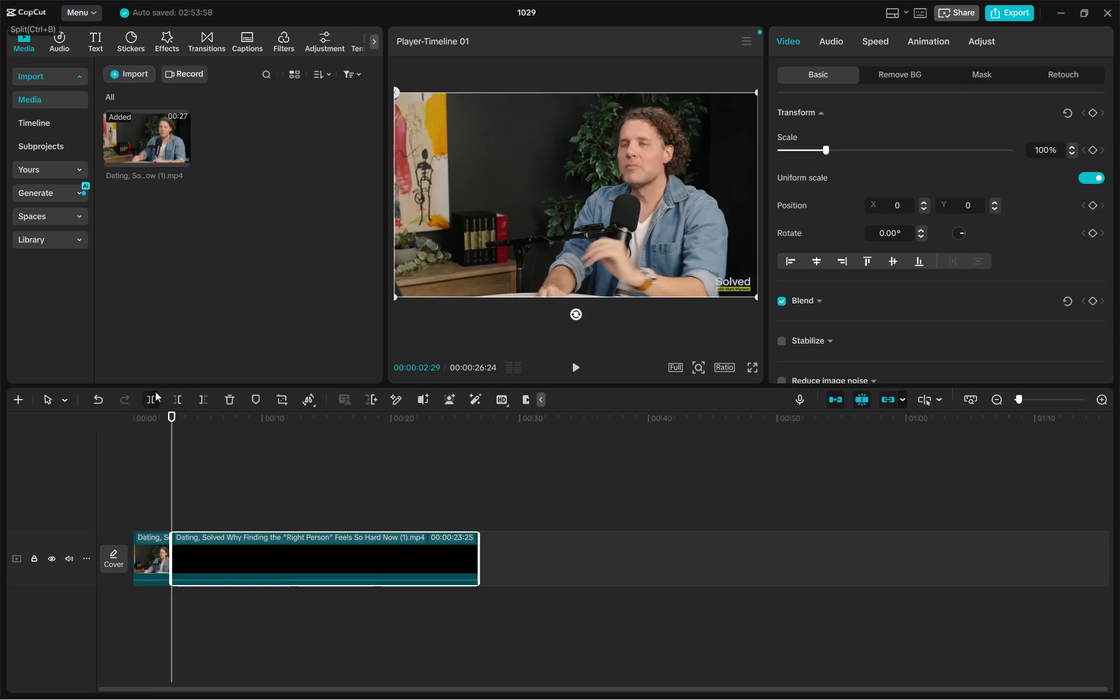
Play the video from the new split point to check the opening of the second segment.
click(576, 361)
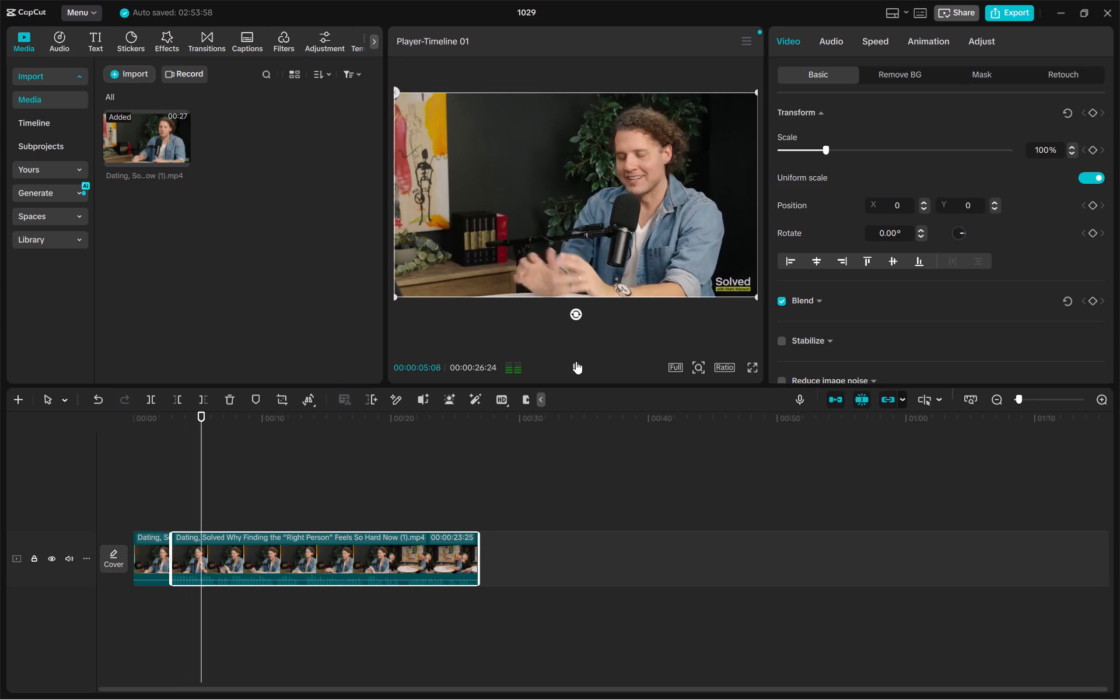
click(576, 361)
click(576, 361)
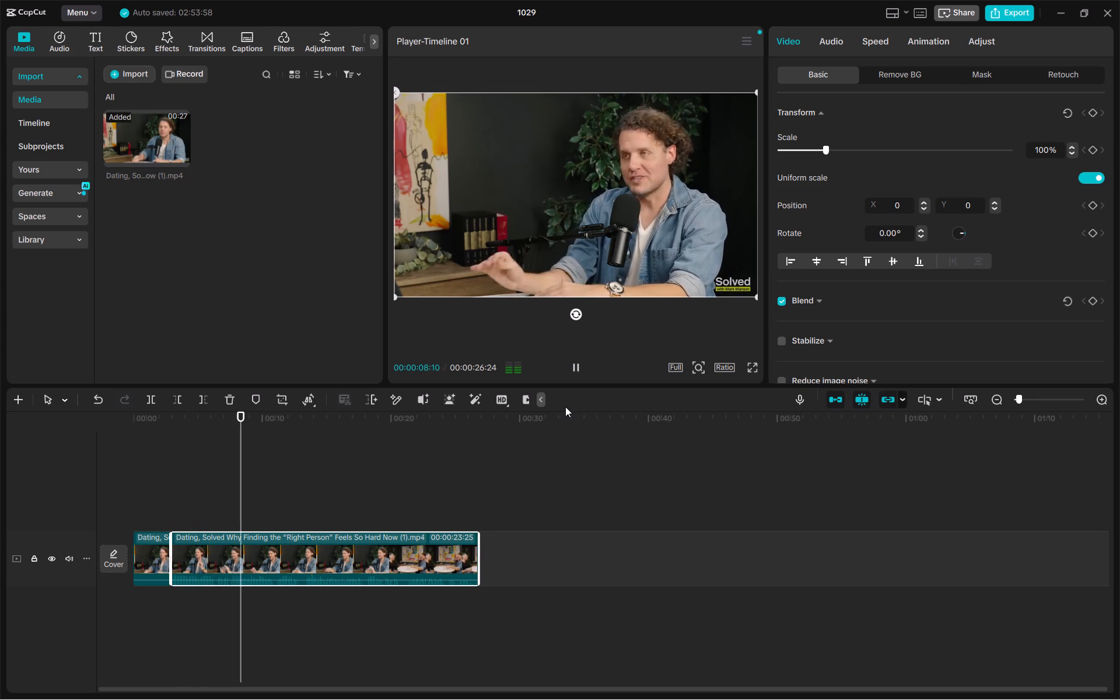
Set the project's aspect ratio to 9:16.
click(675, 369)
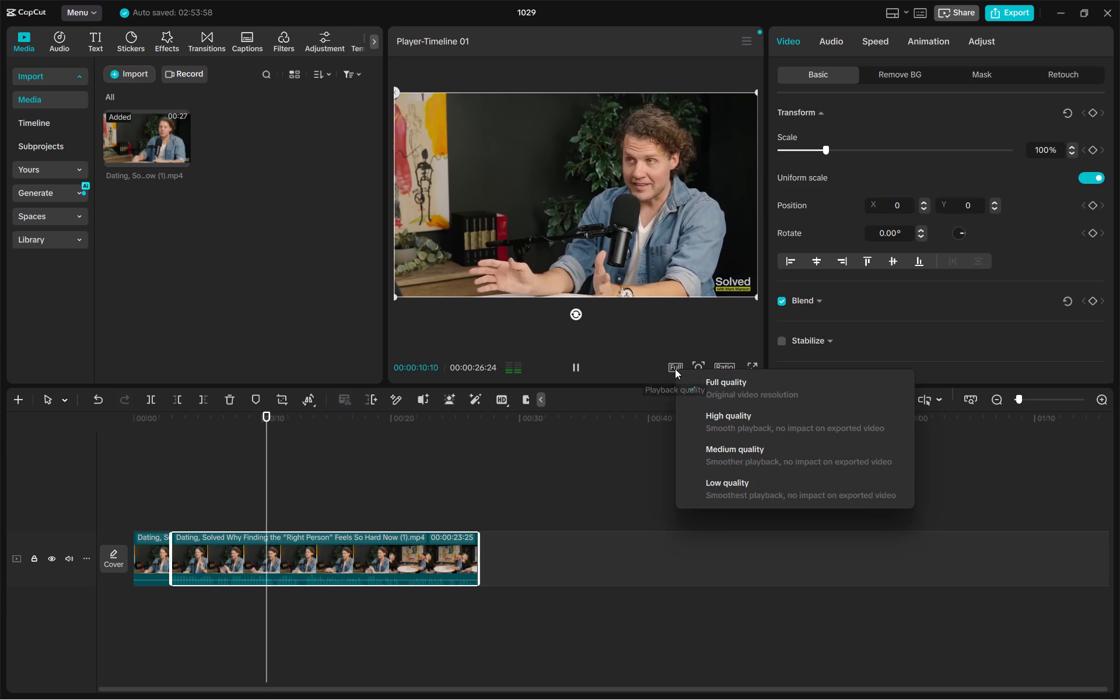
click(720, 362)
click(720, 362)
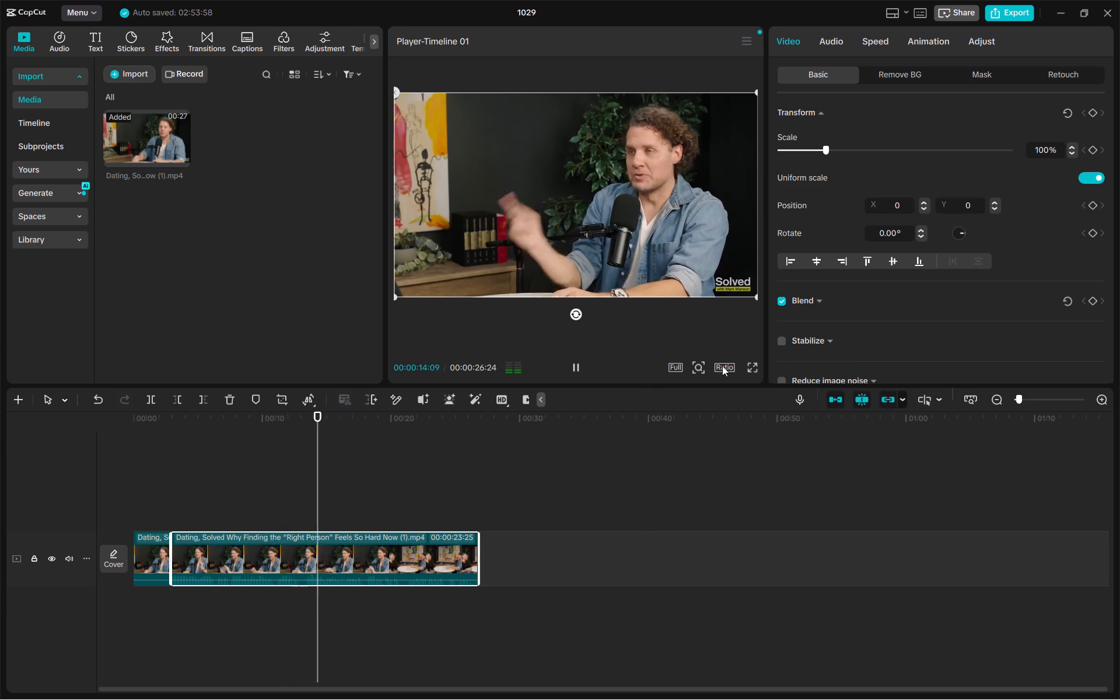
click(722, 366)
click(758, 529)
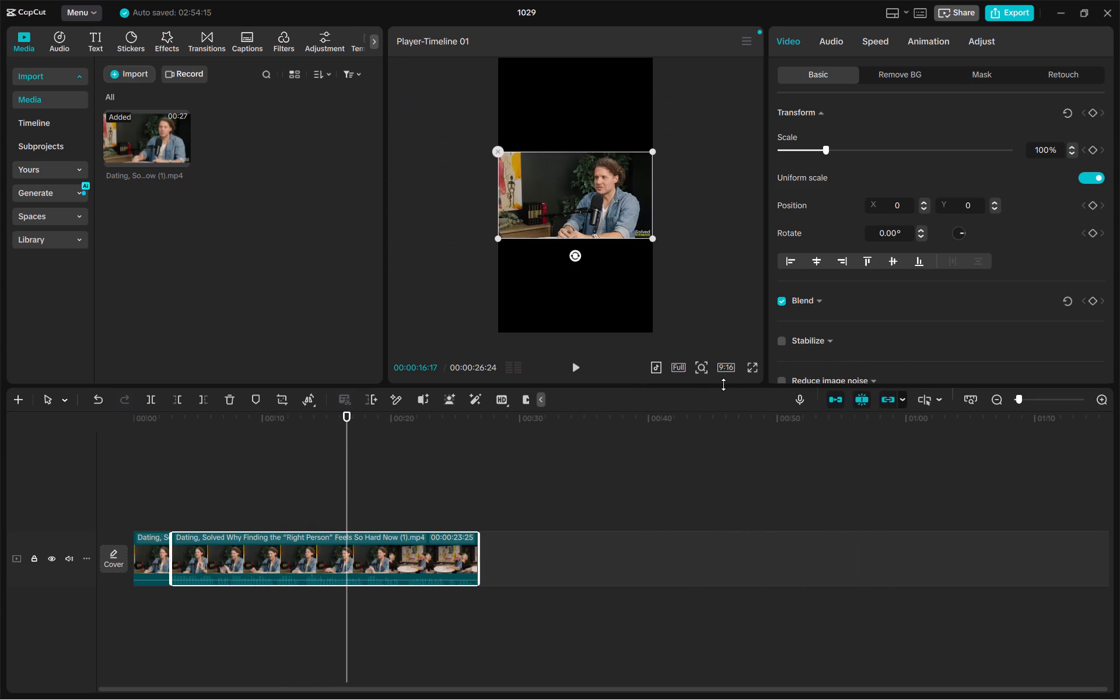
Show the Instagram Reels social media overlay on the preview.
click(654, 369)
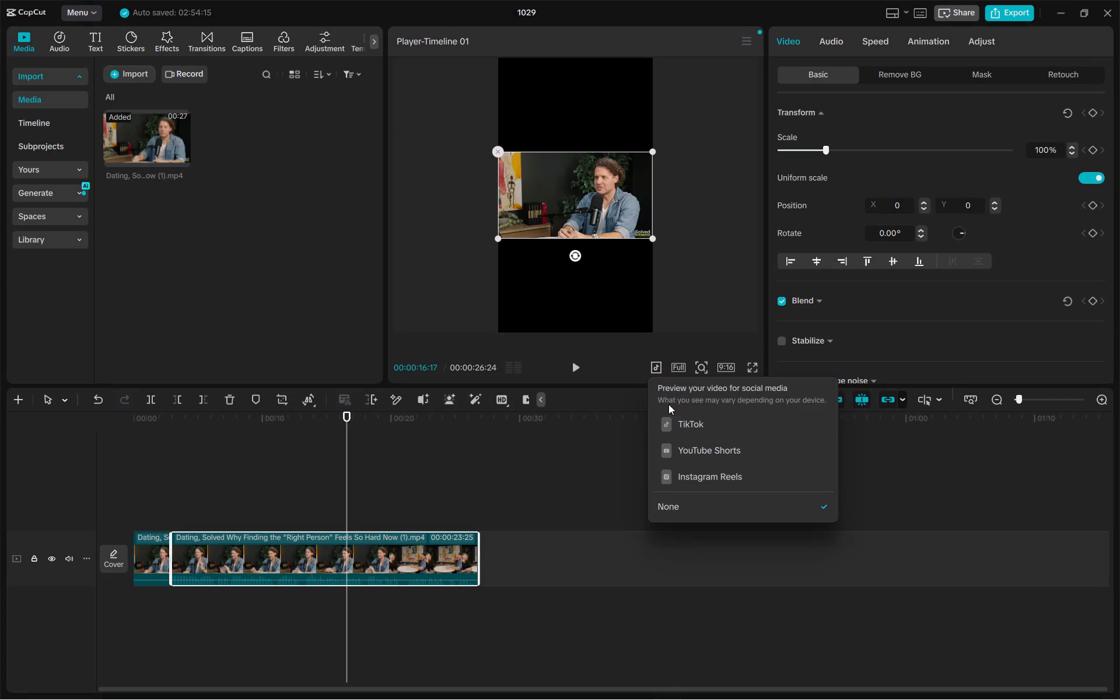
click(720, 475)
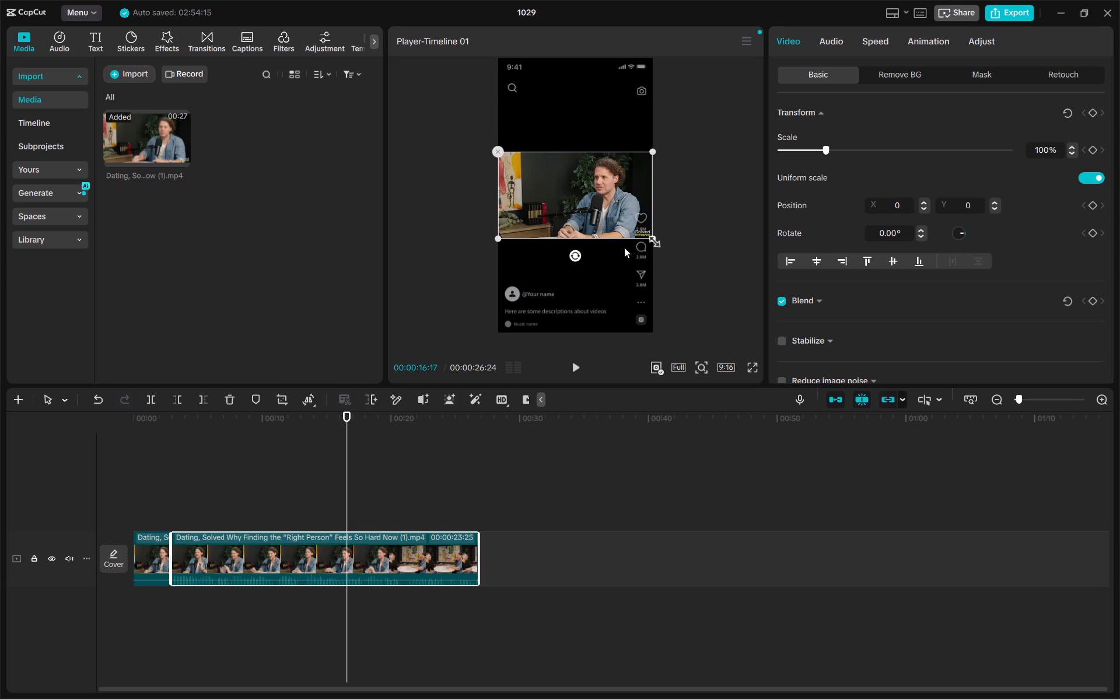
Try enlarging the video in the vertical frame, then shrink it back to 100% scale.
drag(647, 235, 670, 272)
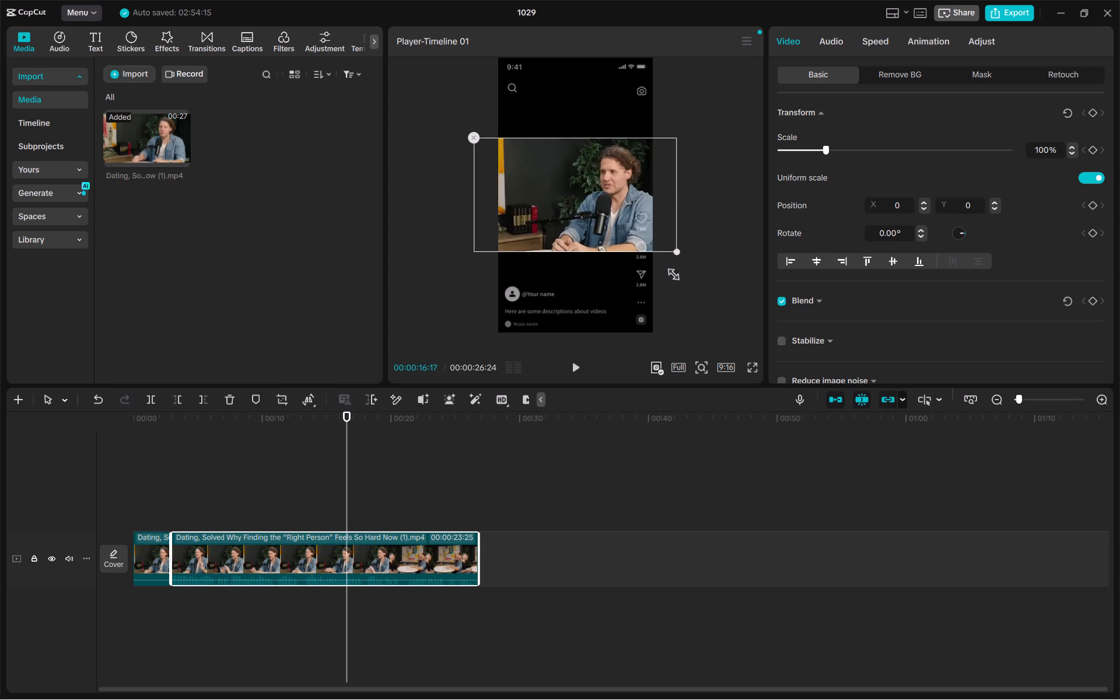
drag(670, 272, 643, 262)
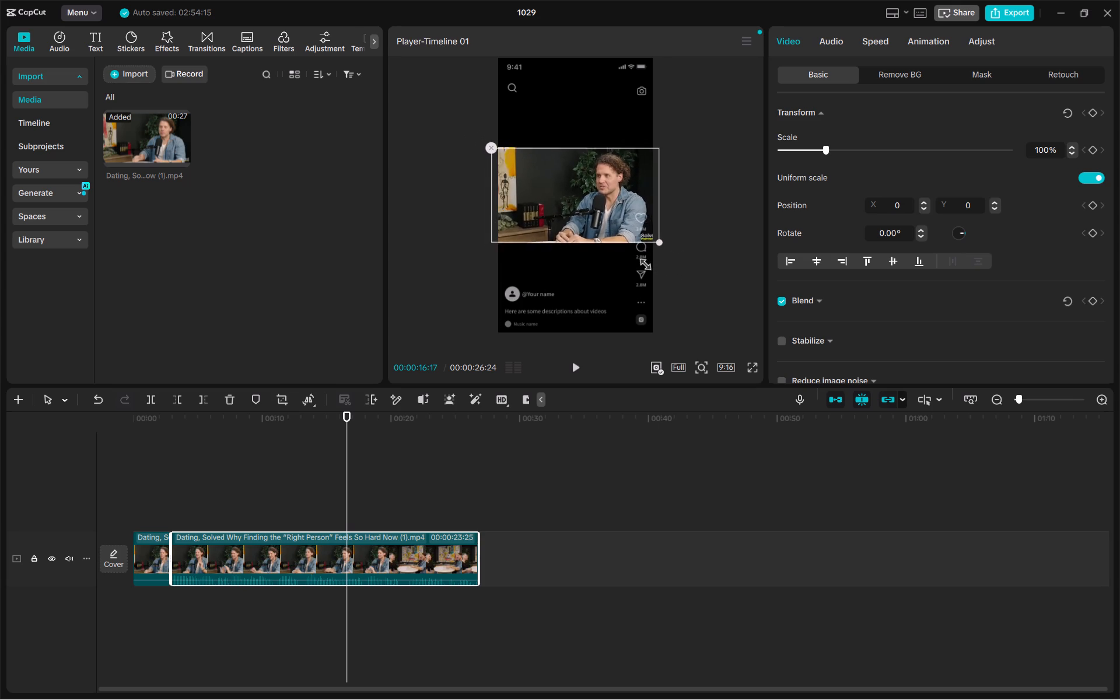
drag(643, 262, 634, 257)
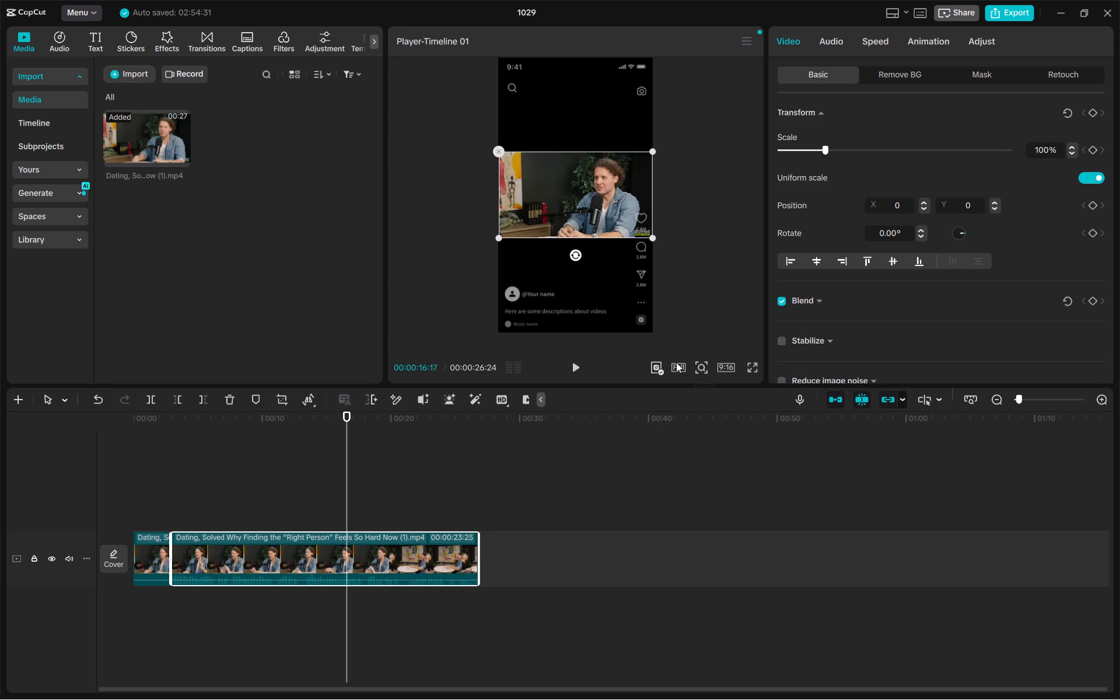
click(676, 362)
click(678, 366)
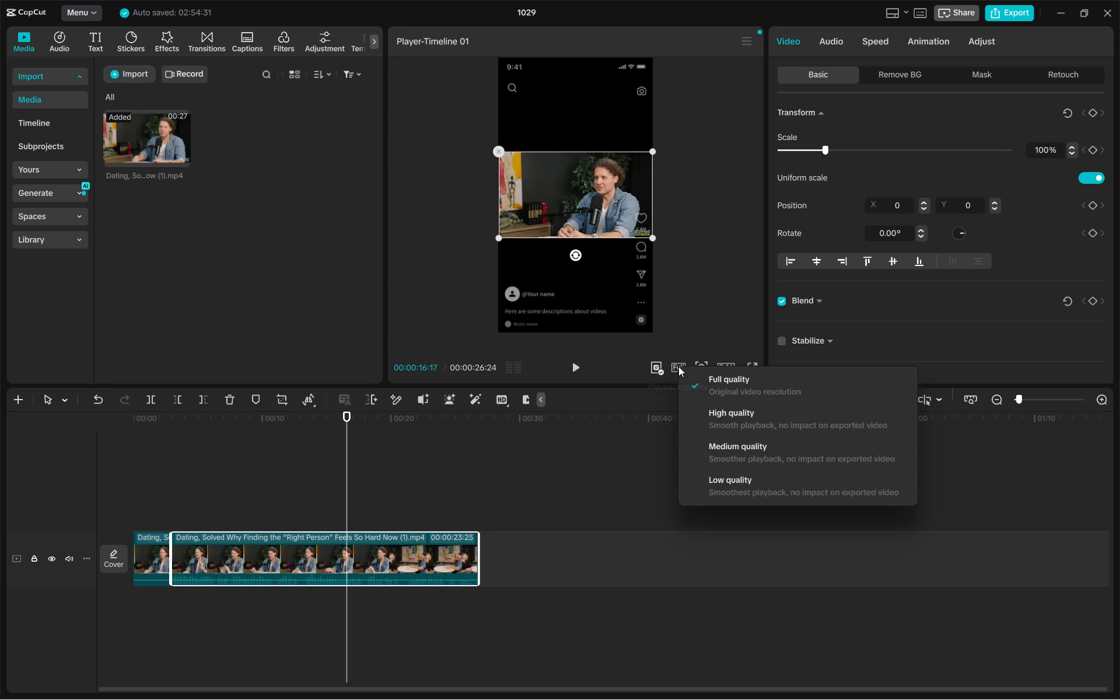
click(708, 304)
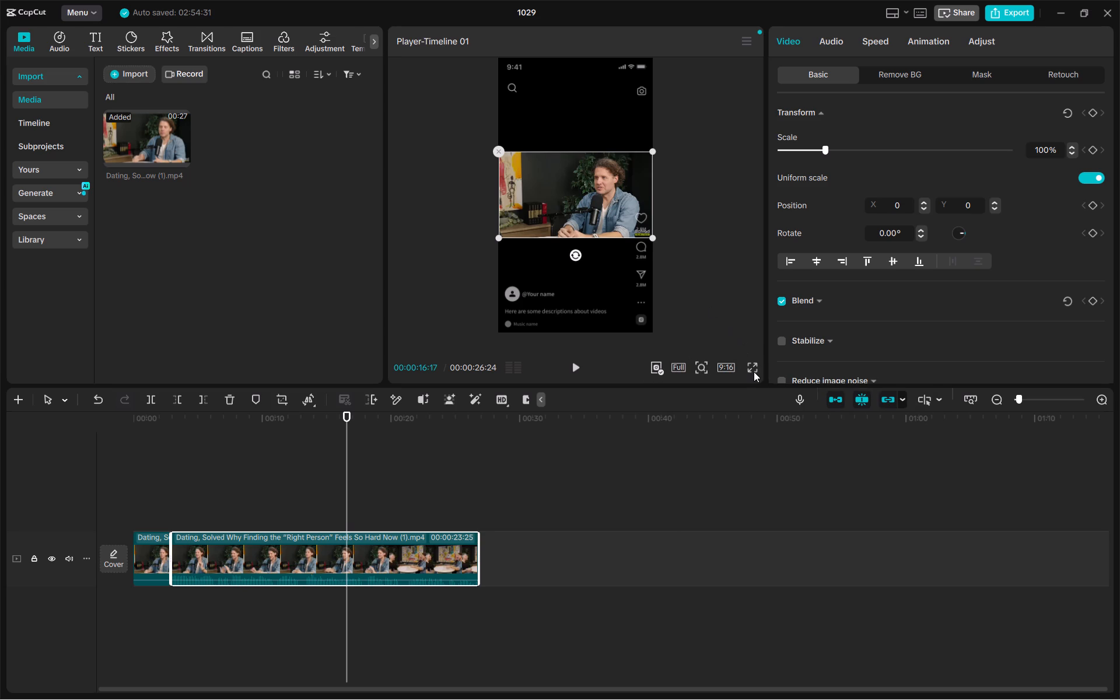
View the vertical frame in full screen, return to the editor, and play the rest of the clip to about 26 seconds.
click(754, 372)
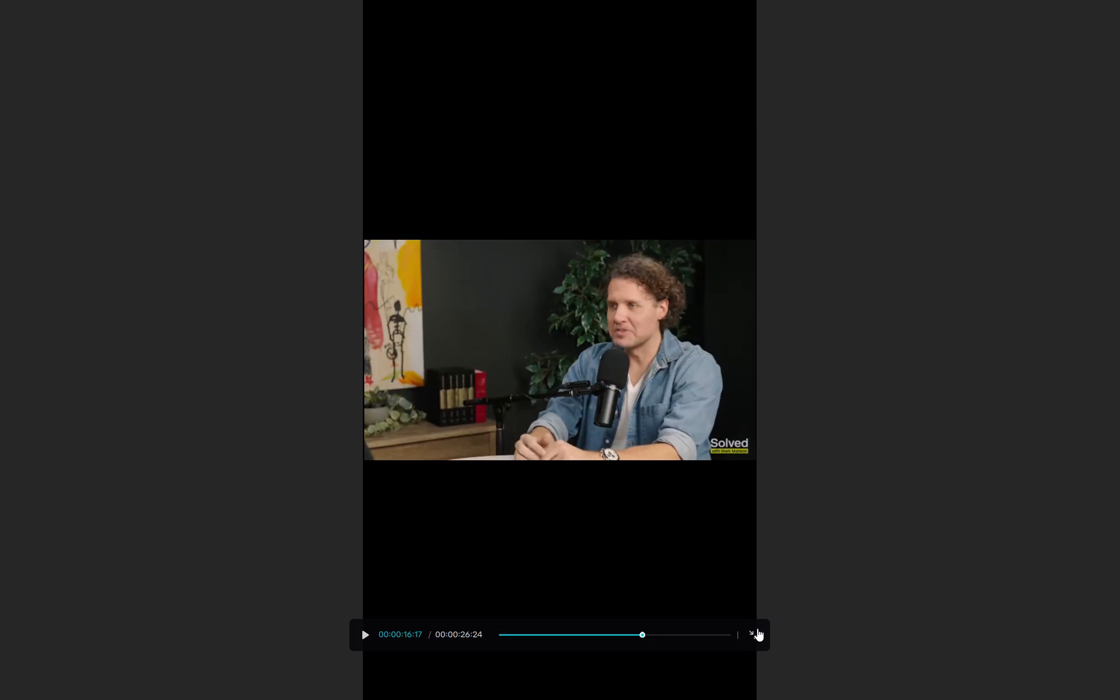
click(749, 635)
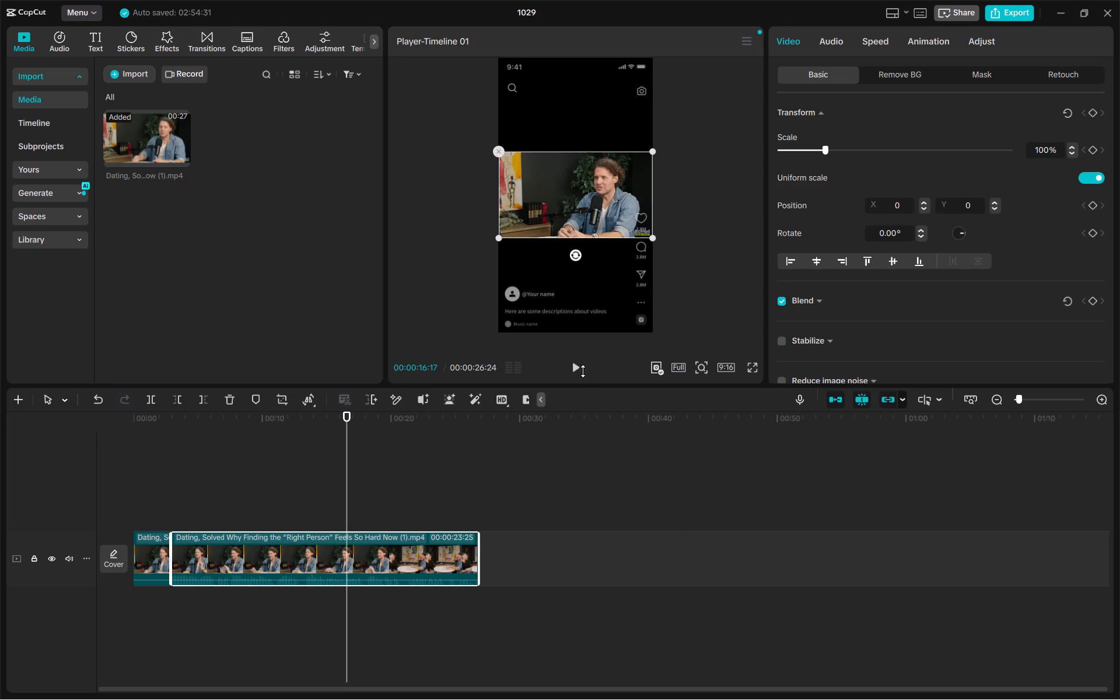
click(571, 367)
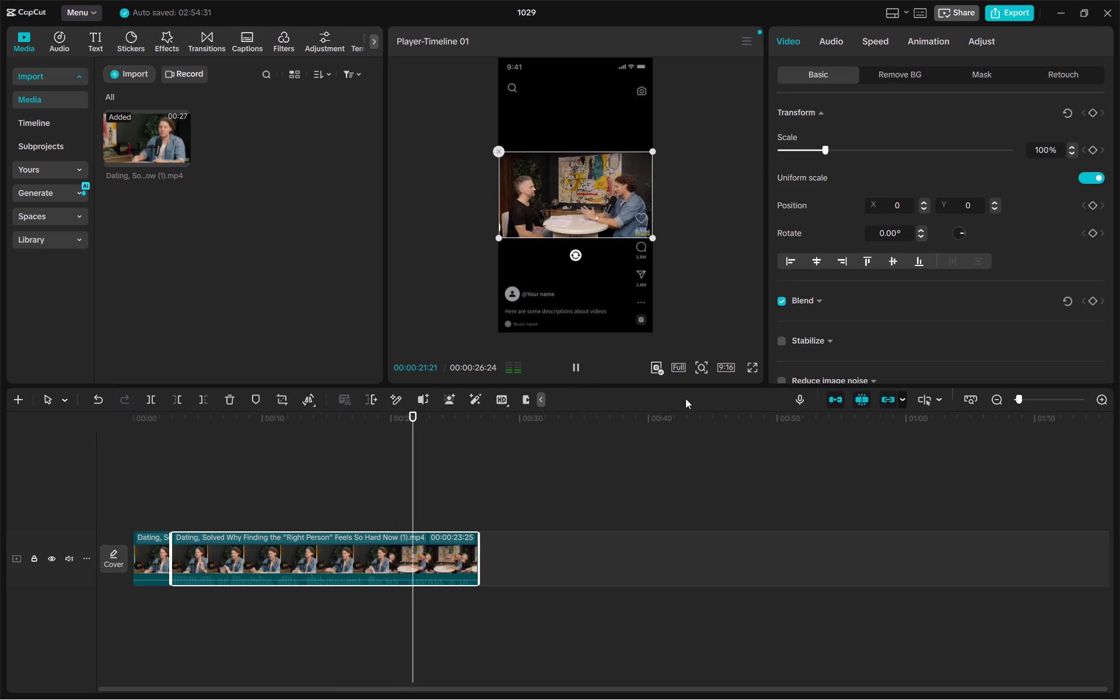
click(578, 363)
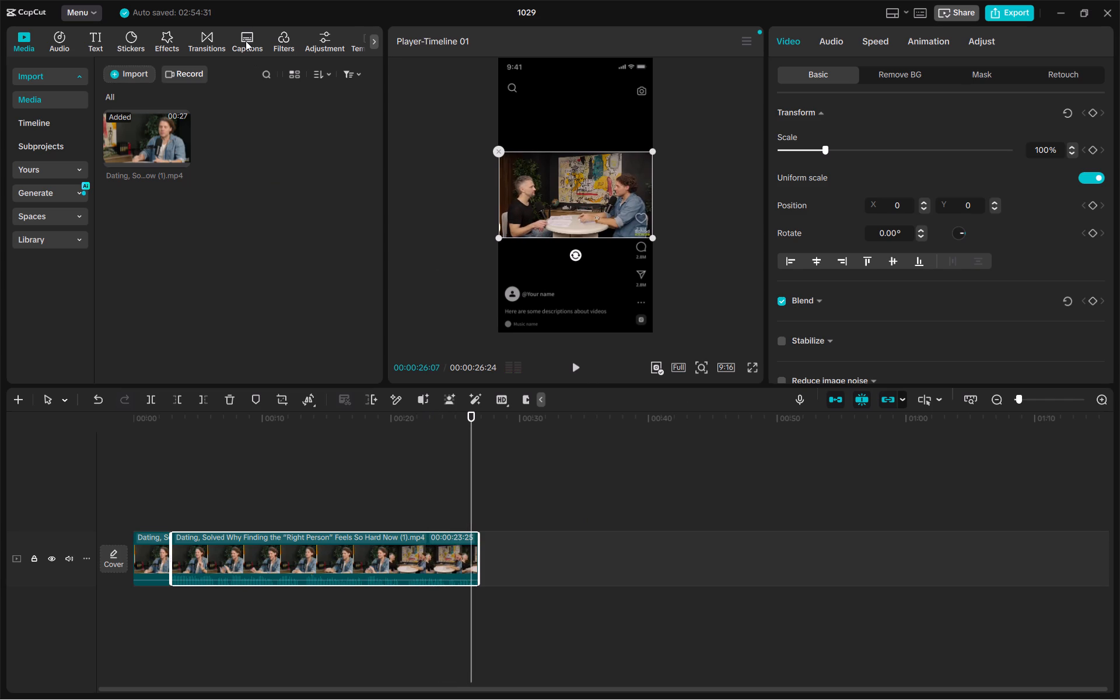
Generate auto captions in English with filler word identification turned on.
click(246, 41)
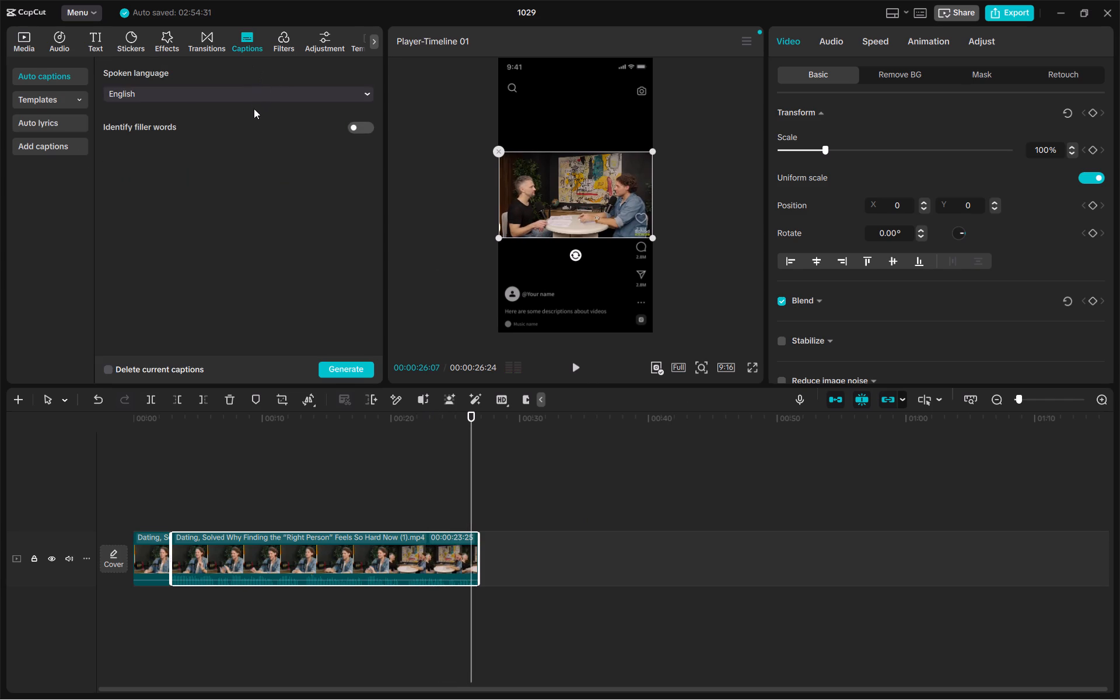
click(365, 128)
click(354, 367)
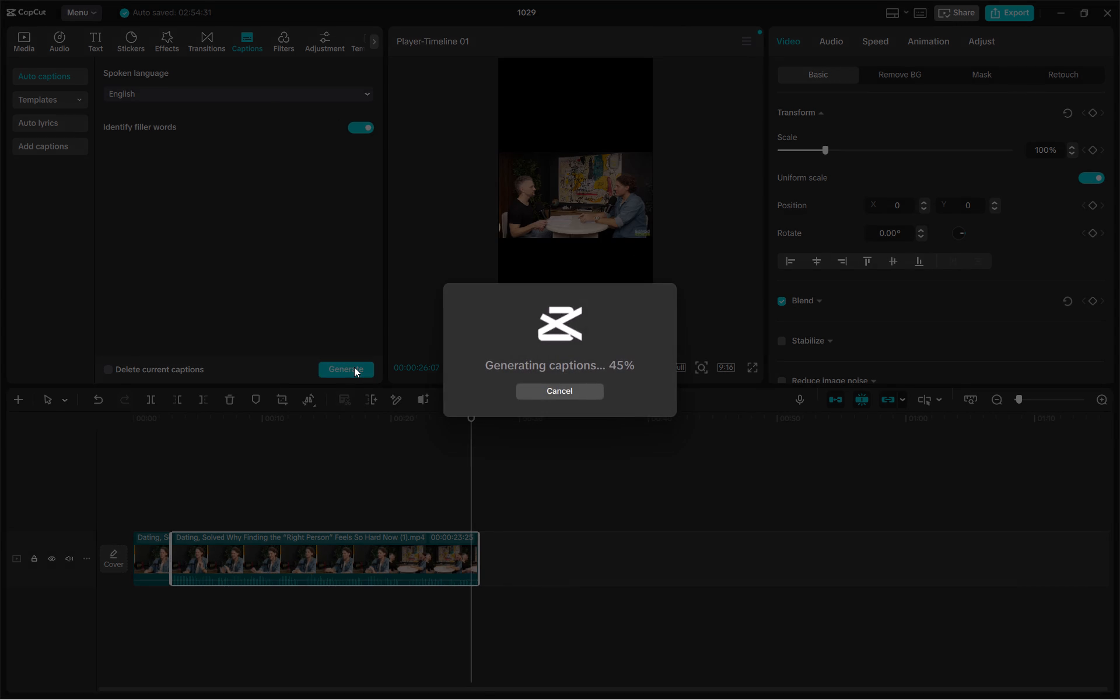
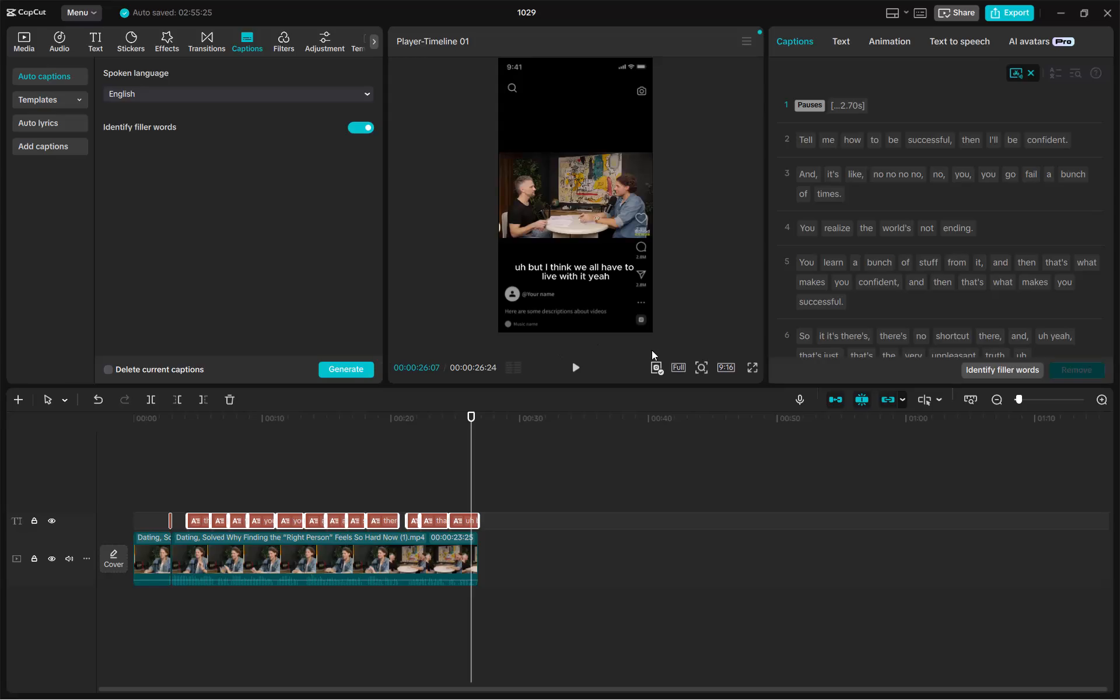
Play the captioned clip from about 2 seconds, then move the captions up to just below the video and enlarge them slightly.
drag(471, 423, 436, 415)
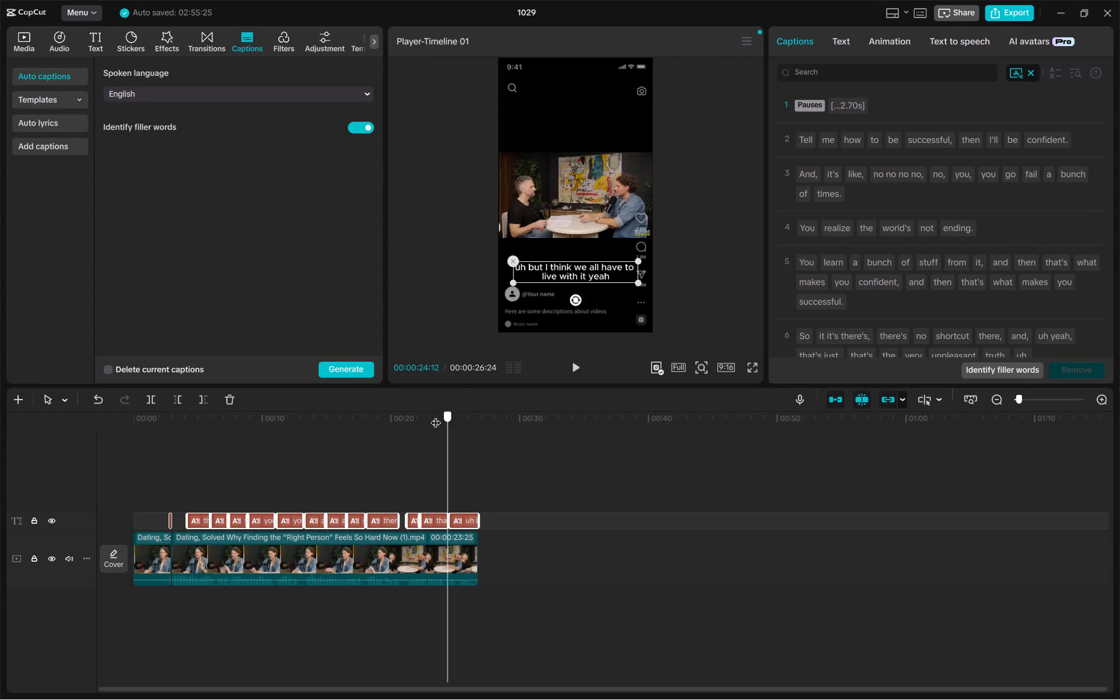
drag(436, 415, 168, 373)
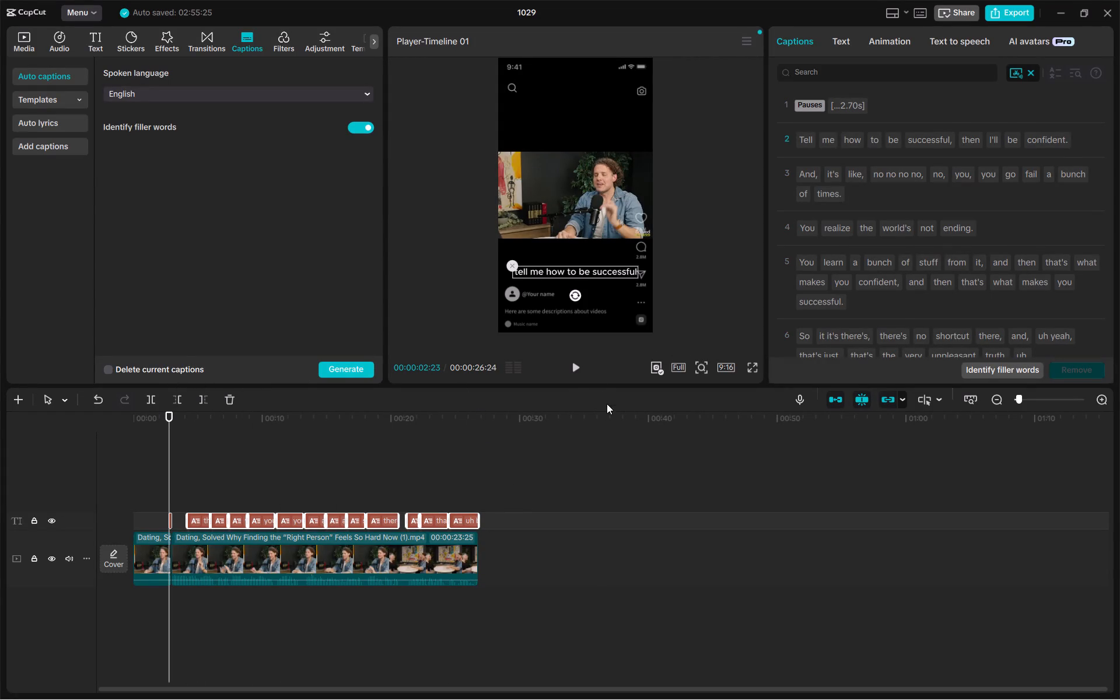
click(576, 363)
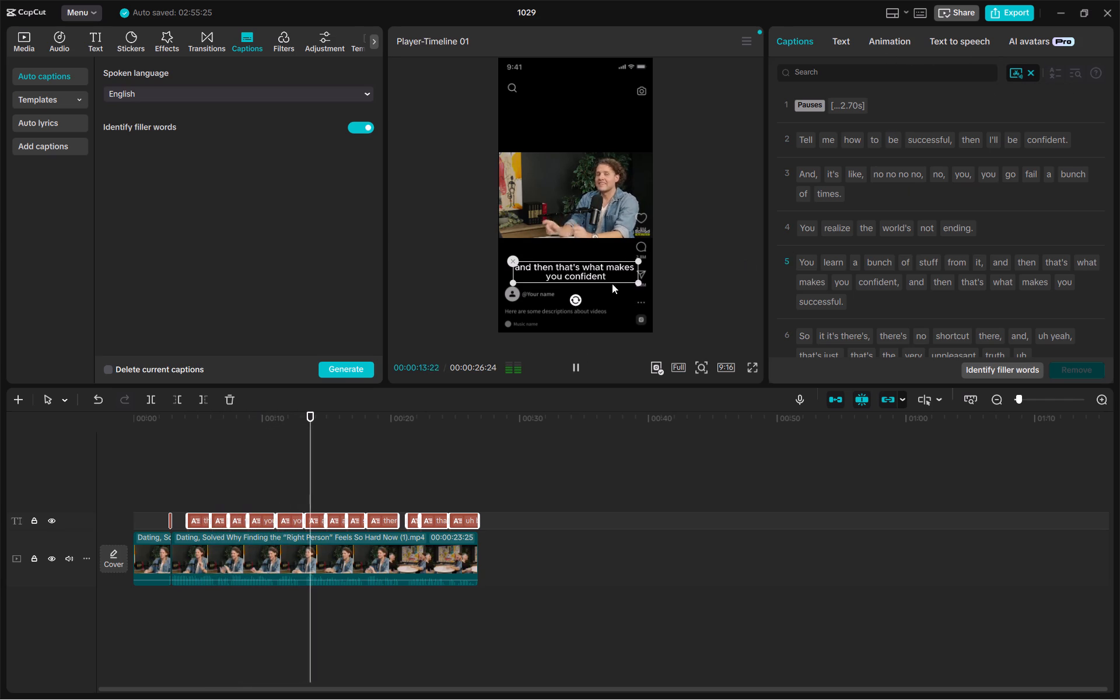
drag(575, 271, 576, 259)
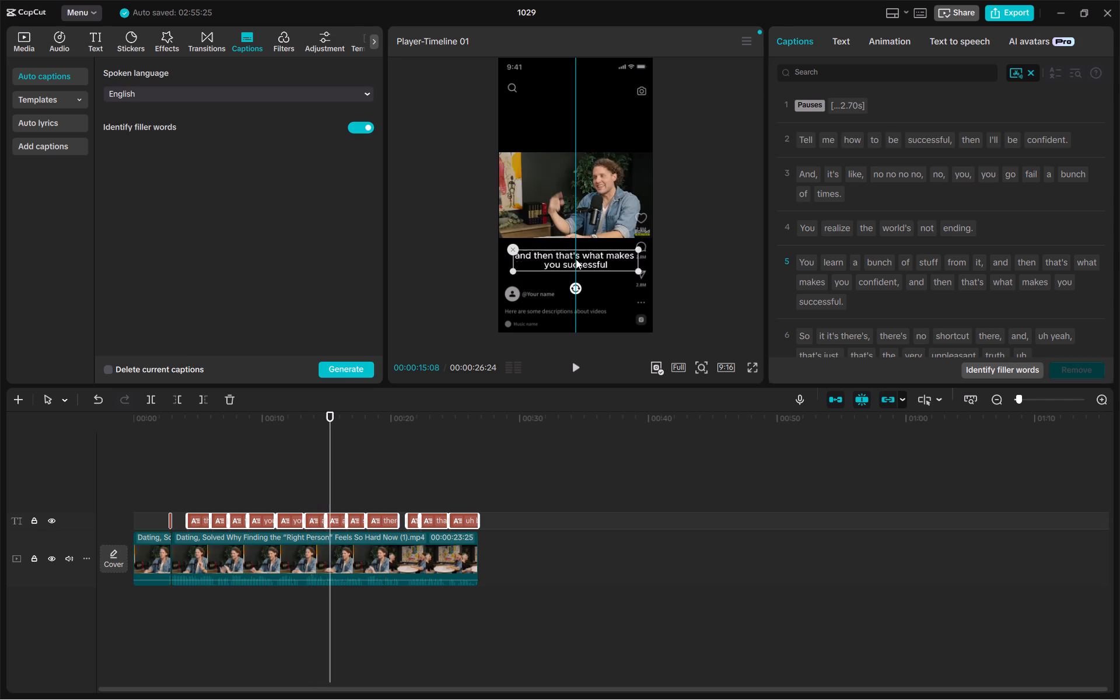
drag(576, 259, 576, 251)
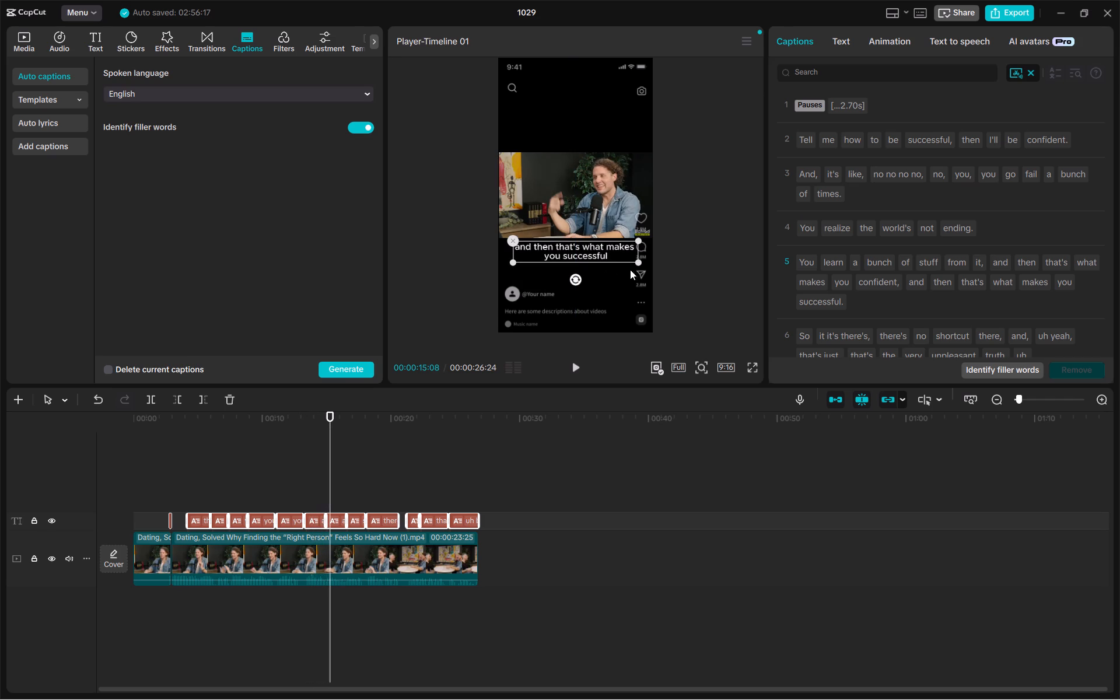
click(637, 261)
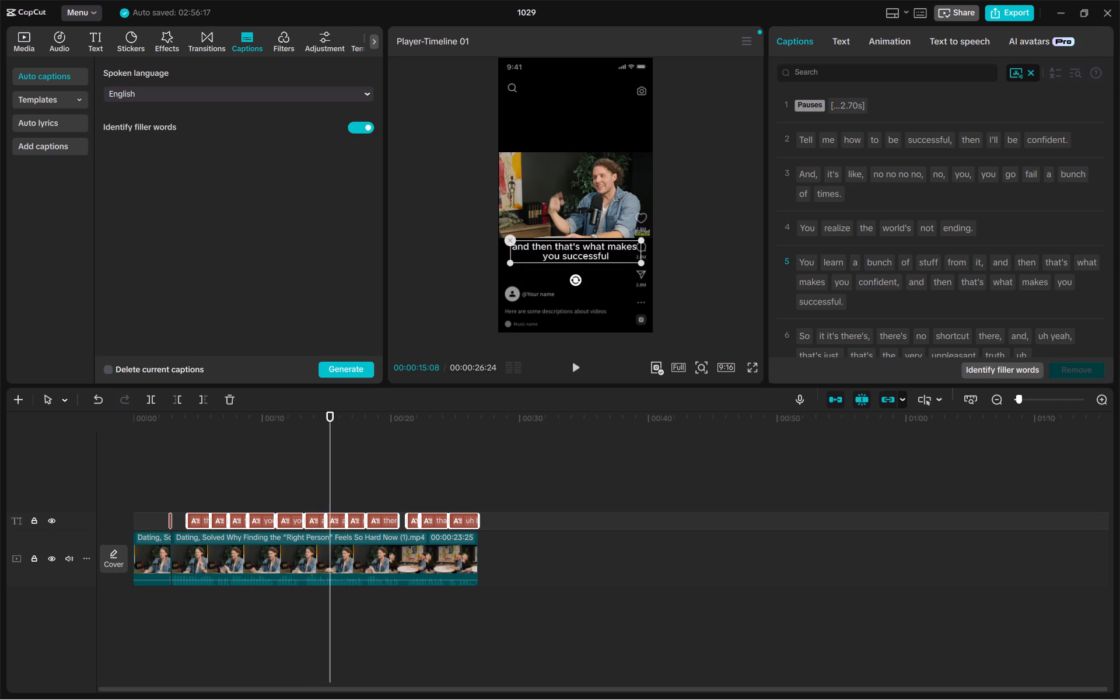
click(579, 251)
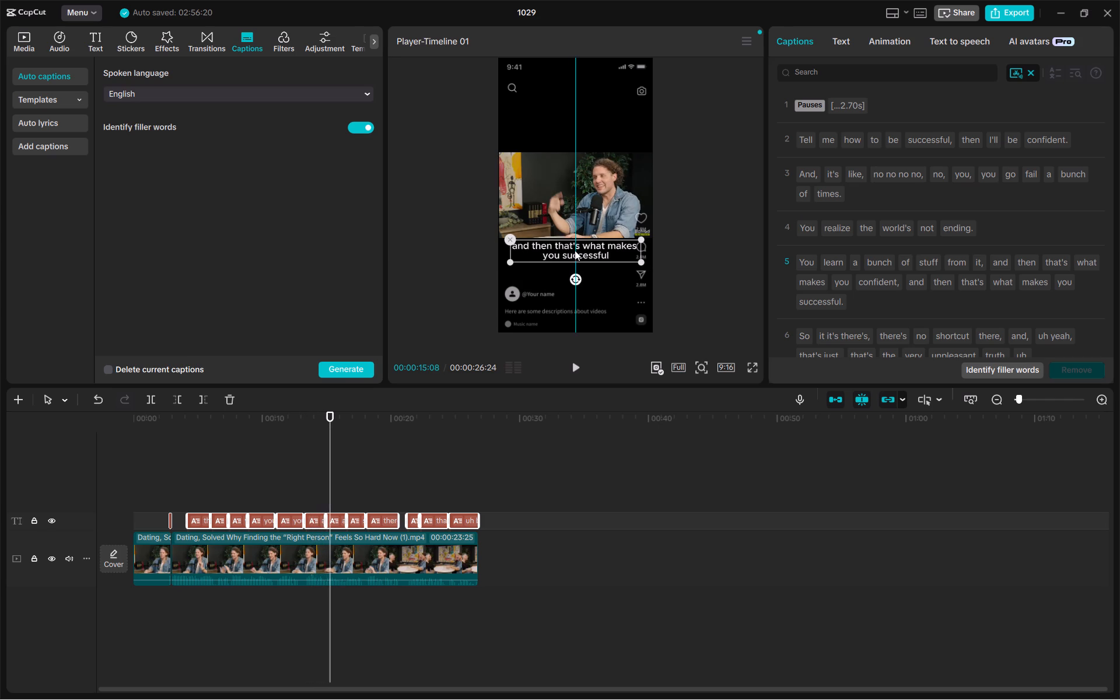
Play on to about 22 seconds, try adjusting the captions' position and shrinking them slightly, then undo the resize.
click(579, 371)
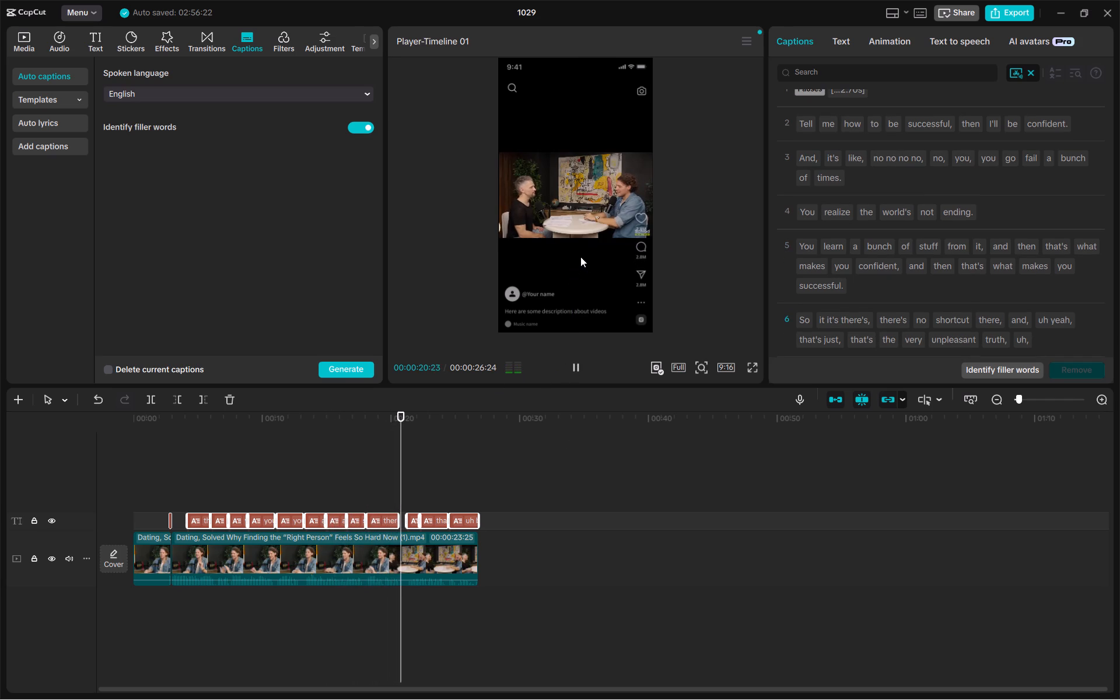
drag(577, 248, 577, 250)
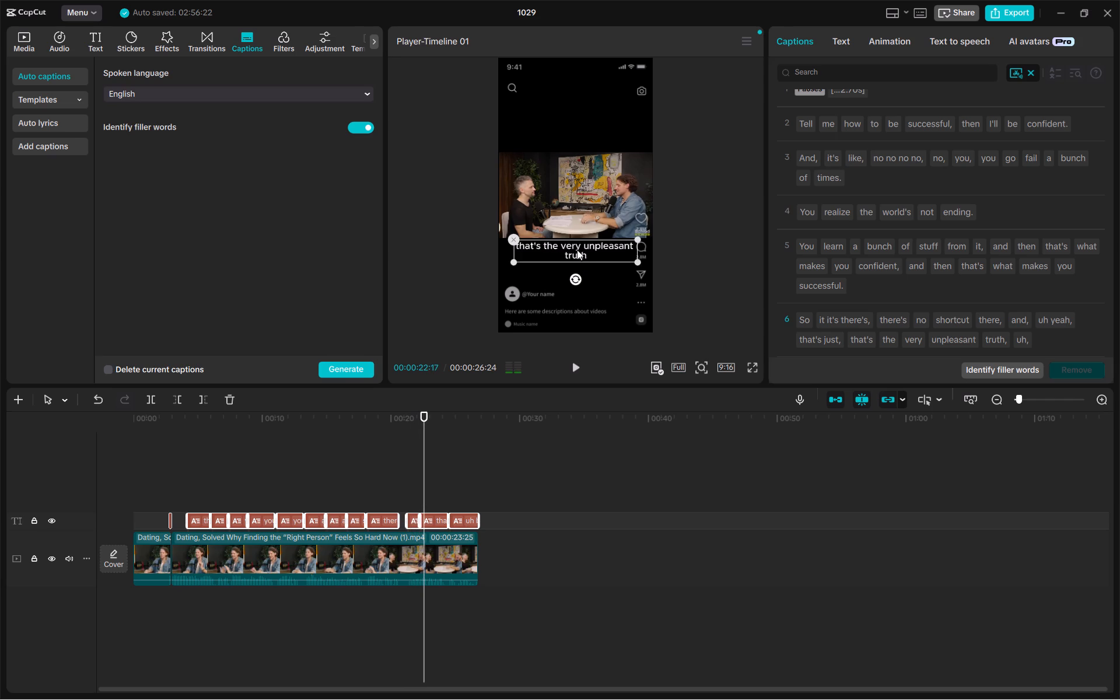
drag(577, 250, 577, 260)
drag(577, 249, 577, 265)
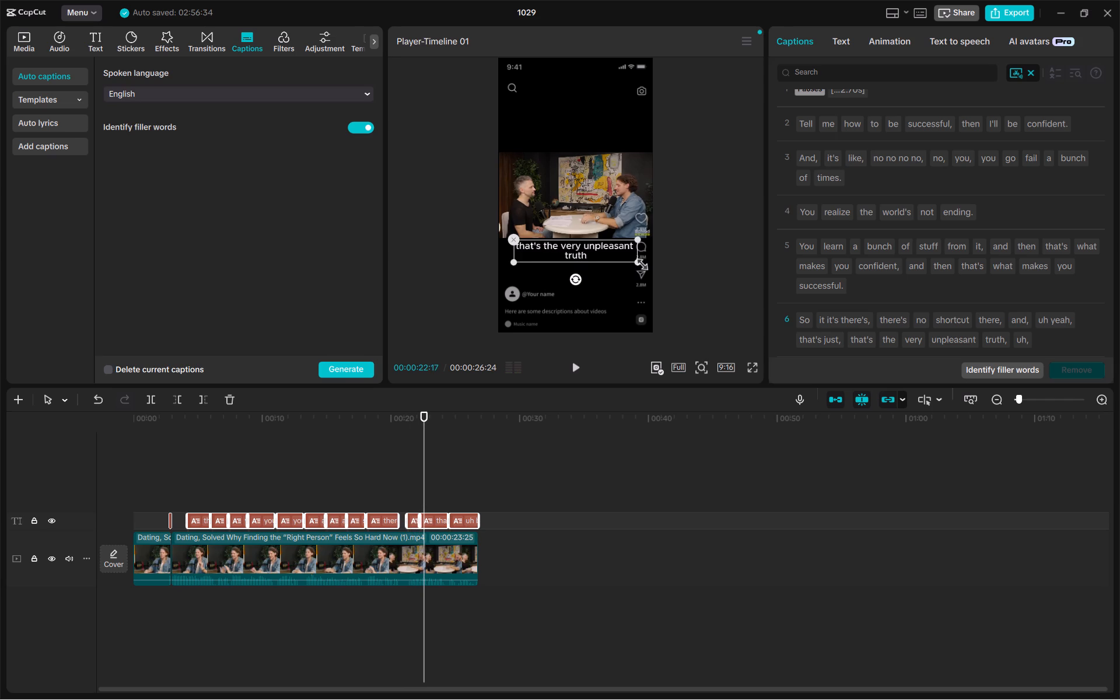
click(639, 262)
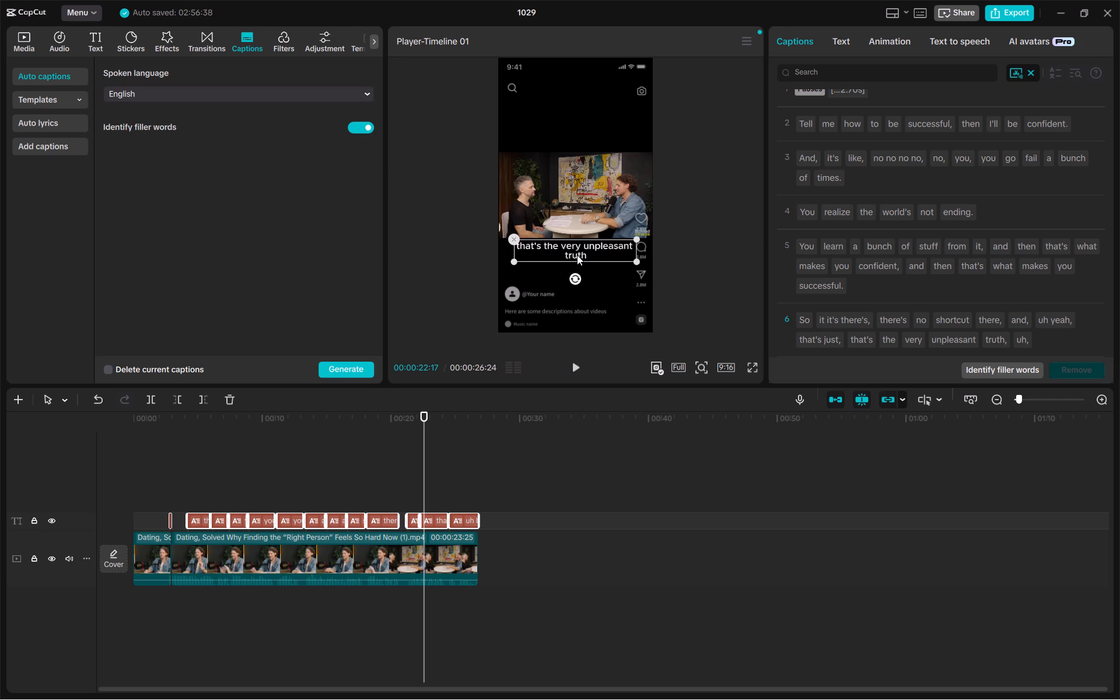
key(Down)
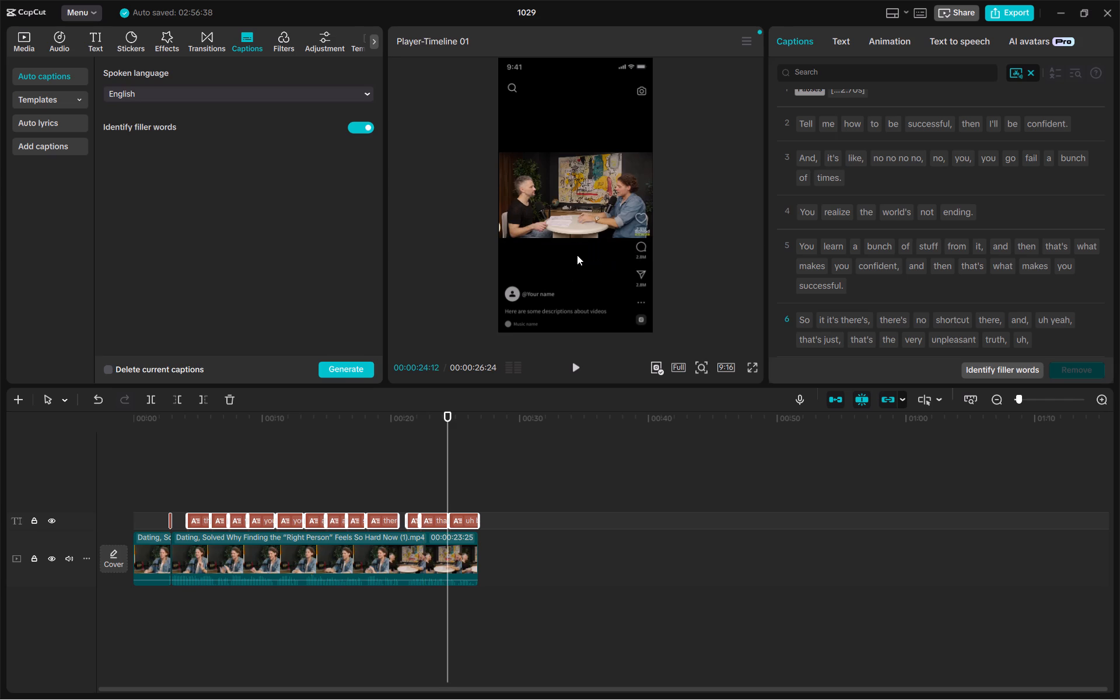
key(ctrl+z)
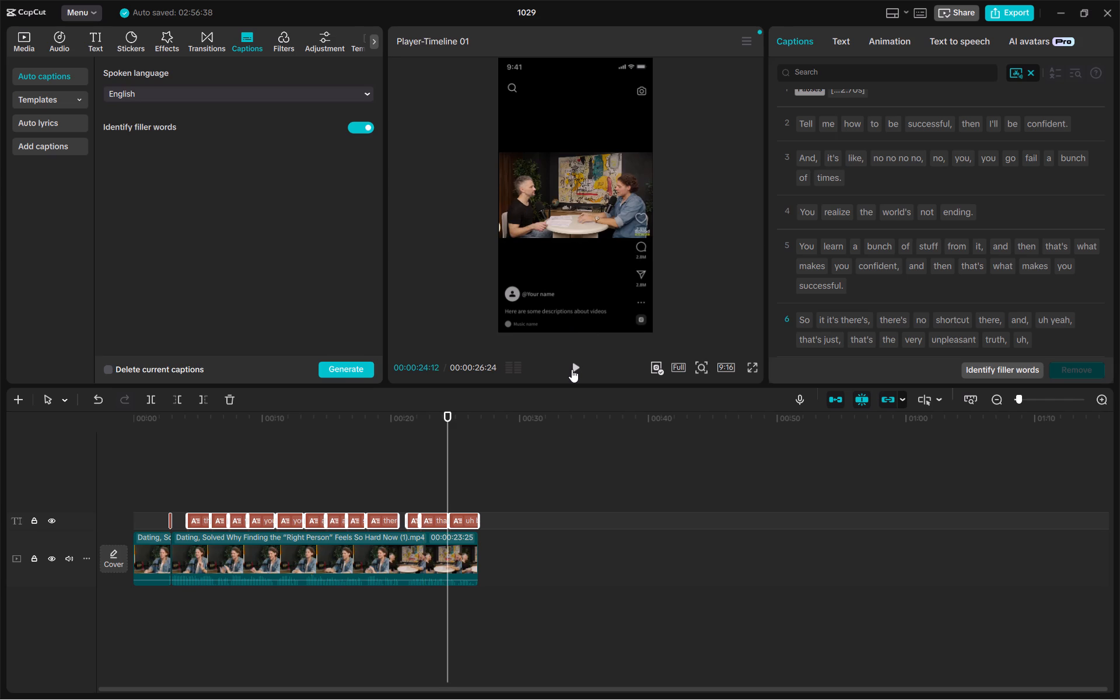
Review the clip's ending from about 20 seconds, then lower the captions slightly to leave a gap beneath the video.
click(572, 369)
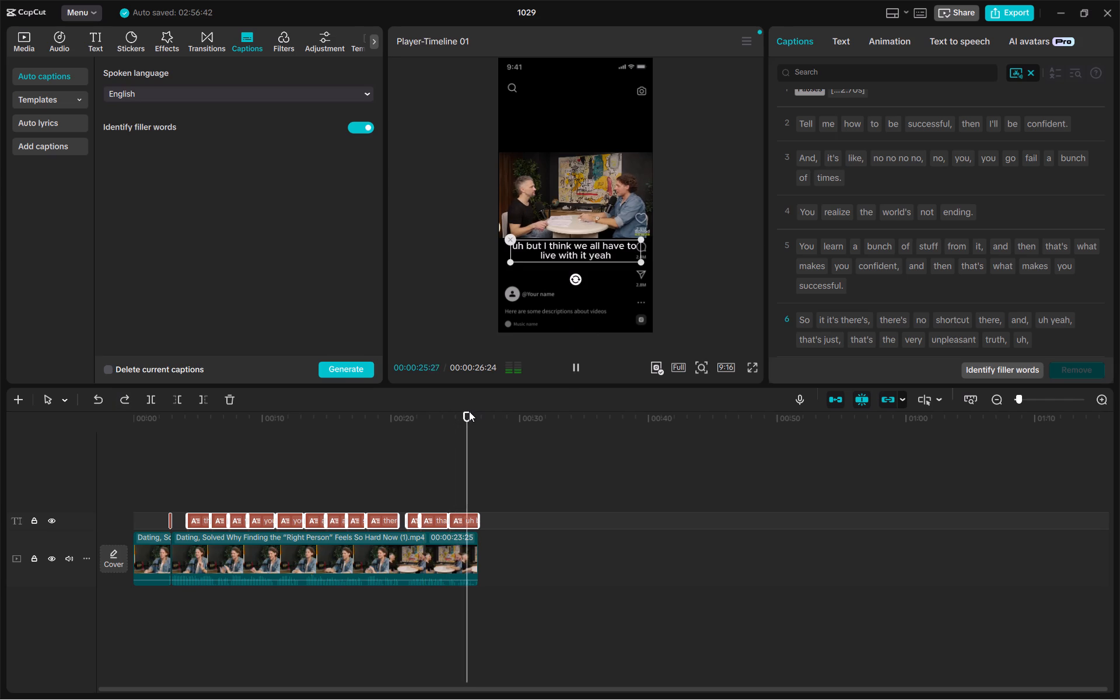
drag(469, 411, 402, 416)
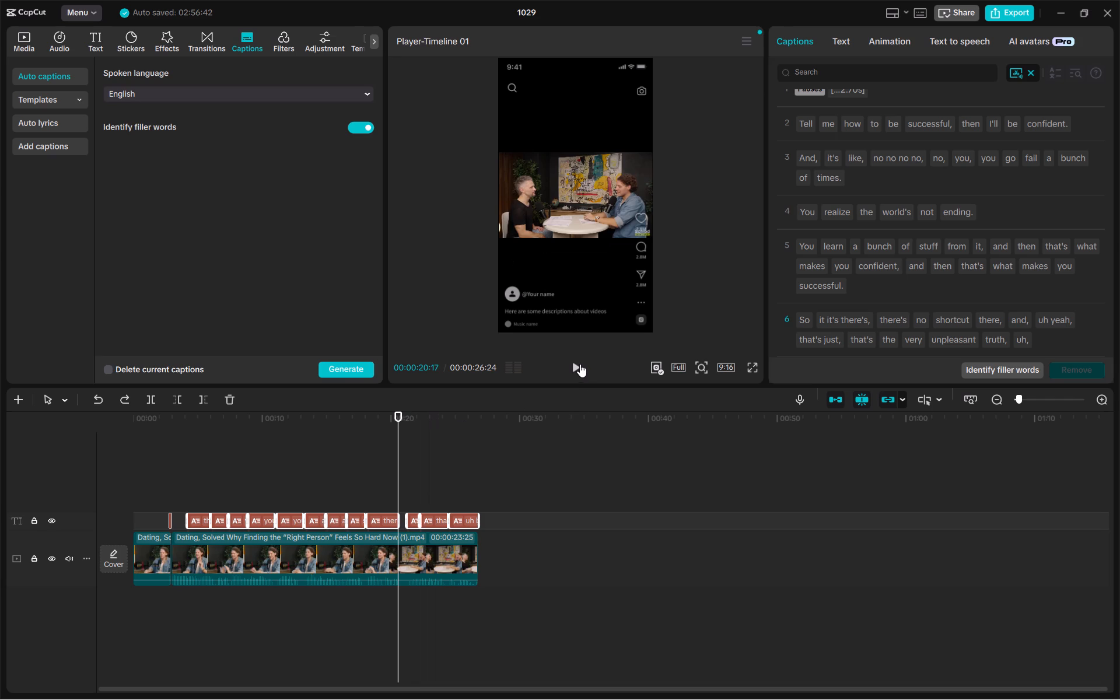
click(580, 364)
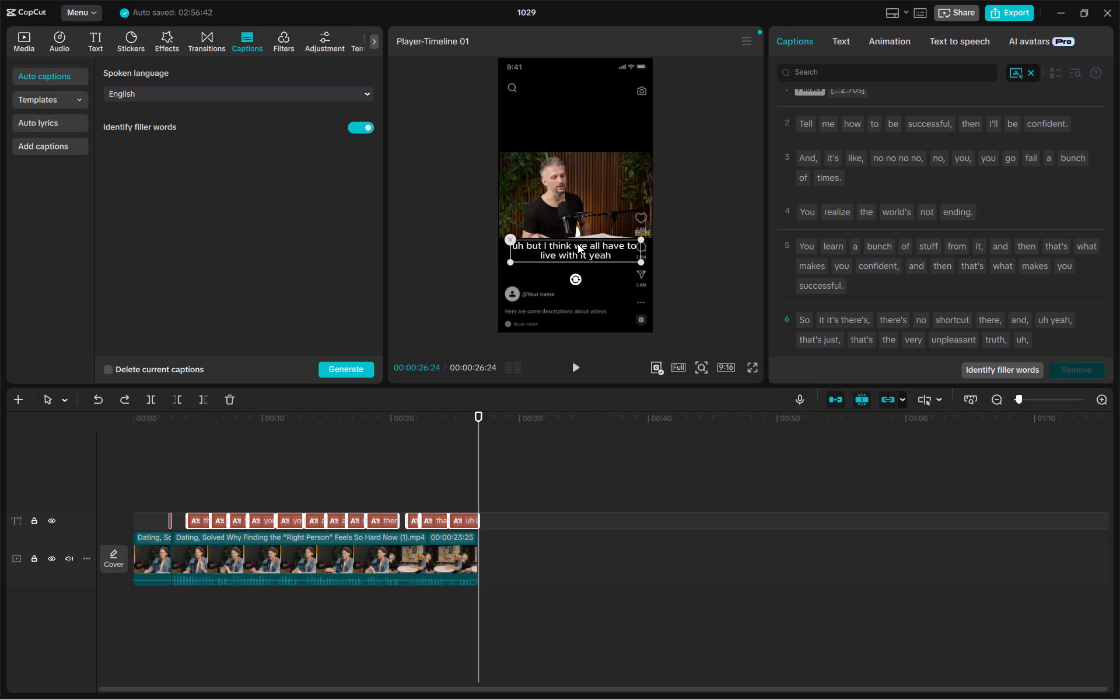
drag(577, 244, 574, 258)
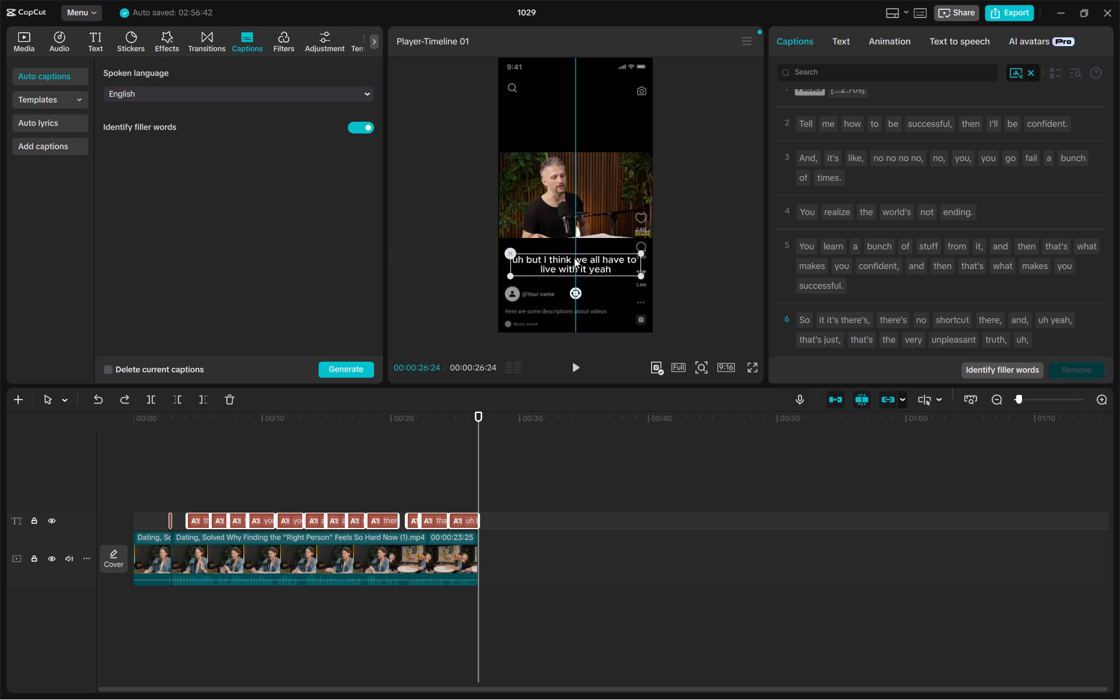
drag(574, 258, 577, 253)
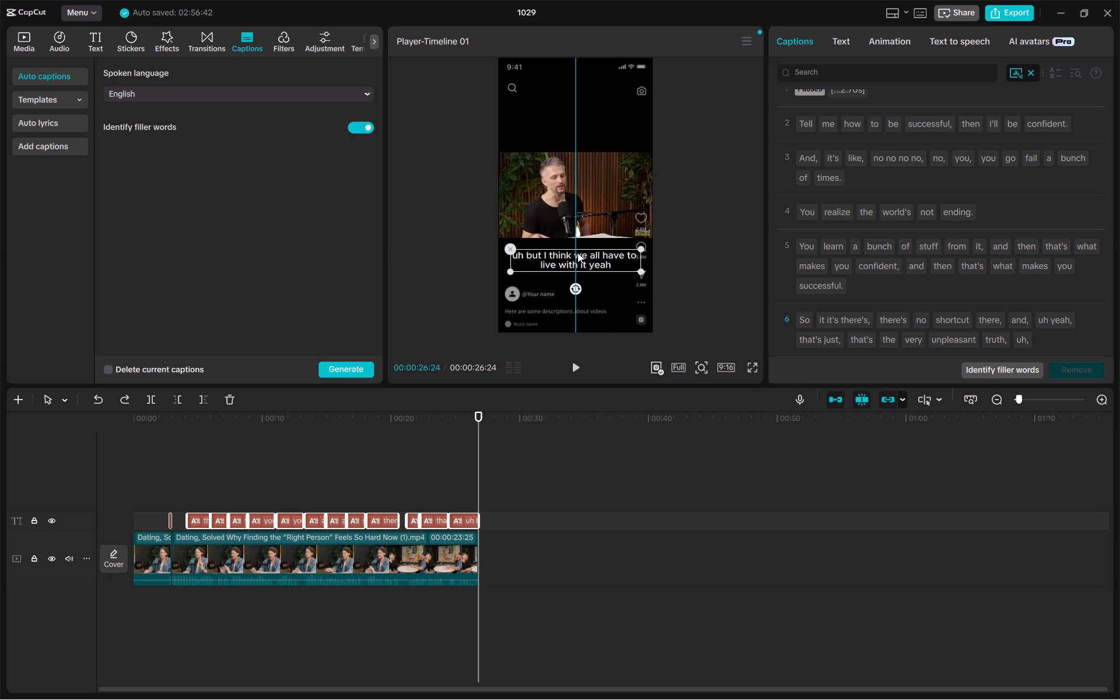
drag(577, 253, 578, 250)
Shrink only the last caption, "uh but I think we all have to live with it yeah", slightly.
click(594, 132)
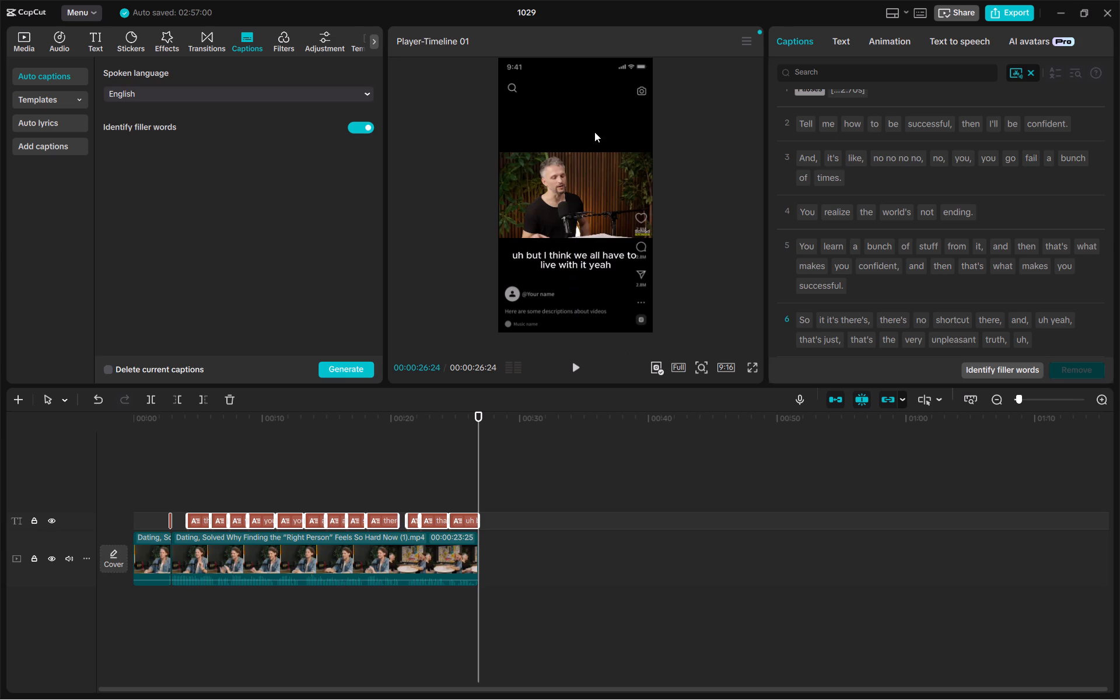
click(576, 252)
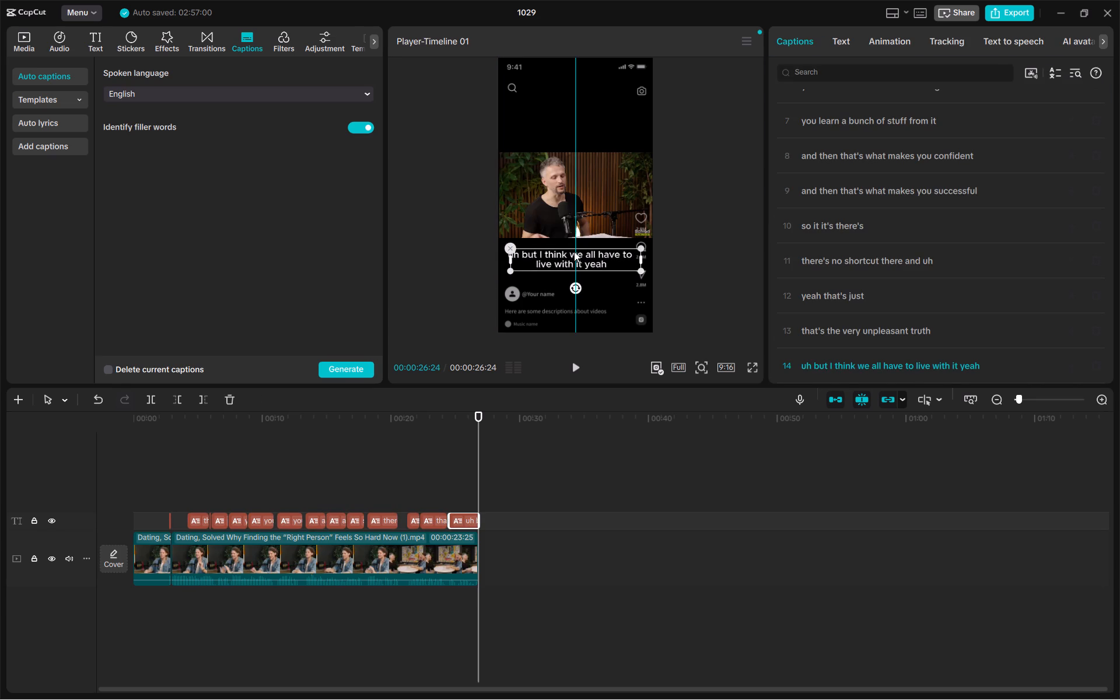
click(637, 275)
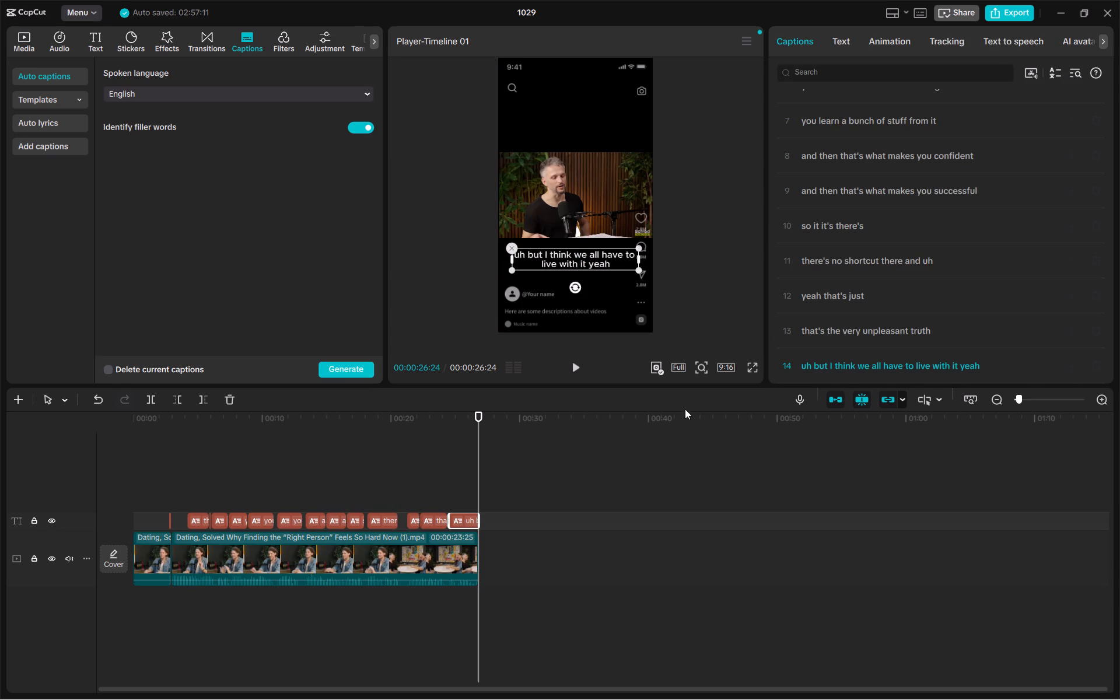
click(689, 450)
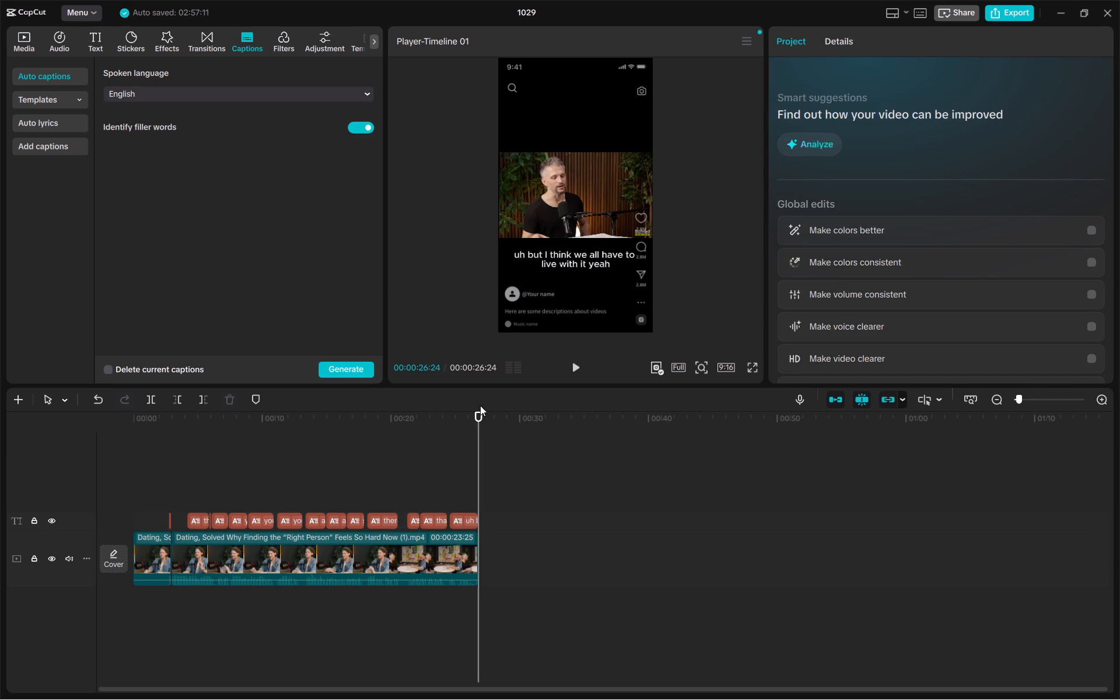
Select the short opening video segment that ends at about 3 seconds.
drag(479, 420, 173, 407)
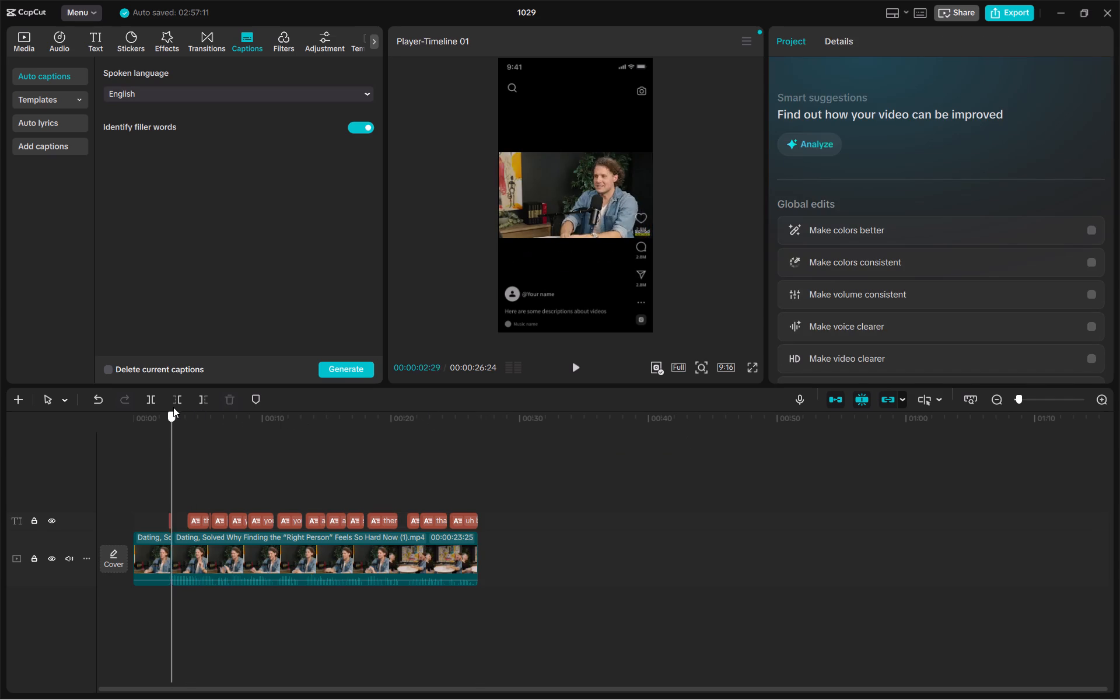
drag(173, 407, 172, 408)
click(155, 552)
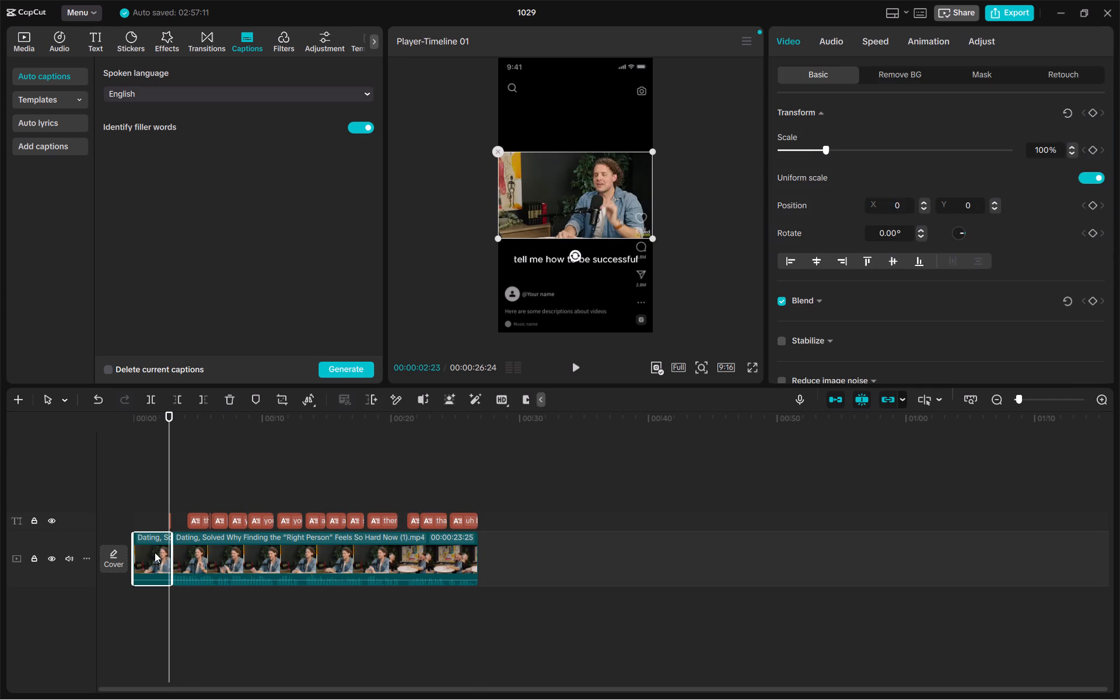
Delete the selected short opening video segment so the remaining clip and its captions start at zero.
key(Delete)
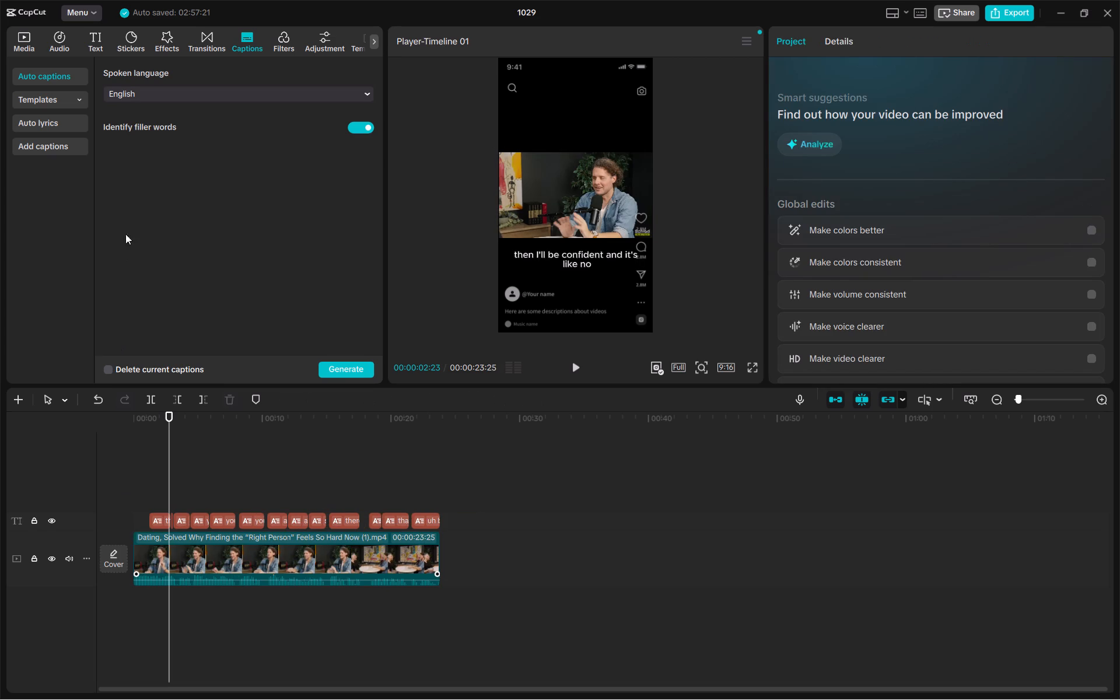
Add a default text layer above the captions track and extend it across the whole video, from start to end.
click(95, 42)
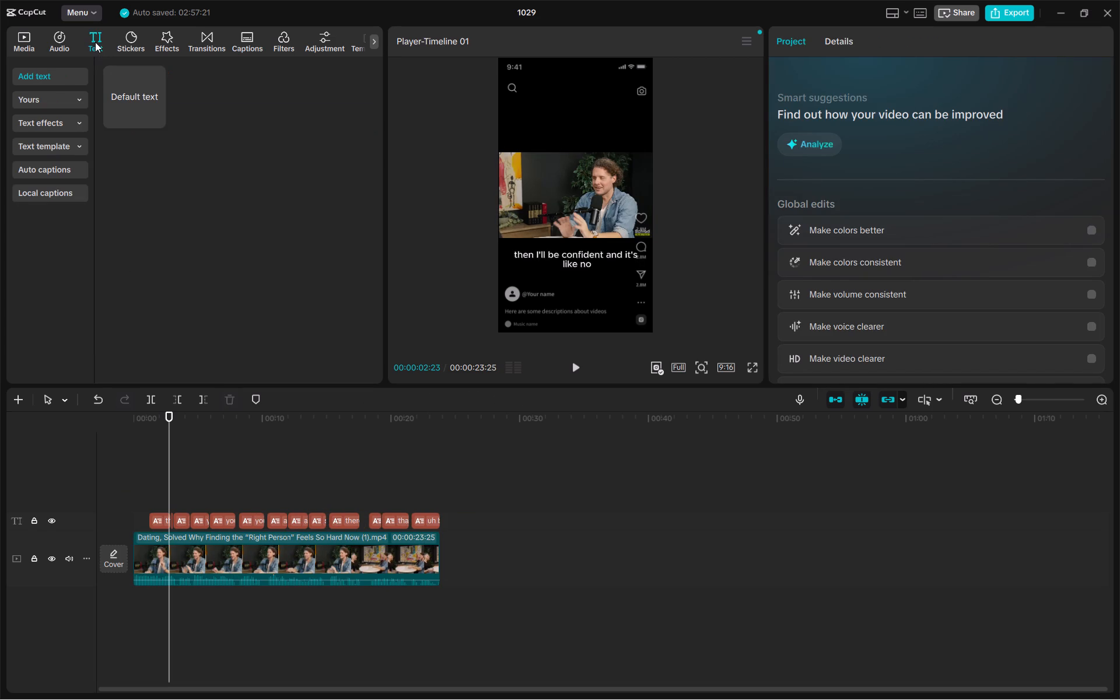
click(139, 102)
click(159, 118)
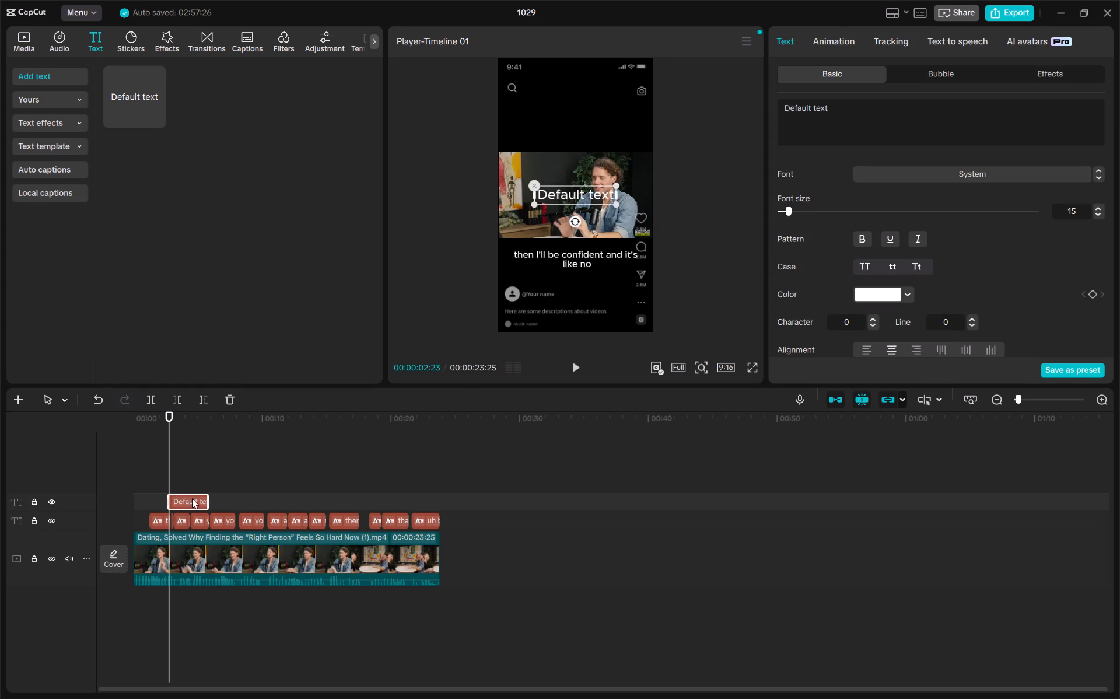
drag(166, 501, 152, 501)
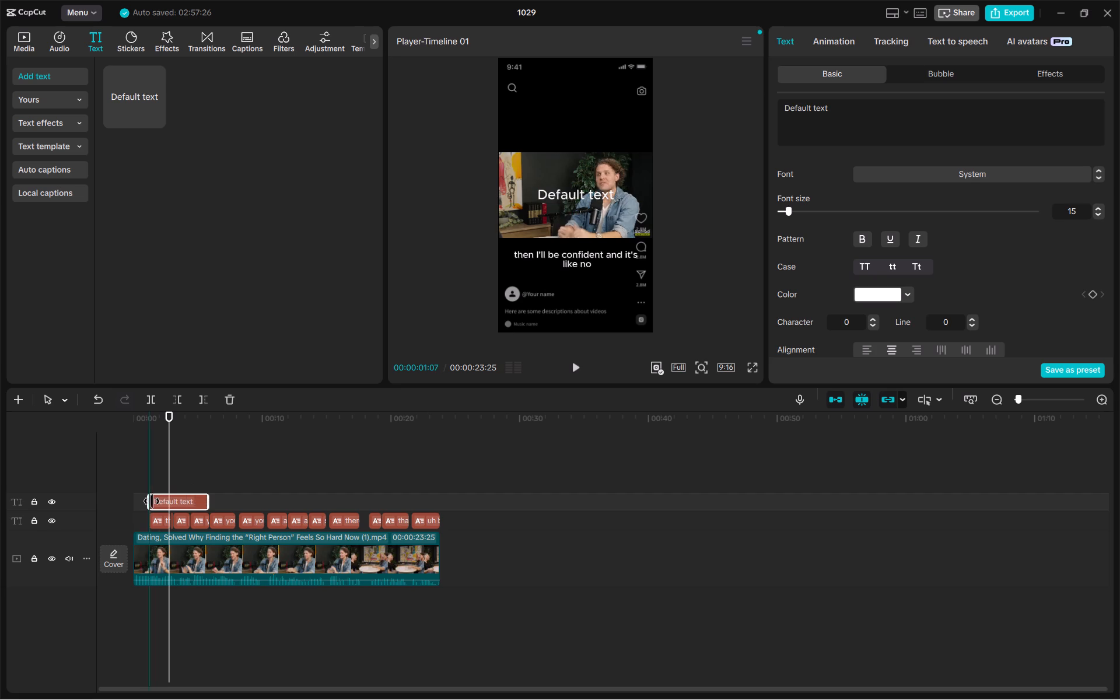
drag(152, 501, 138, 502)
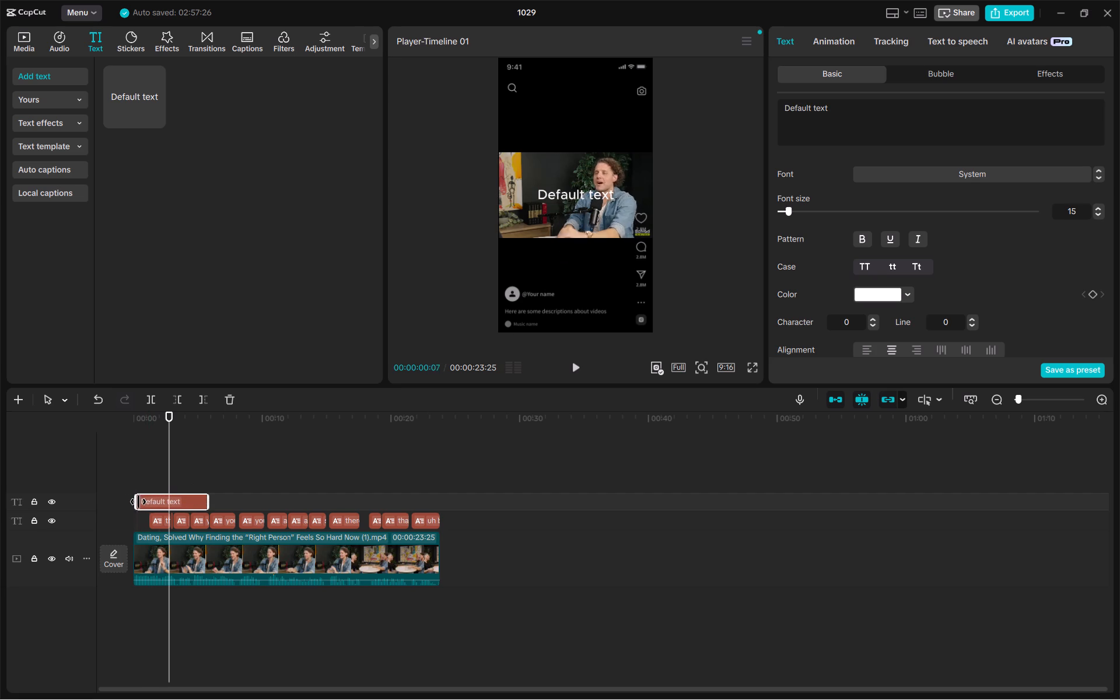
drag(138, 502, 133, 500)
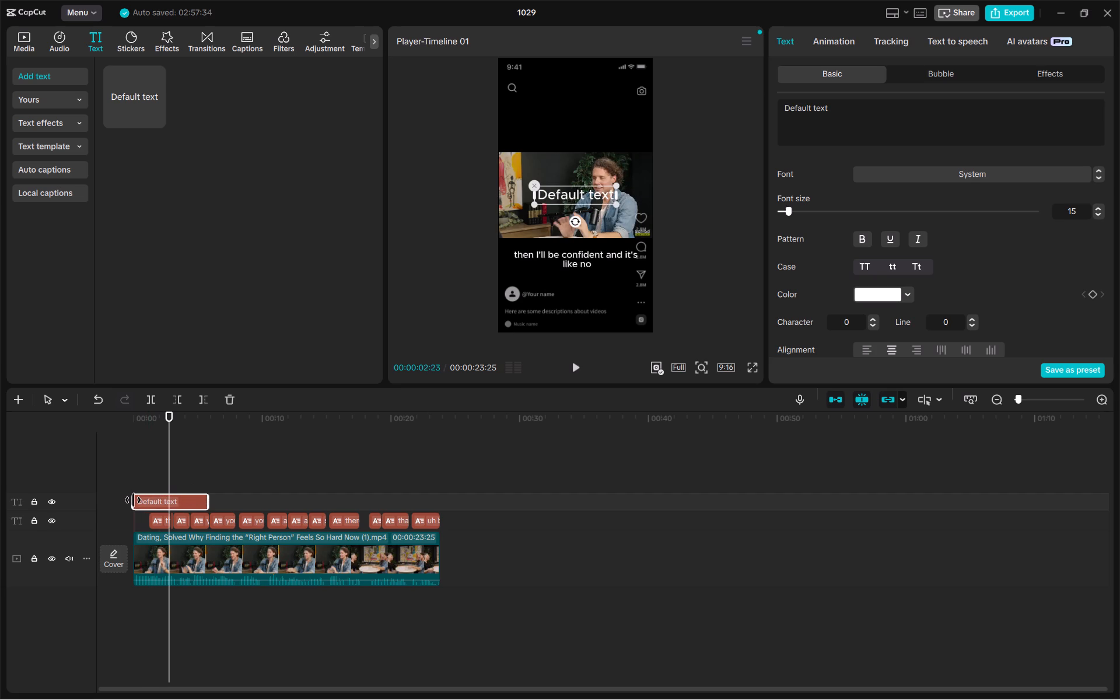
drag(208, 505, 430, 499)
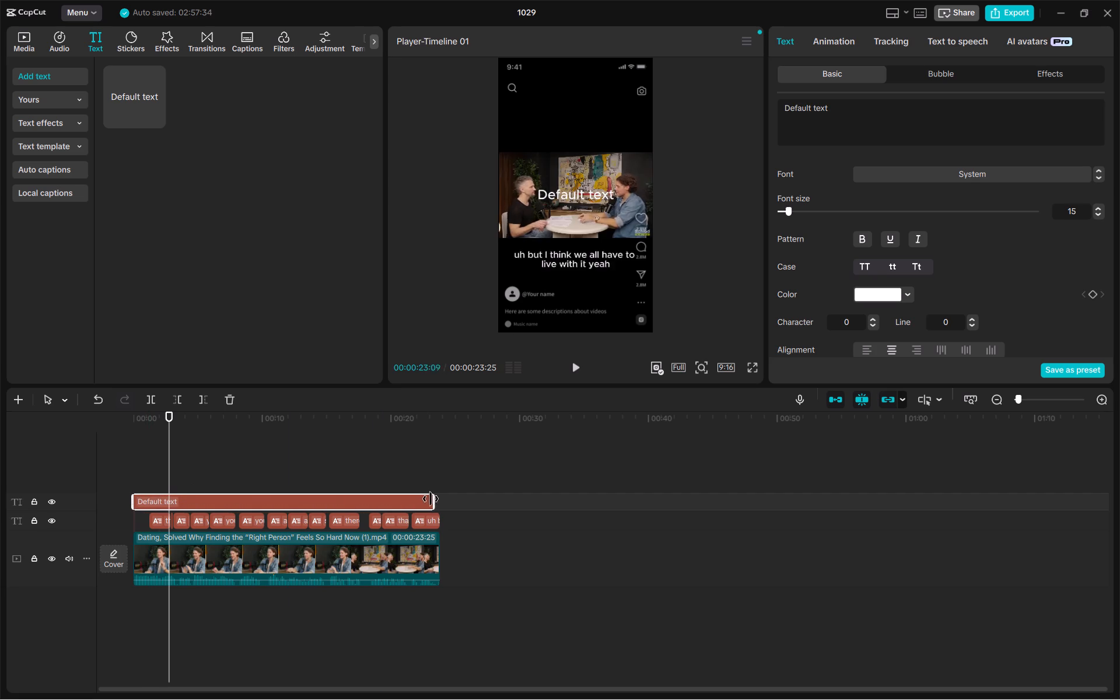
drag(430, 499, 439, 499)
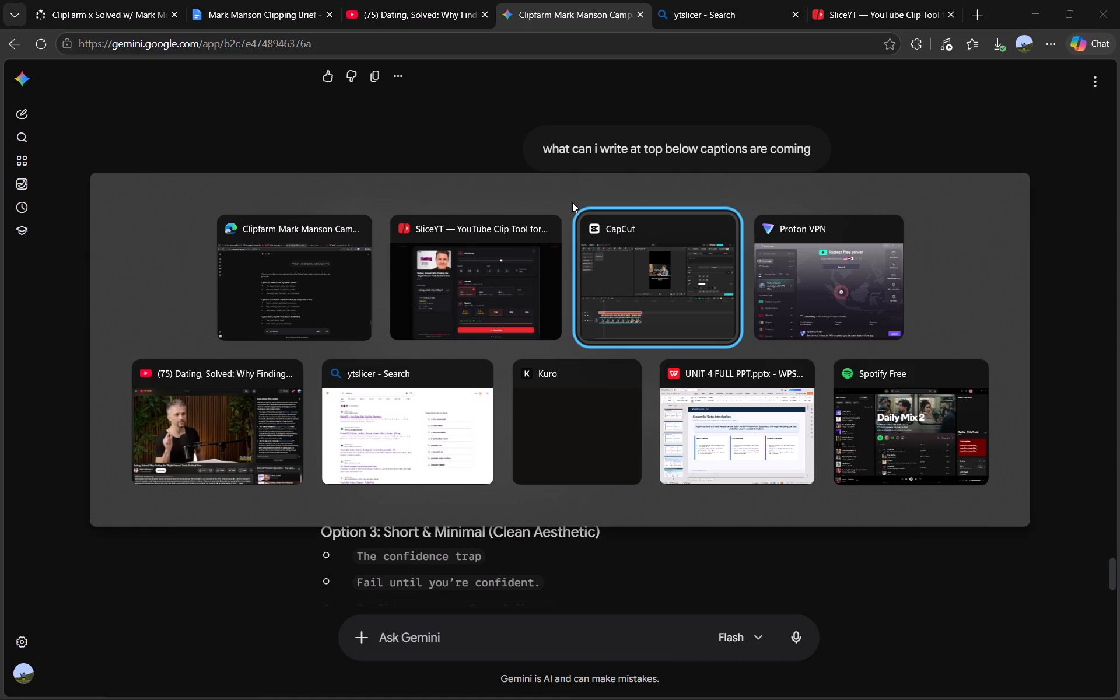
click(586, 192)
double_click(586, 192)
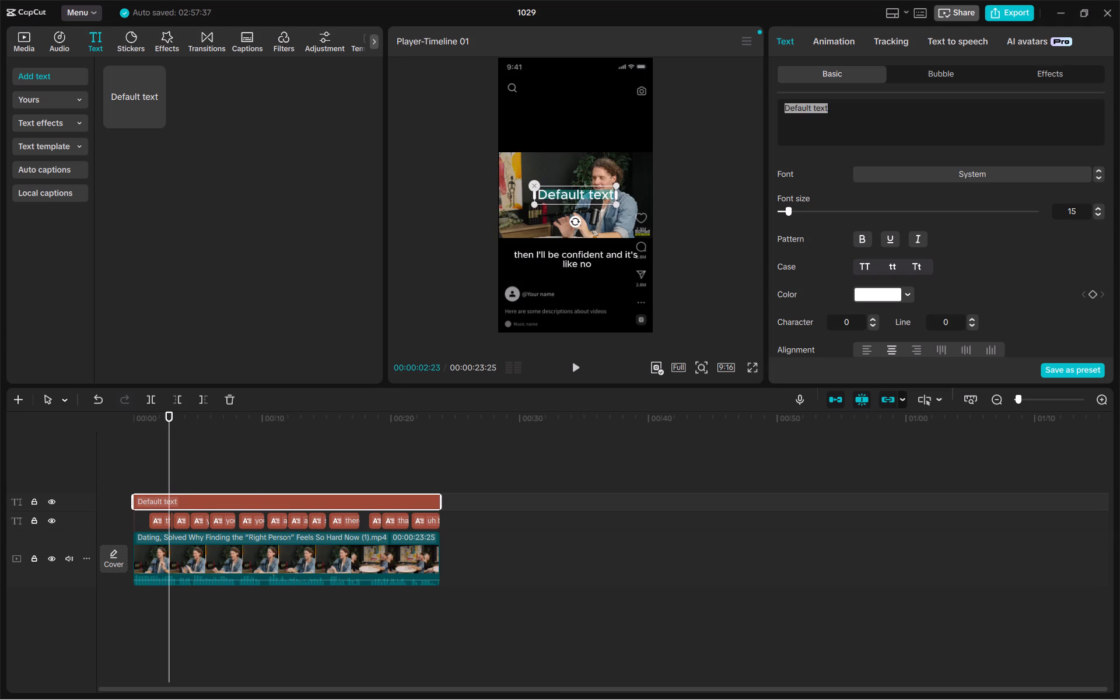
key(ctrl+v)
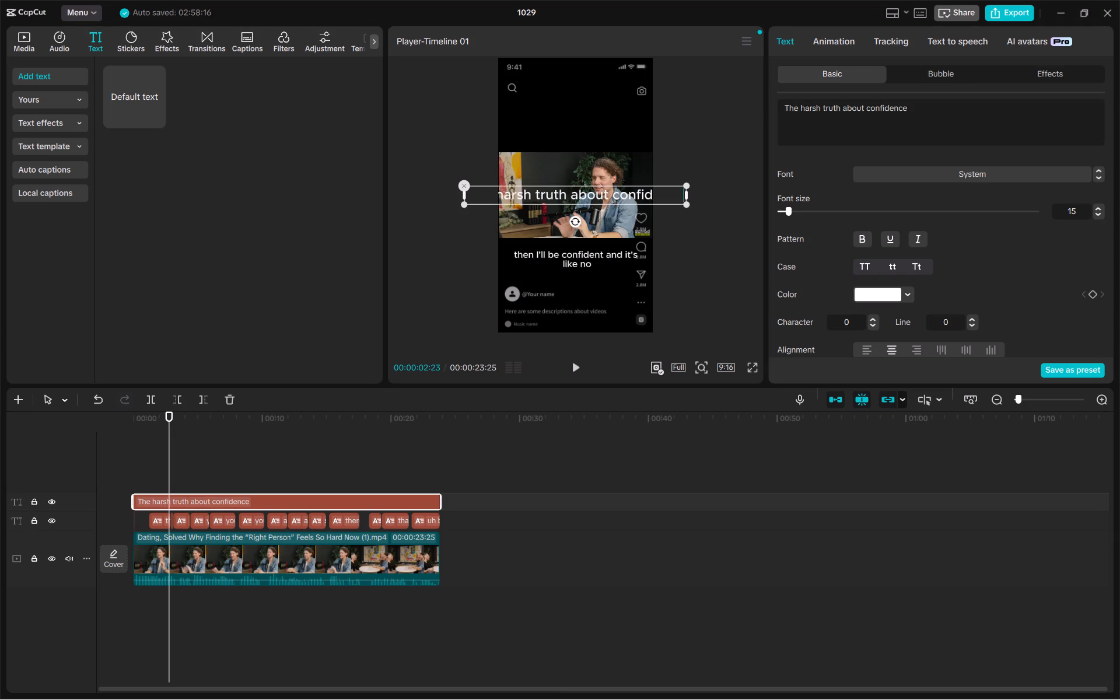
Scale down the "The harsh truth about confidence" title so it fits the width of the vertical frame.
drag(684, 198, 688, 212)
drag(688, 212, 688, 212)
drag(685, 208, 642, 171)
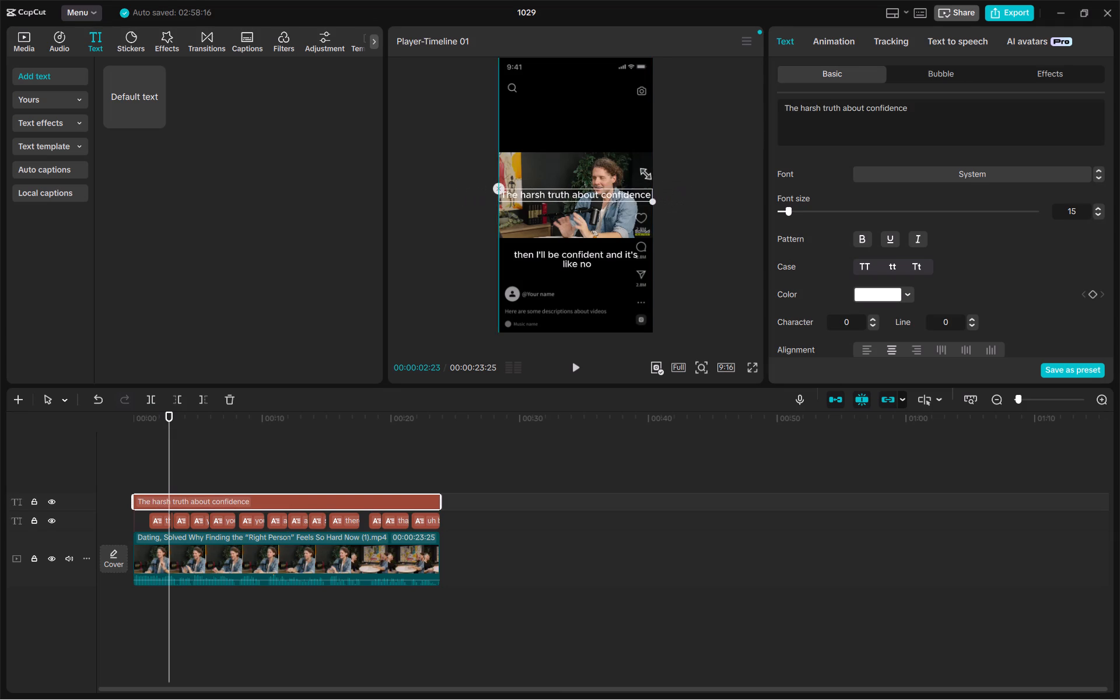
drag(642, 171, 641, 171)
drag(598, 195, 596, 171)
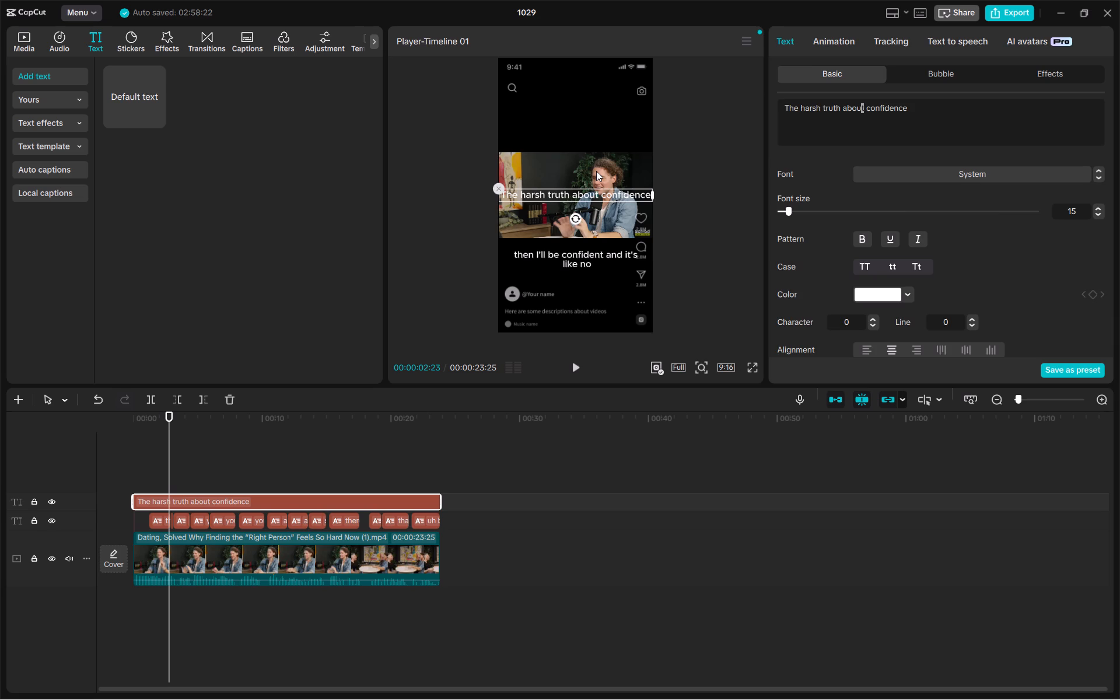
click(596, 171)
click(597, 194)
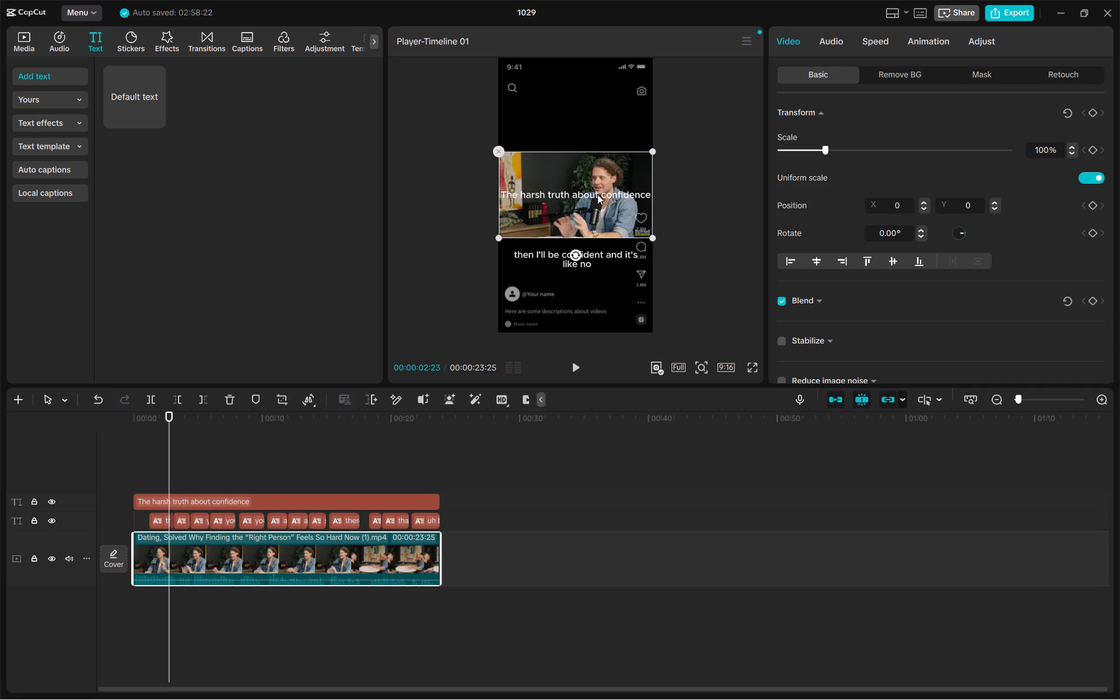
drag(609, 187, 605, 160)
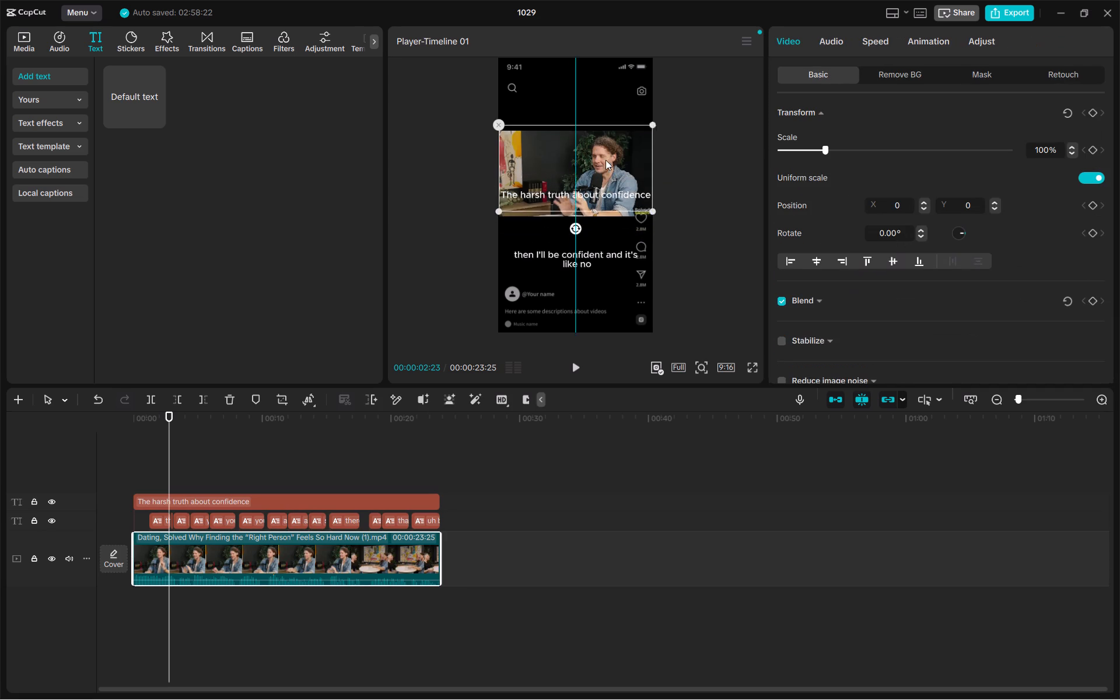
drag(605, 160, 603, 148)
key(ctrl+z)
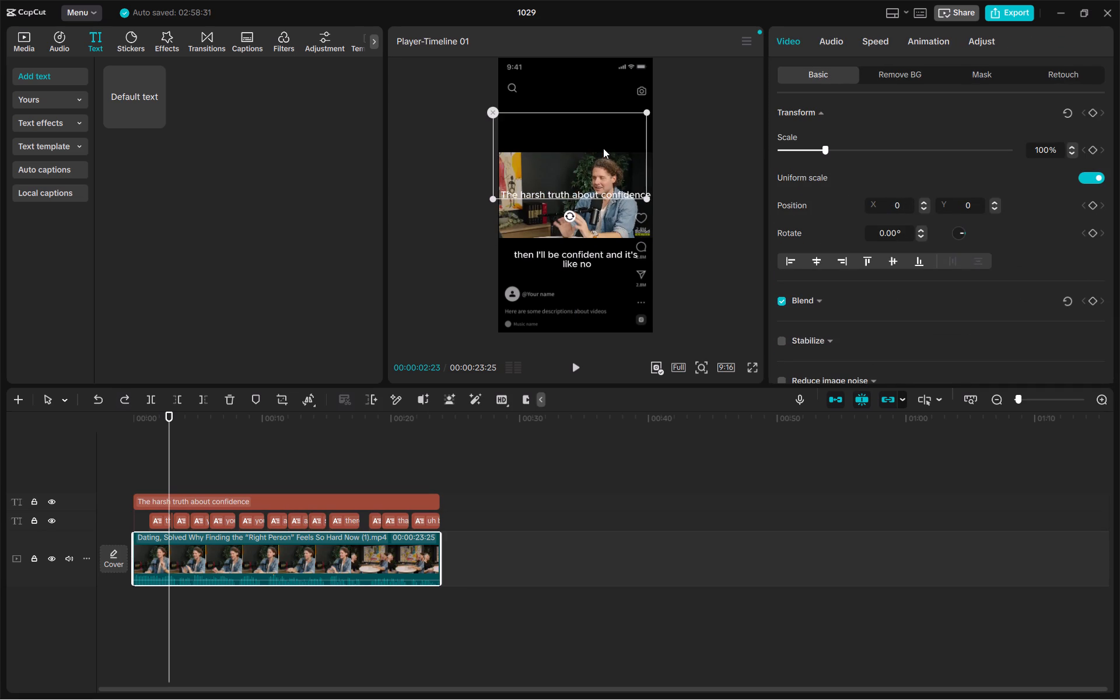
Move the "The harsh truth about confidence" title into the black area above the video, keeping it horizontally centred.
click(681, 183)
drag(643, 191, 646, 127)
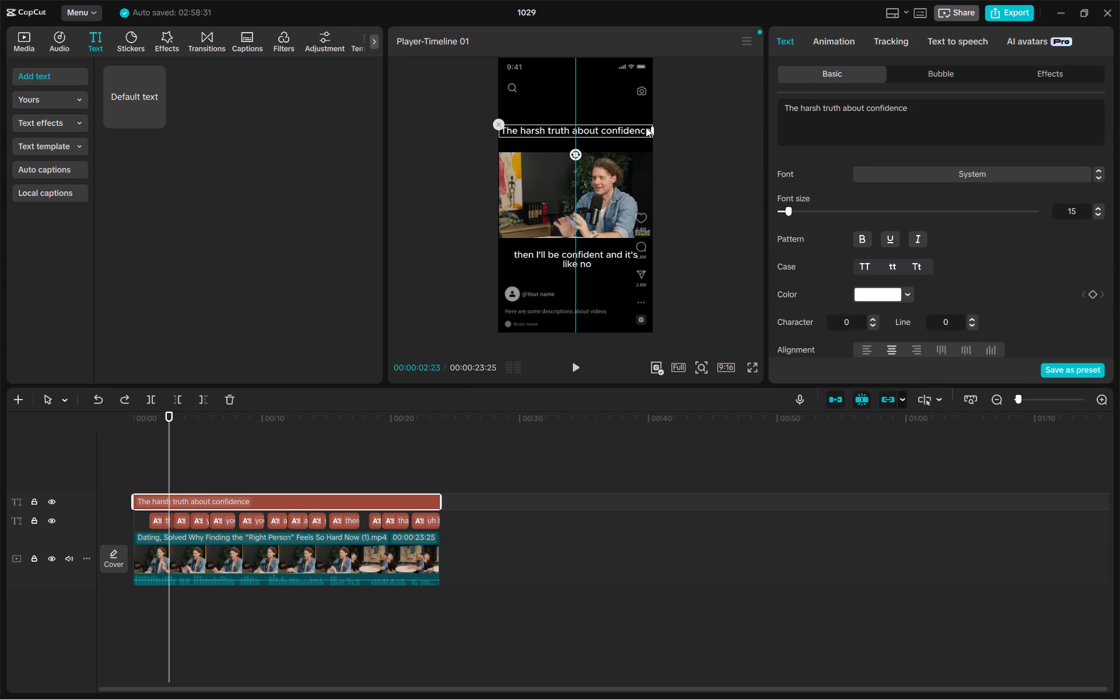
drag(646, 127, 645, 116)
click(708, 149)
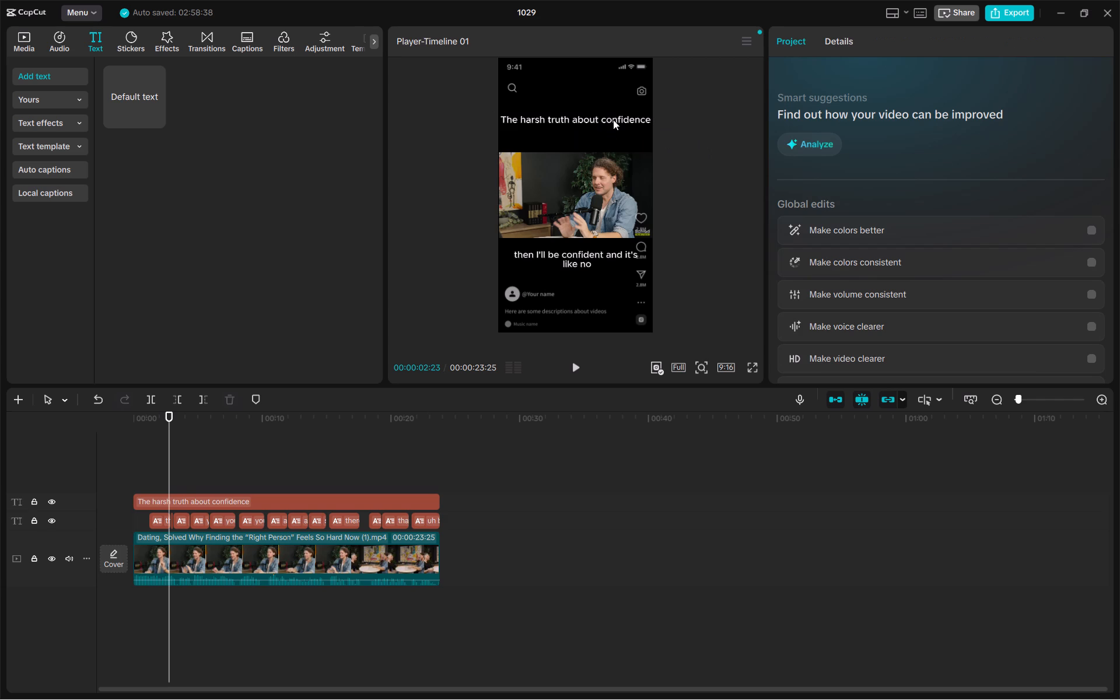
Make the "The harsh truth about confidence" title bold and colour it yellow (F4C70F).
click(613, 120)
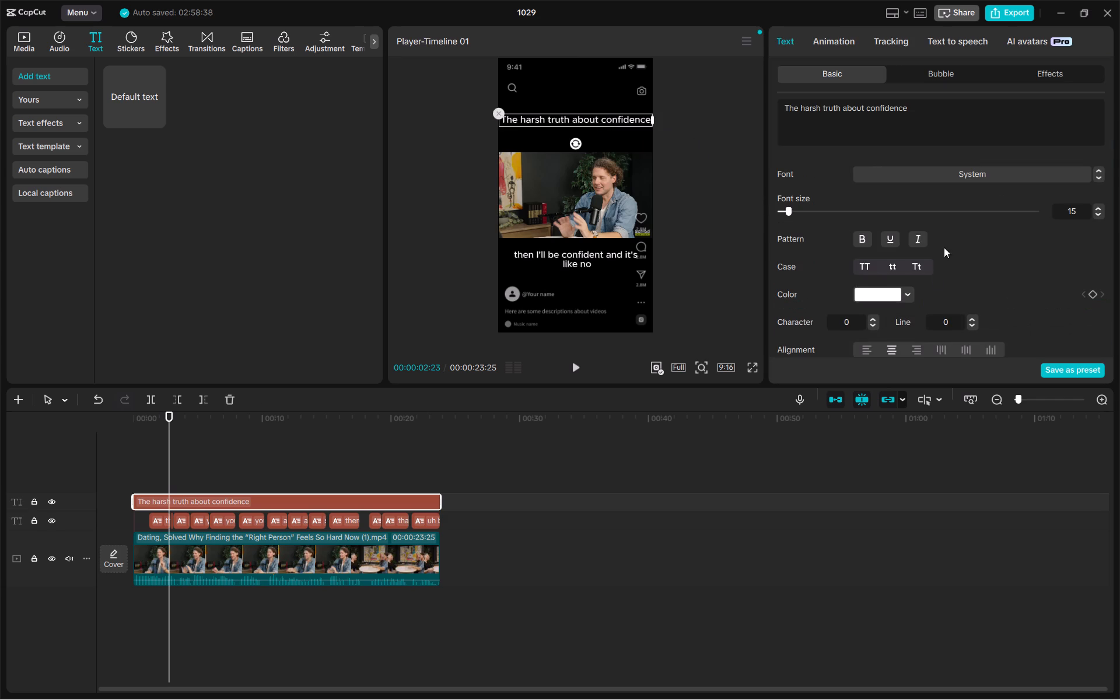
click(862, 234)
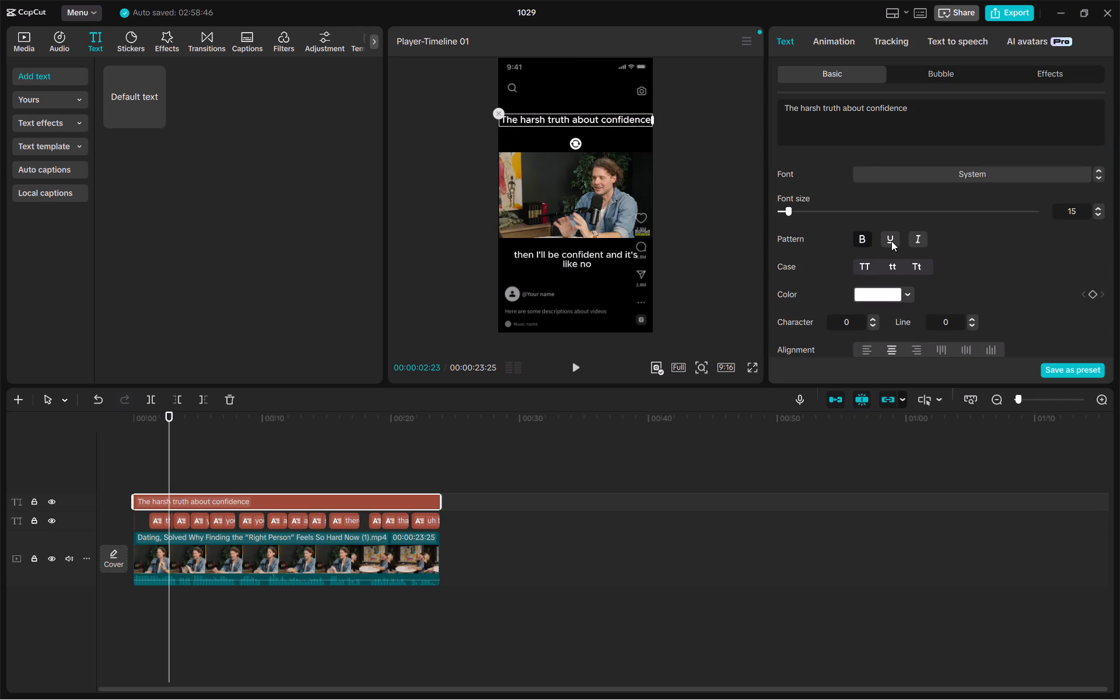
click(905, 293)
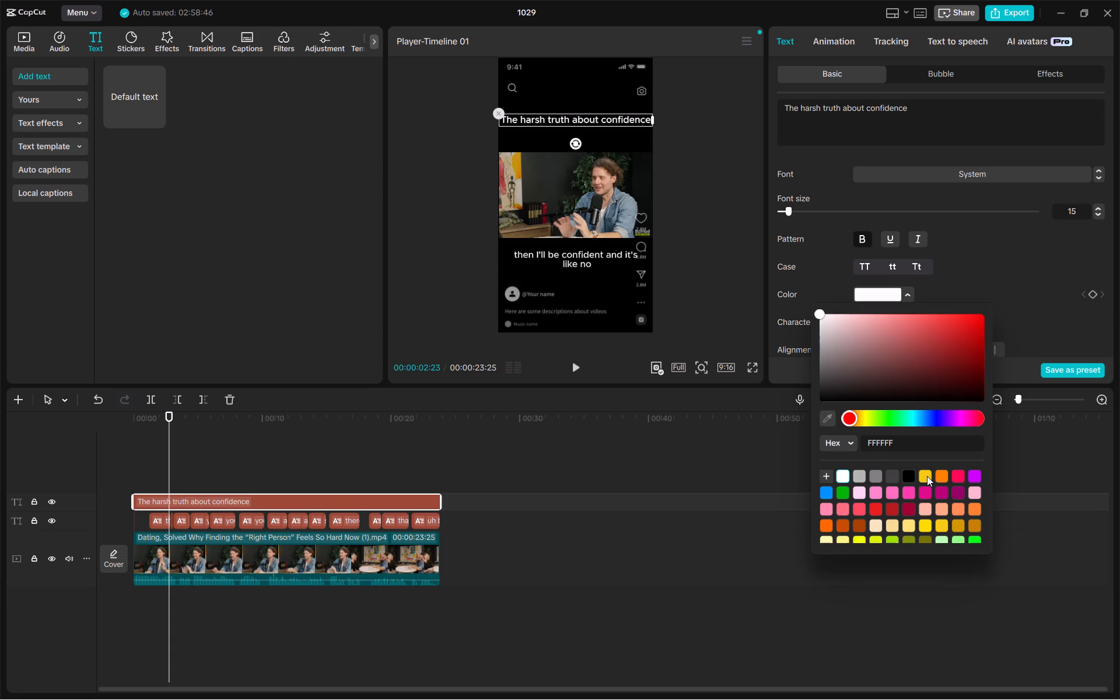
click(927, 476)
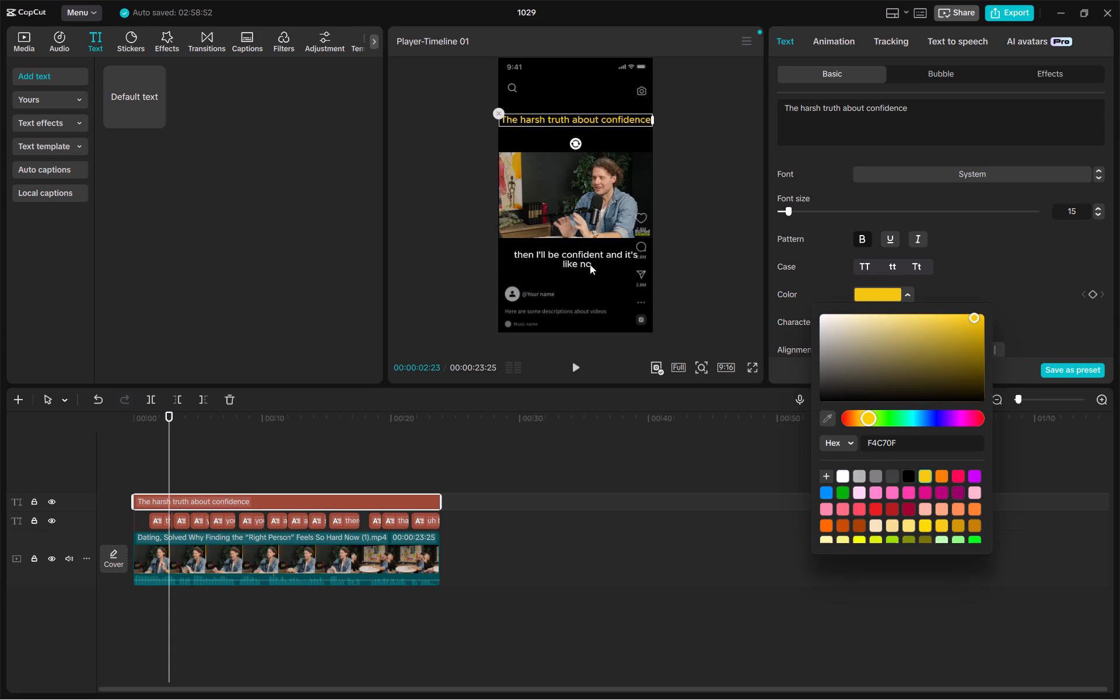
Make all main captions bold, using the "then I'll be confident and it's like no" caption.
click(576, 253)
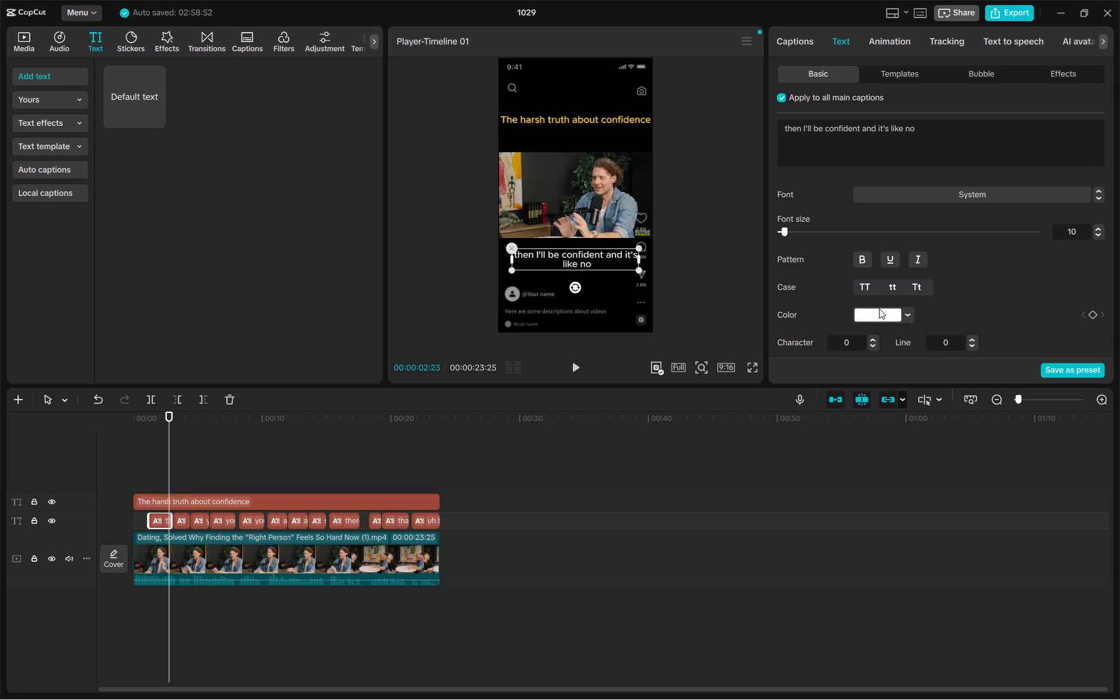
click(864, 252)
Try several preset styles on the captions, including black on yellow, green on black and yellow glow, ending with the fourth white-text preset.
scroll(949, 293, down, 2)
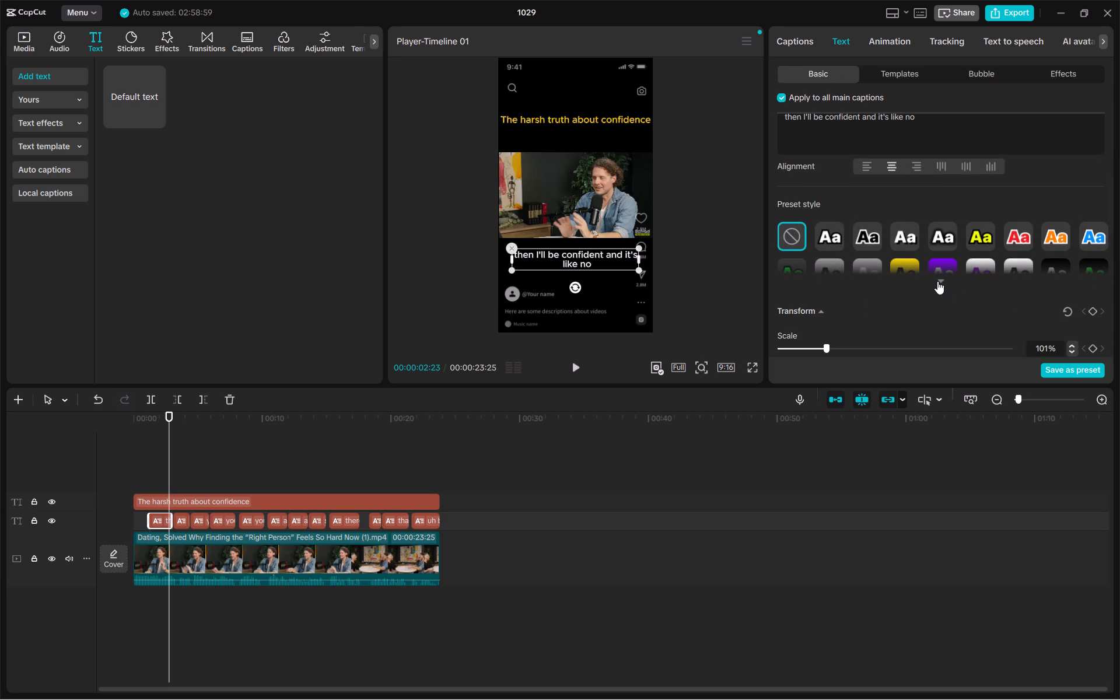
click(937, 281)
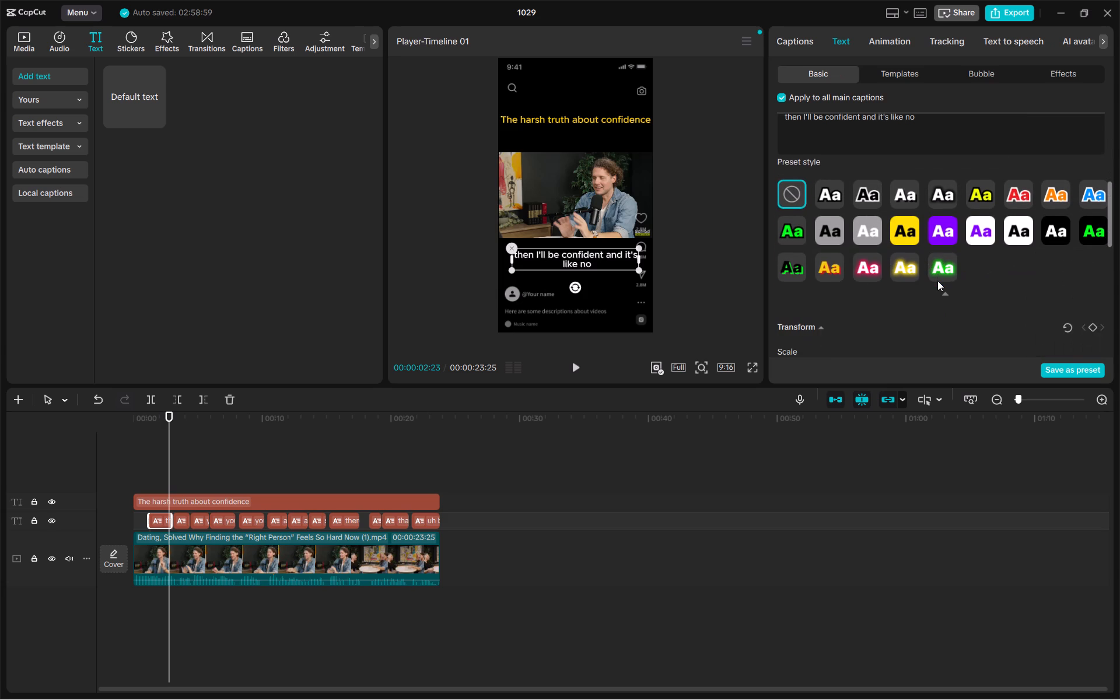
click(829, 225)
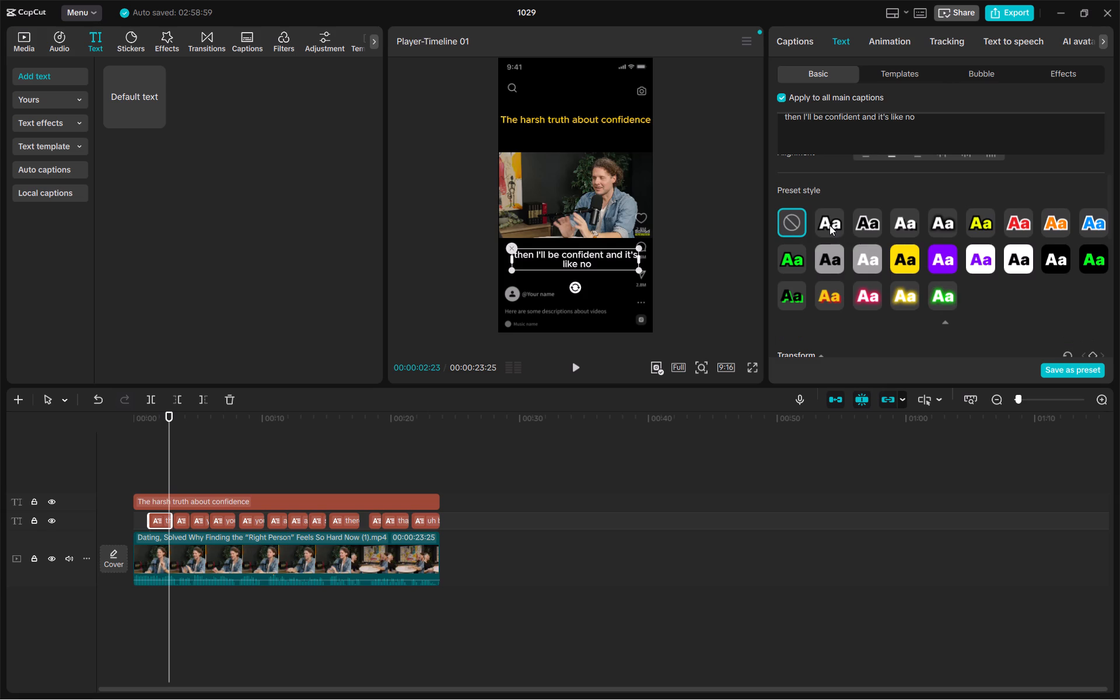
click(901, 255)
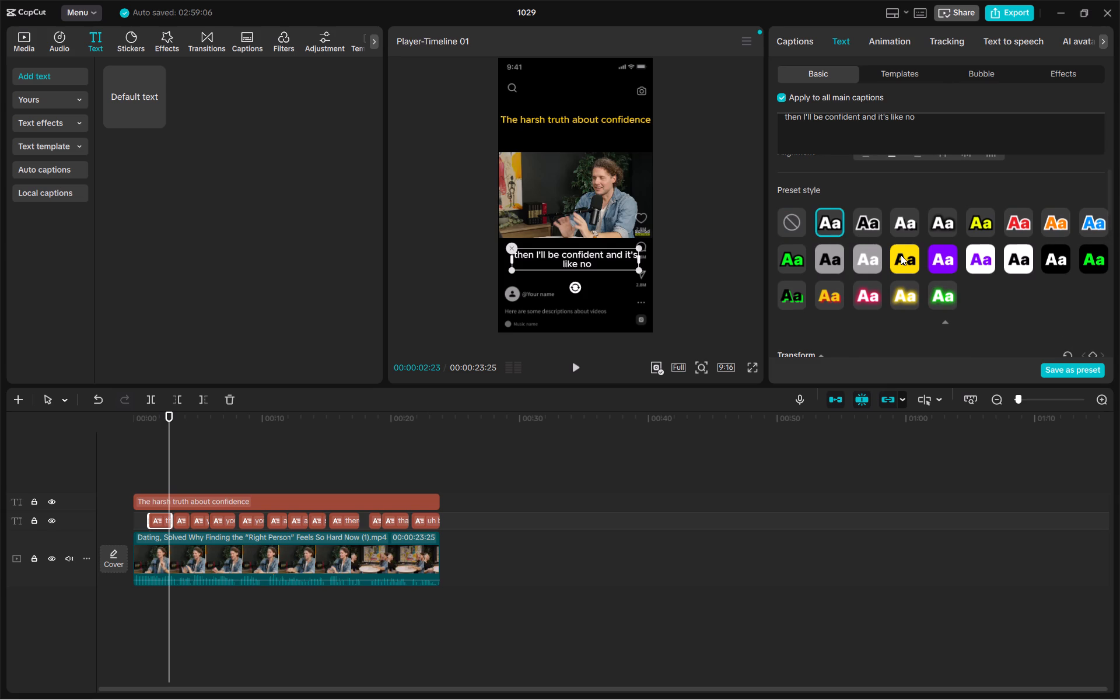
click(1022, 267)
click(1053, 262)
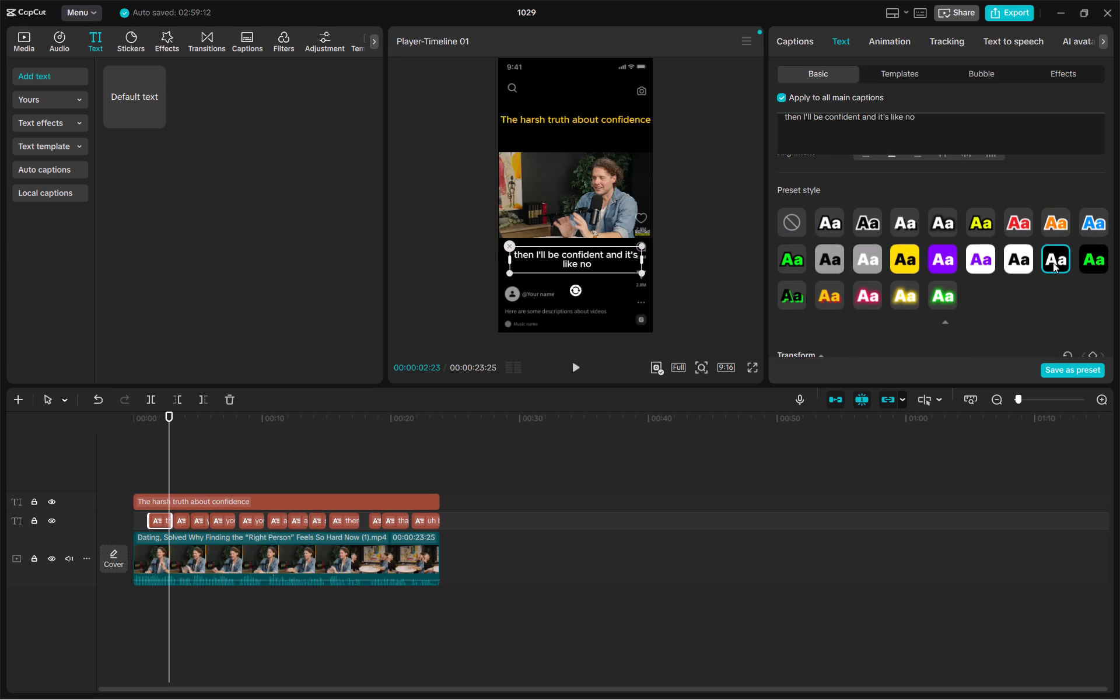
click(1100, 262)
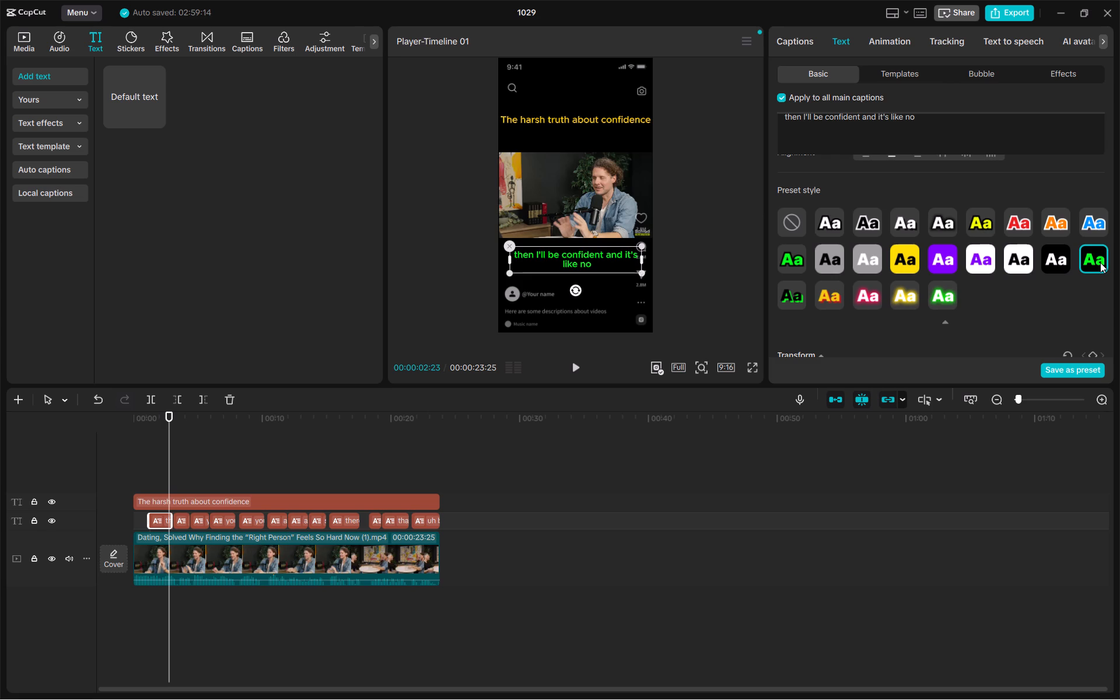
click(898, 300)
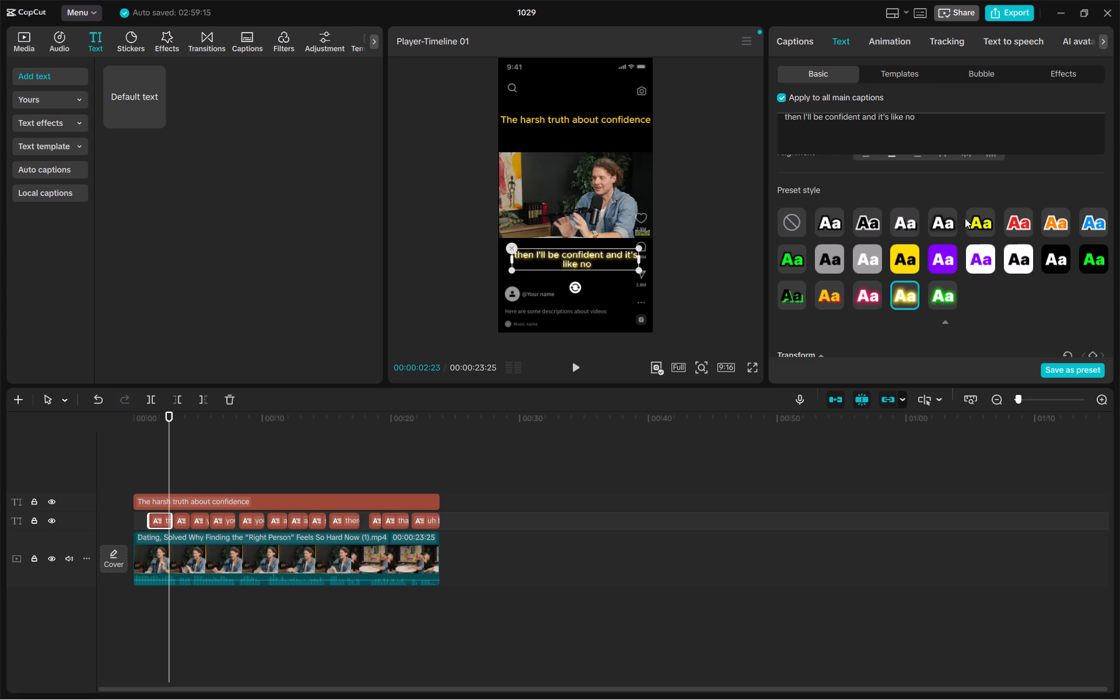
click(937, 219)
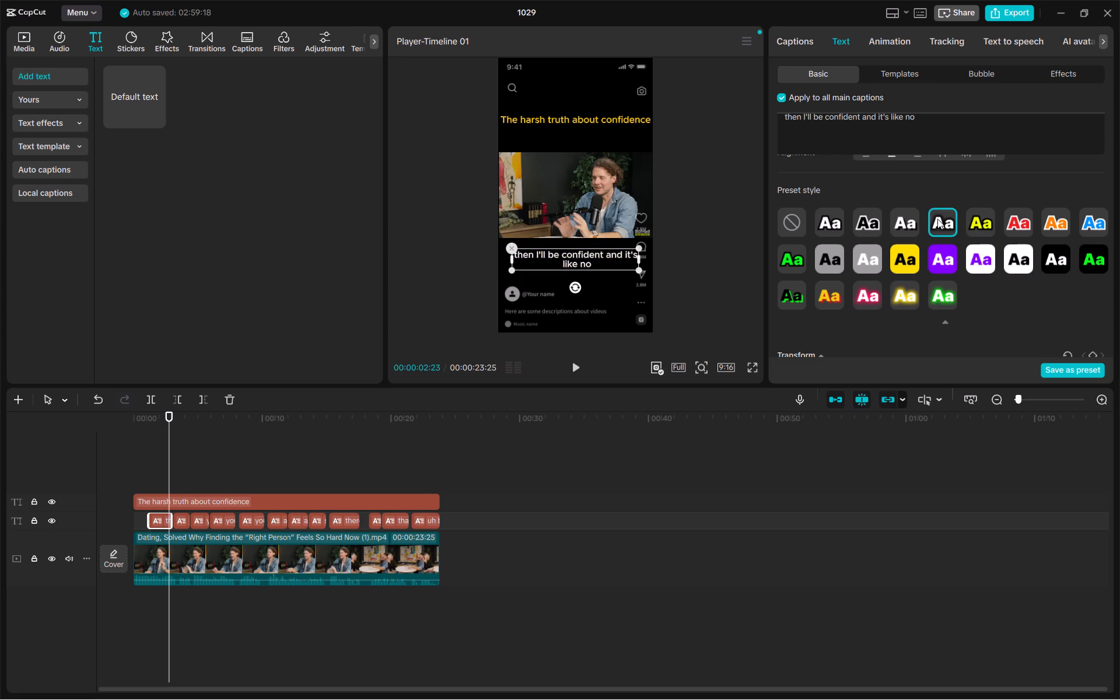
scroll(937, 219, right, 1)
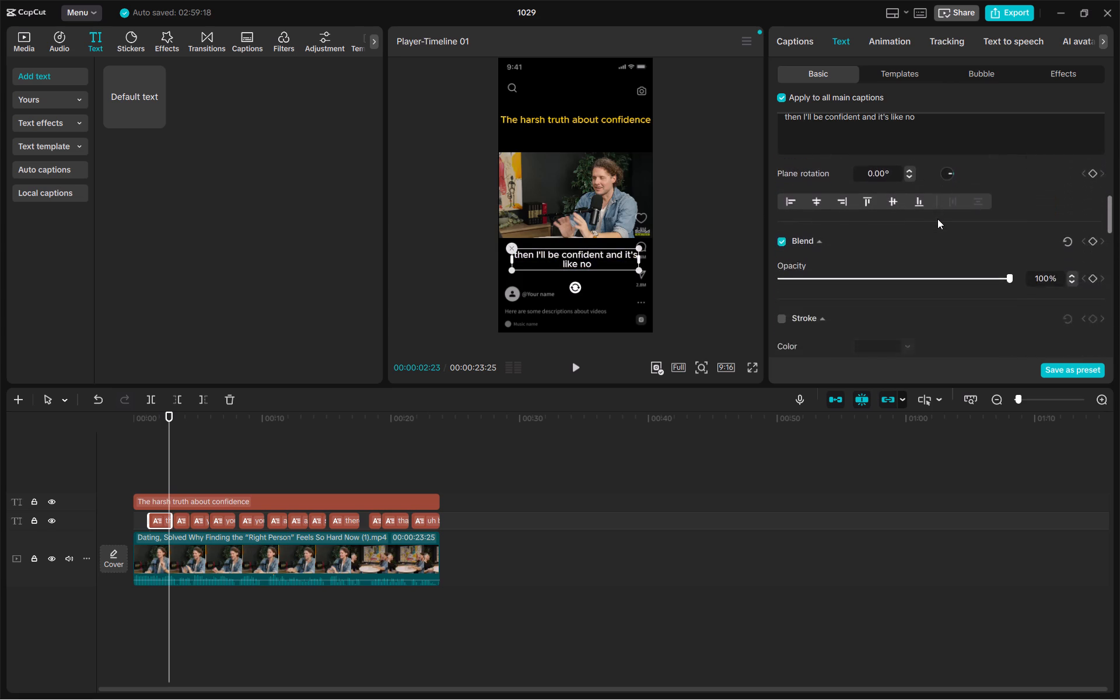
scroll(937, 219, right, 1)
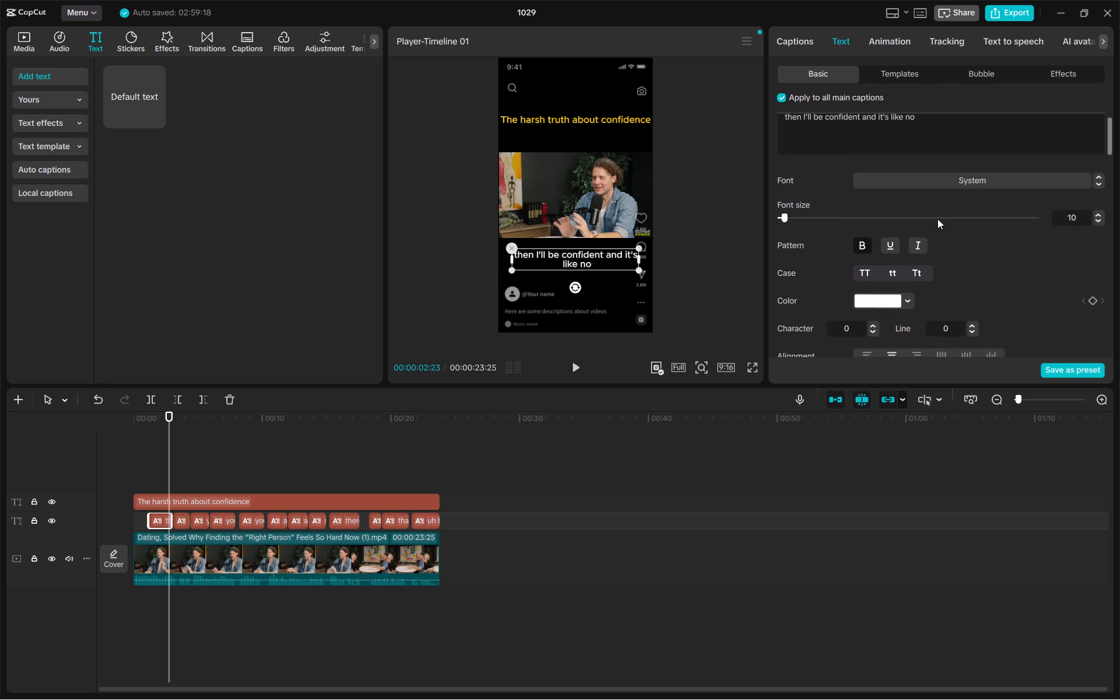
scroll(937, 219, right, 1)
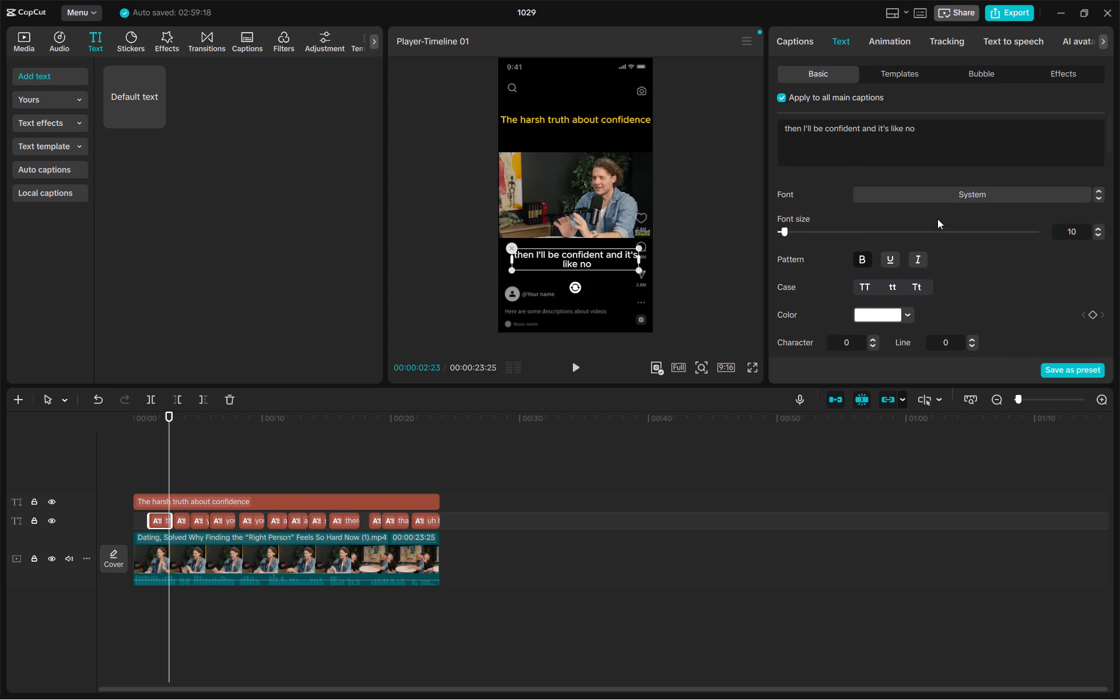
Play the clip from about 2 seconds onward to review the bold captions and the yellow title.
click(573, 364)
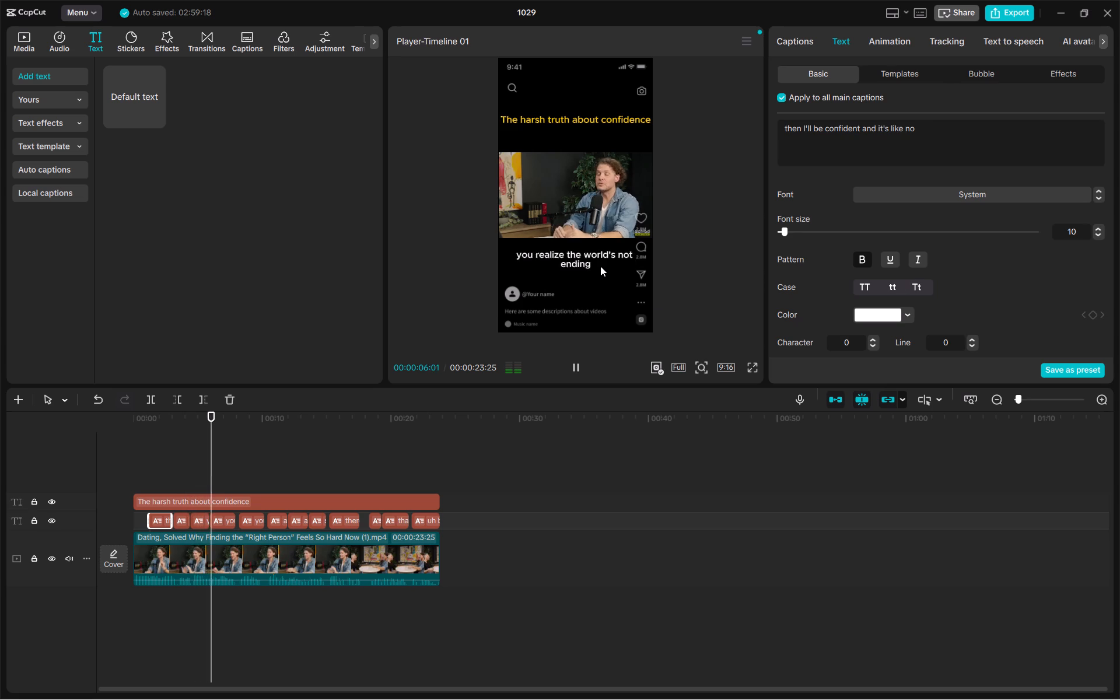
click(591, 254)
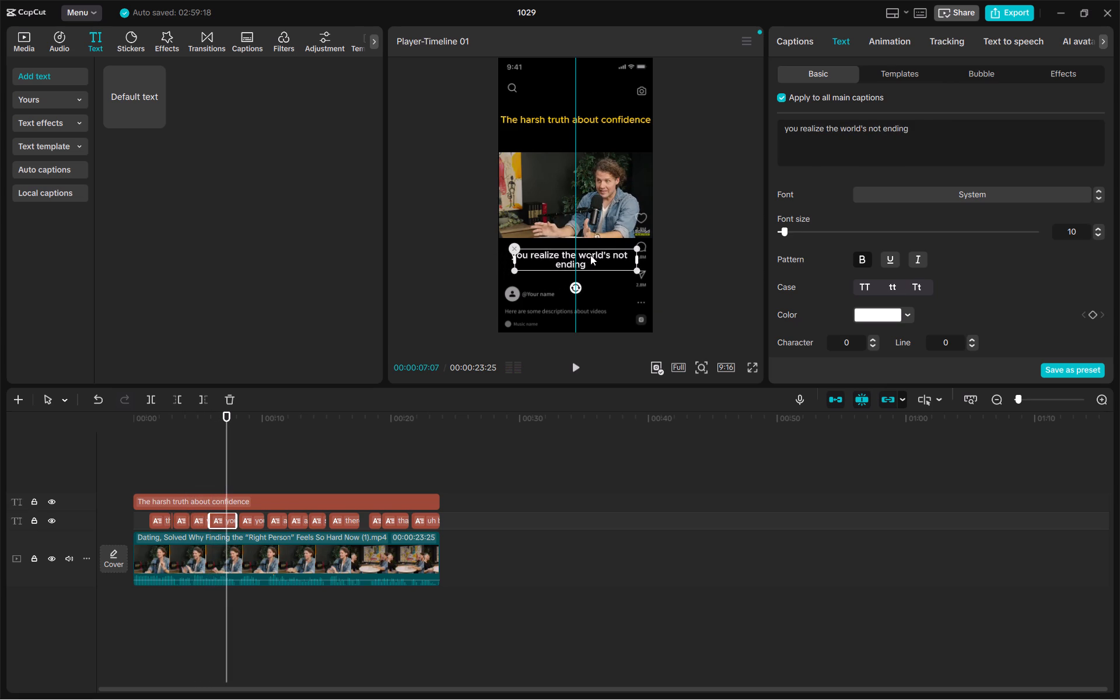
click(576, 366)
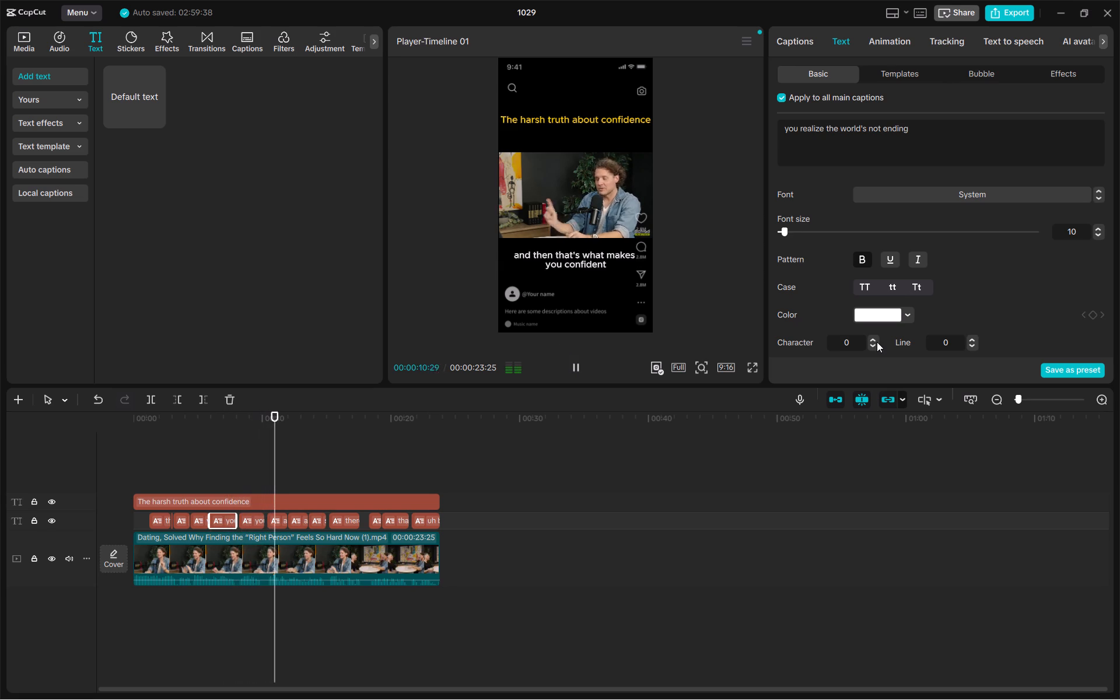
scroll(953, 247, down, 1)
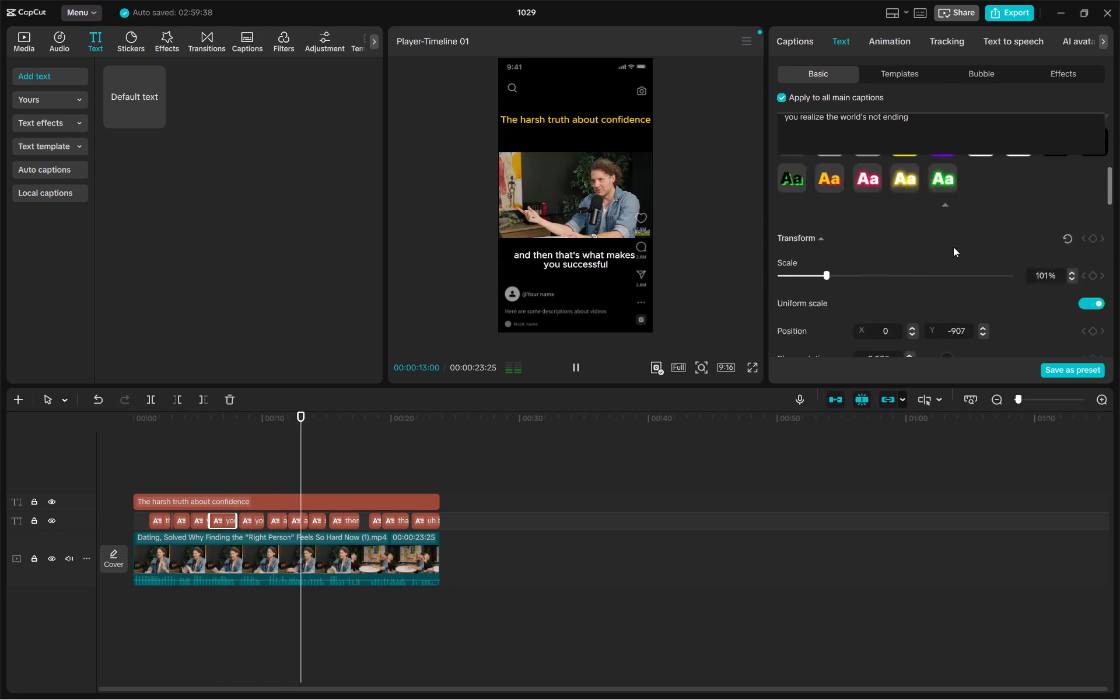
Restyle all main captions using the "so it it's there's" caption, trying the white-outlined preset and settling on the third white-text preset.
scroll(953, 247, down, 1)
click(598, 258)
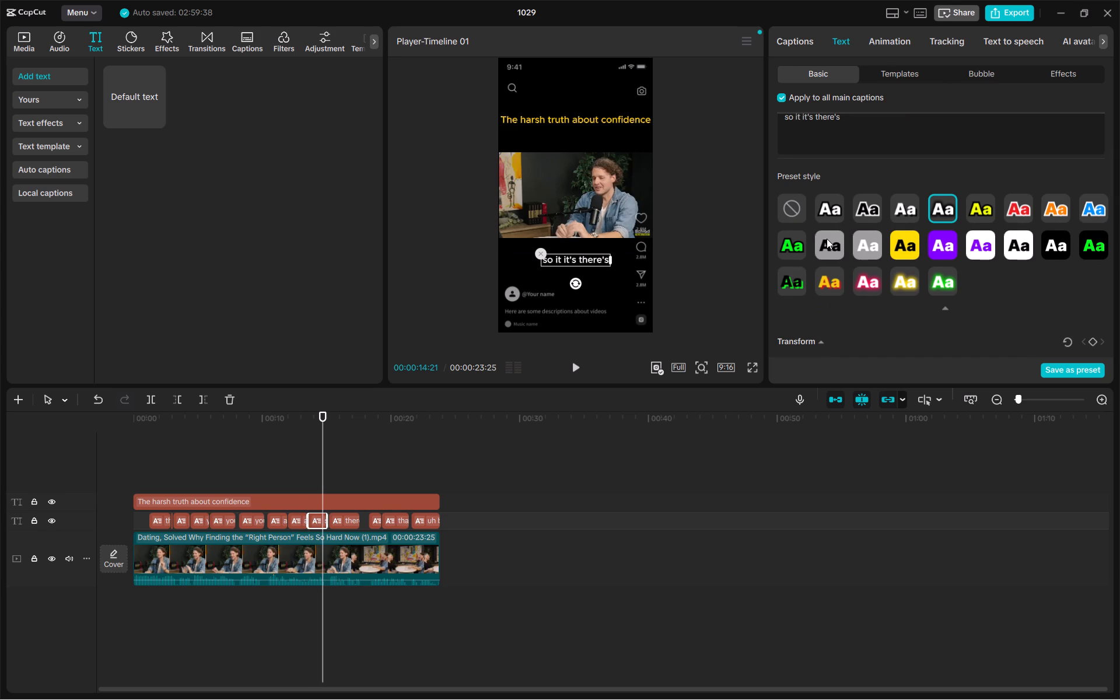
click(866, 208)
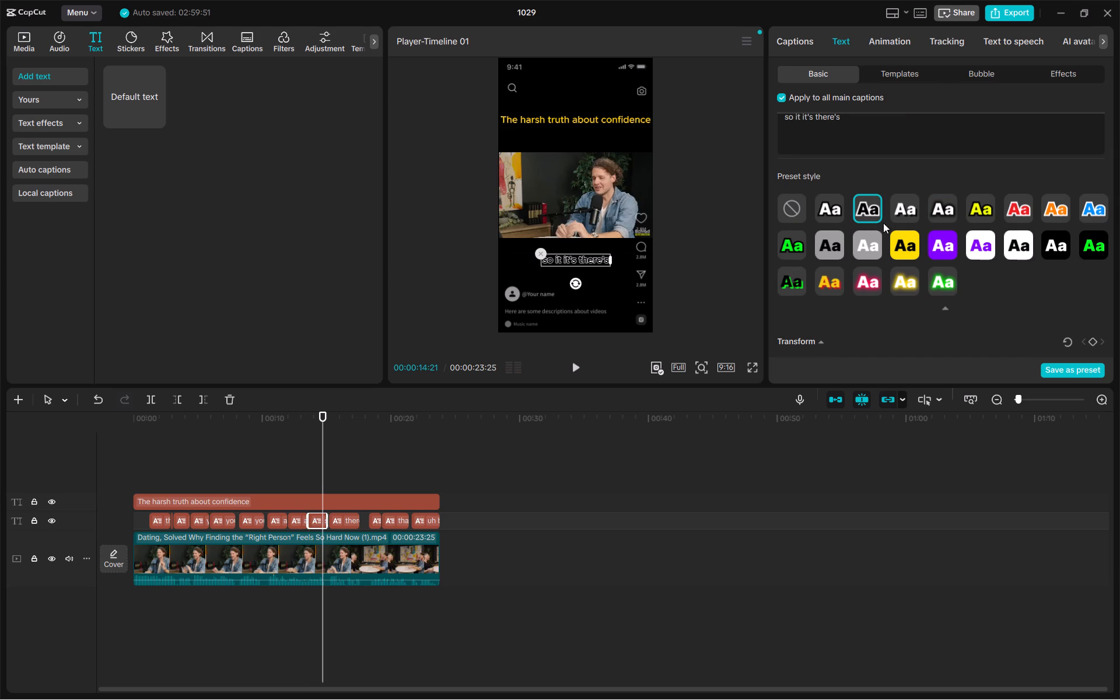
click(906, 209)
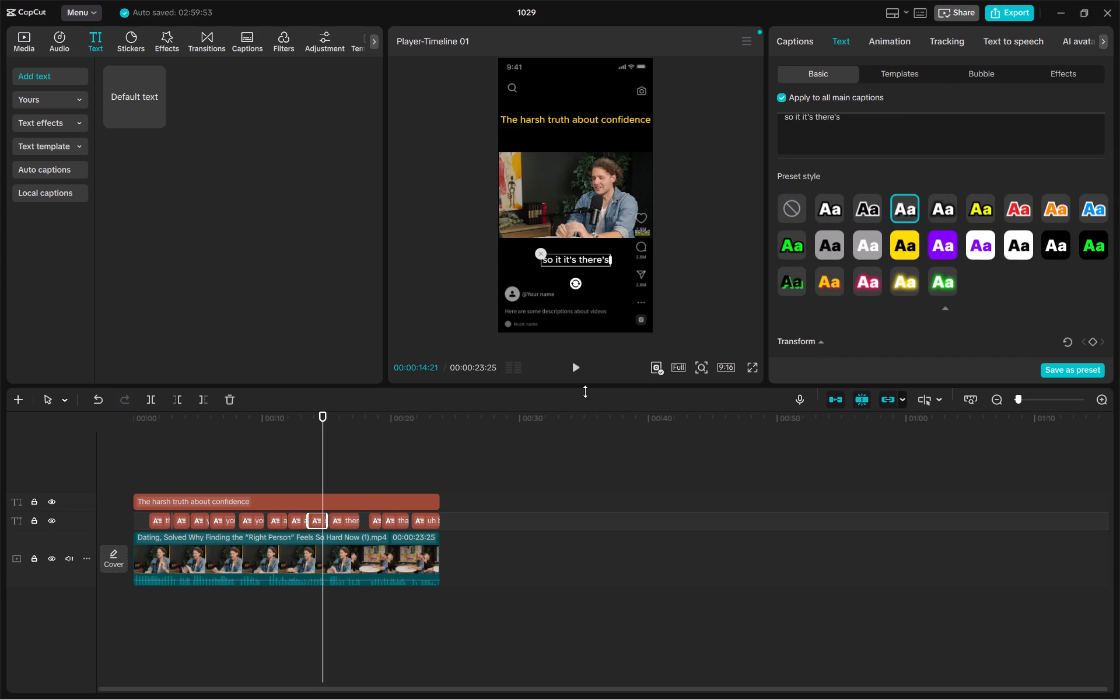
Play the clip from about 14 seconds onward to review the restyled captions.
click(573, 368)
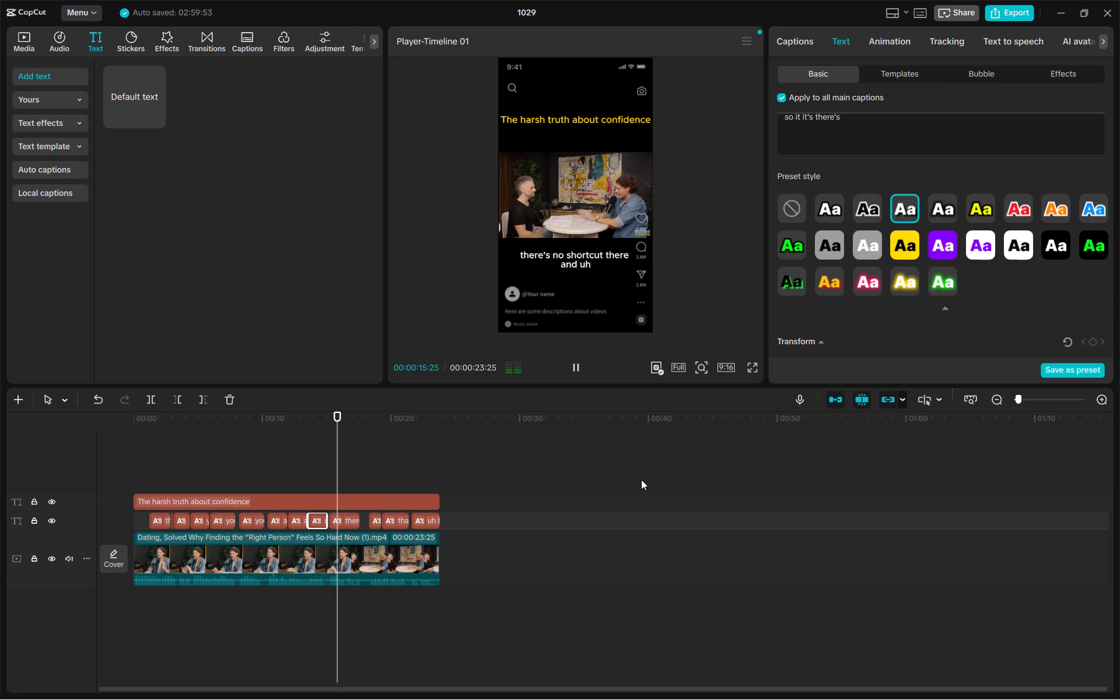
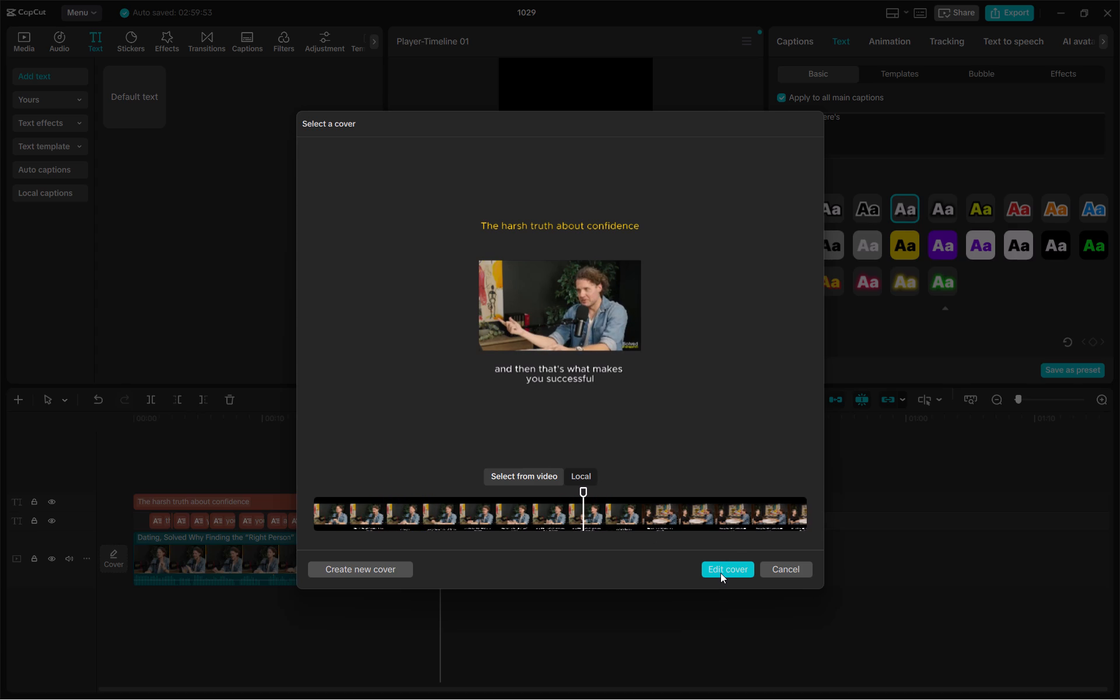
Save the video frame captioned "and then that's what makes you successful" as the clip's cover, without adding a template.
click(720, 573)
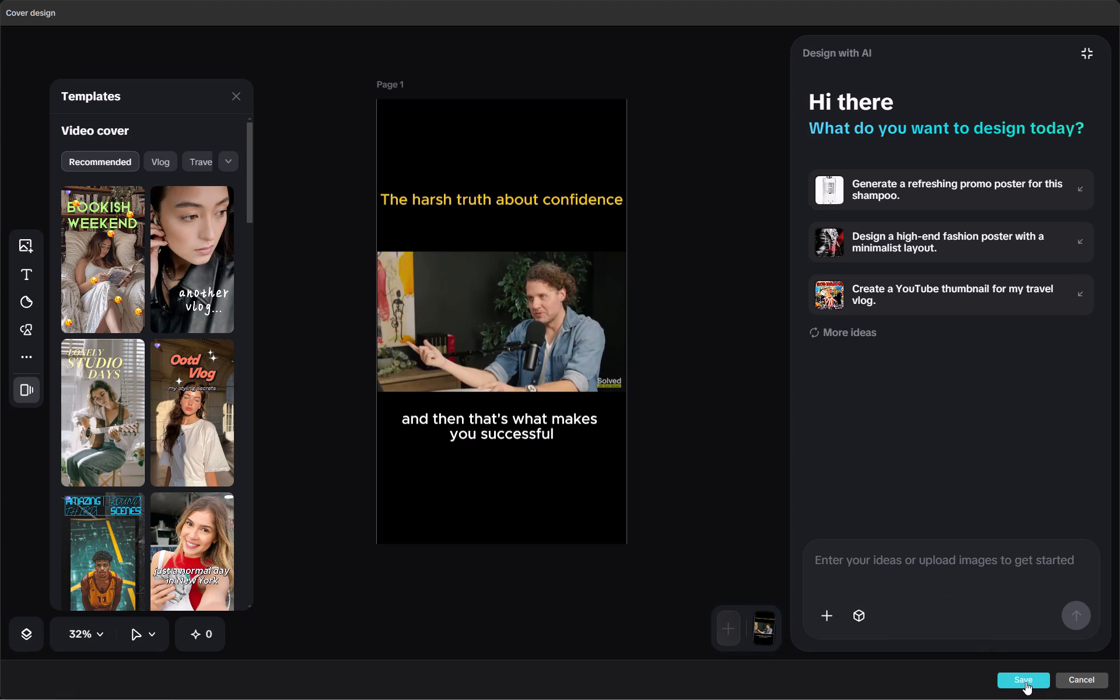
click(1025, 682)
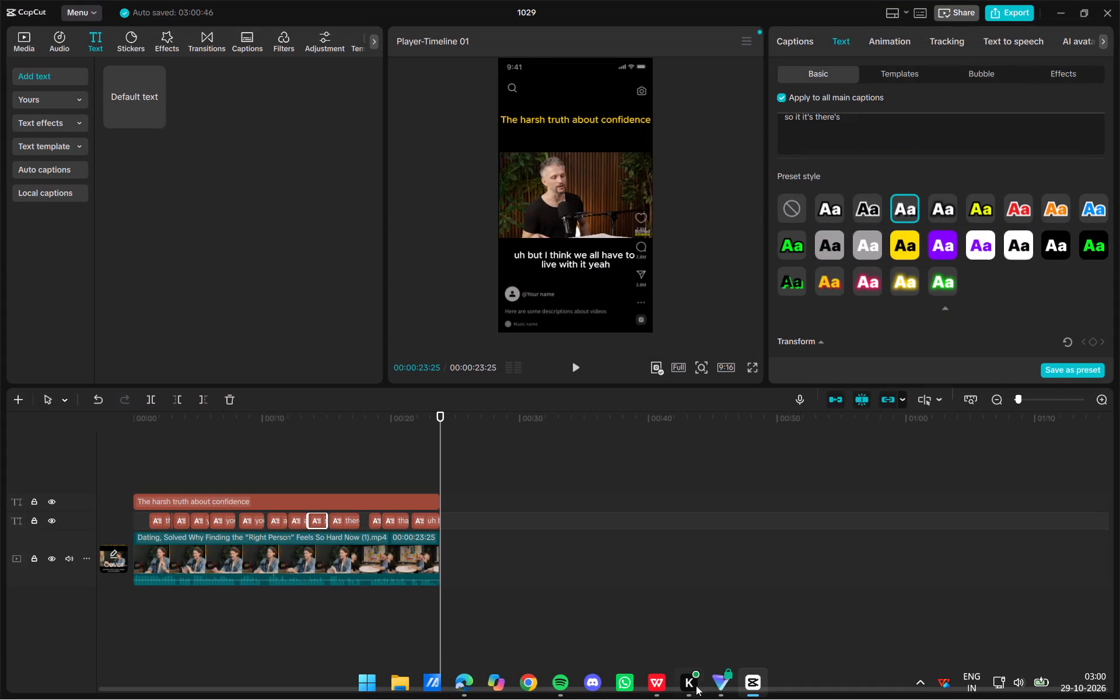
Switch to Microsoft Edge and read the Mark Manson Clipping Brief, from what to clip through caption, on-screen text, submission requirements and the rules.
click(467, 680)
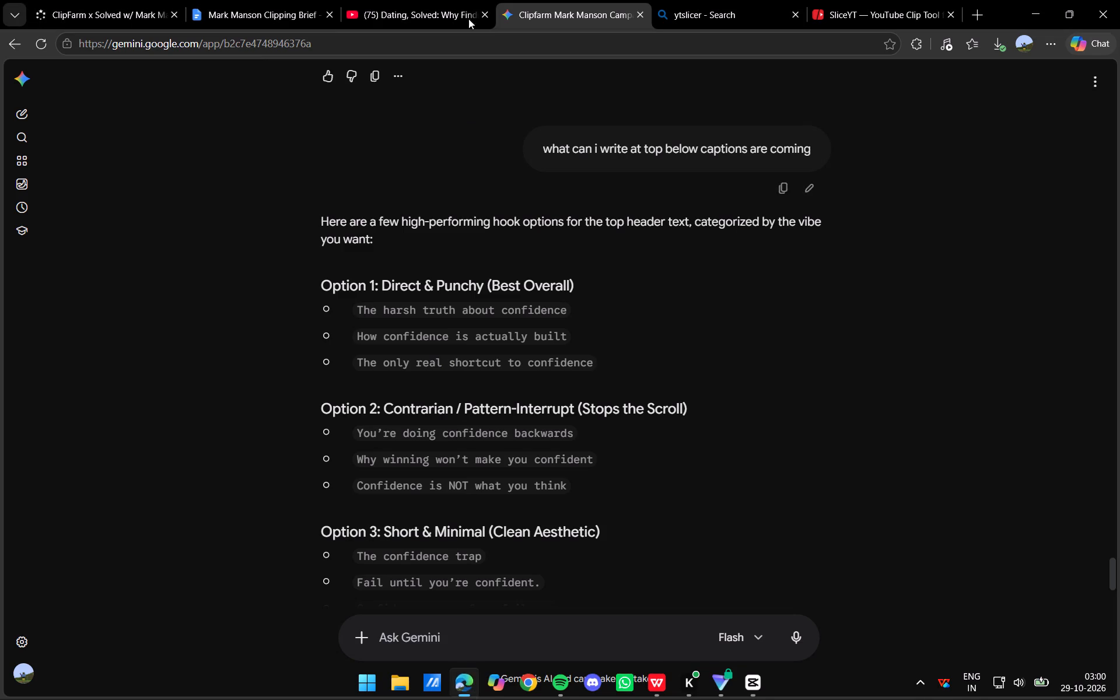
click(281, 0)
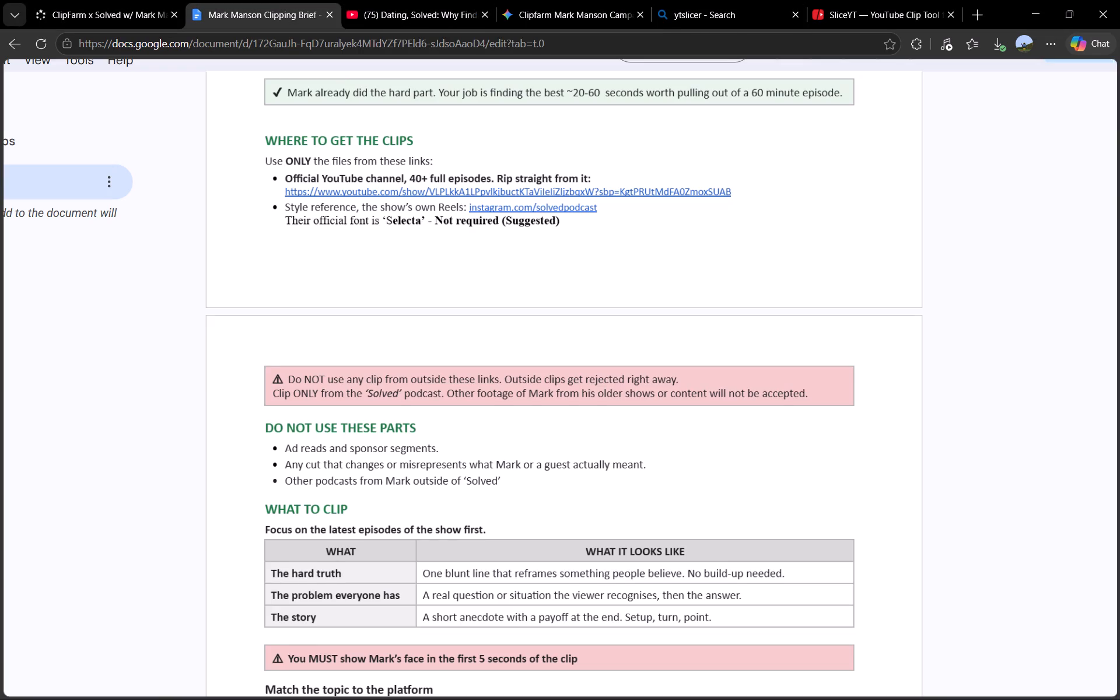
scroll(459, 334, down, 1)
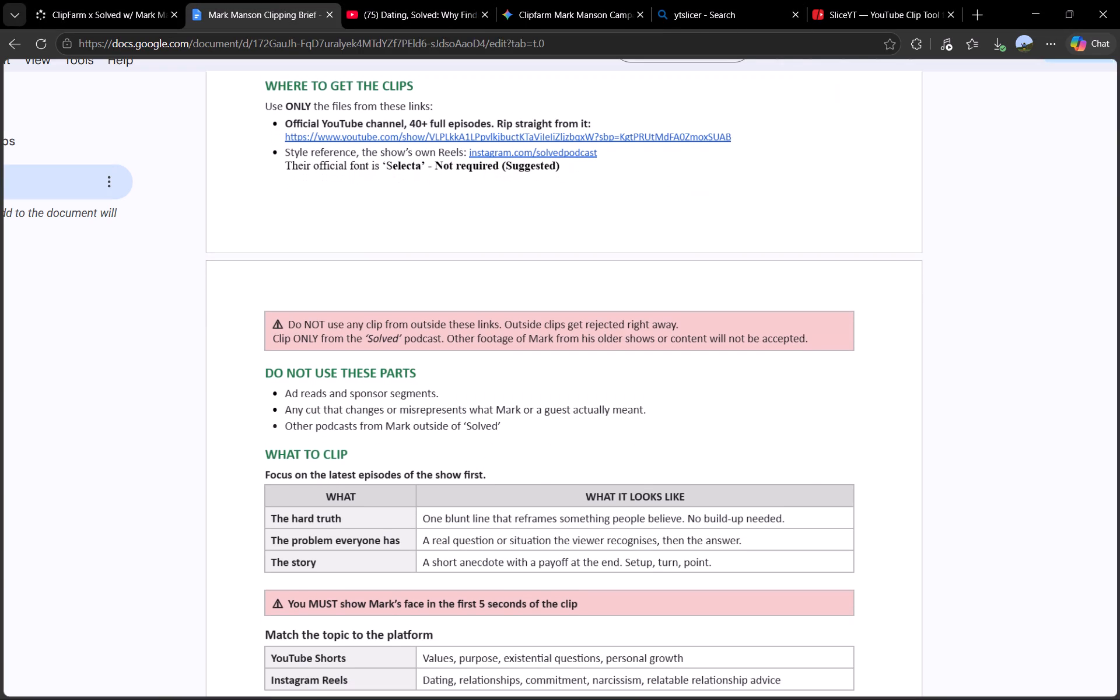
scroll(459, 334, down, 2)
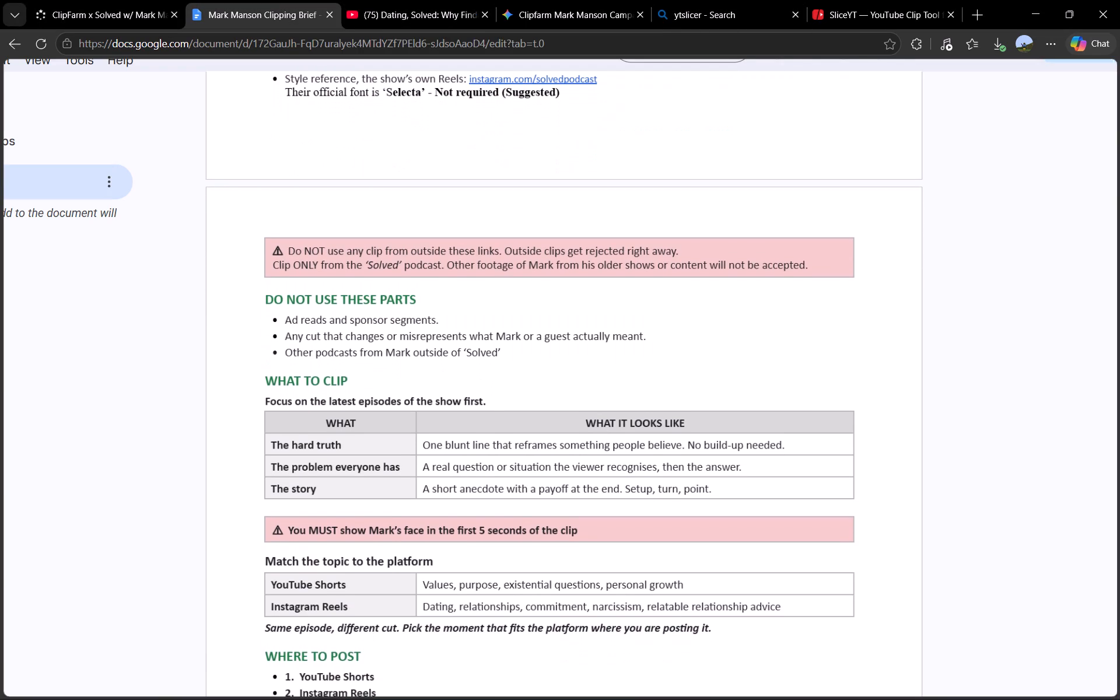
scroll(459, 334, down, 6)
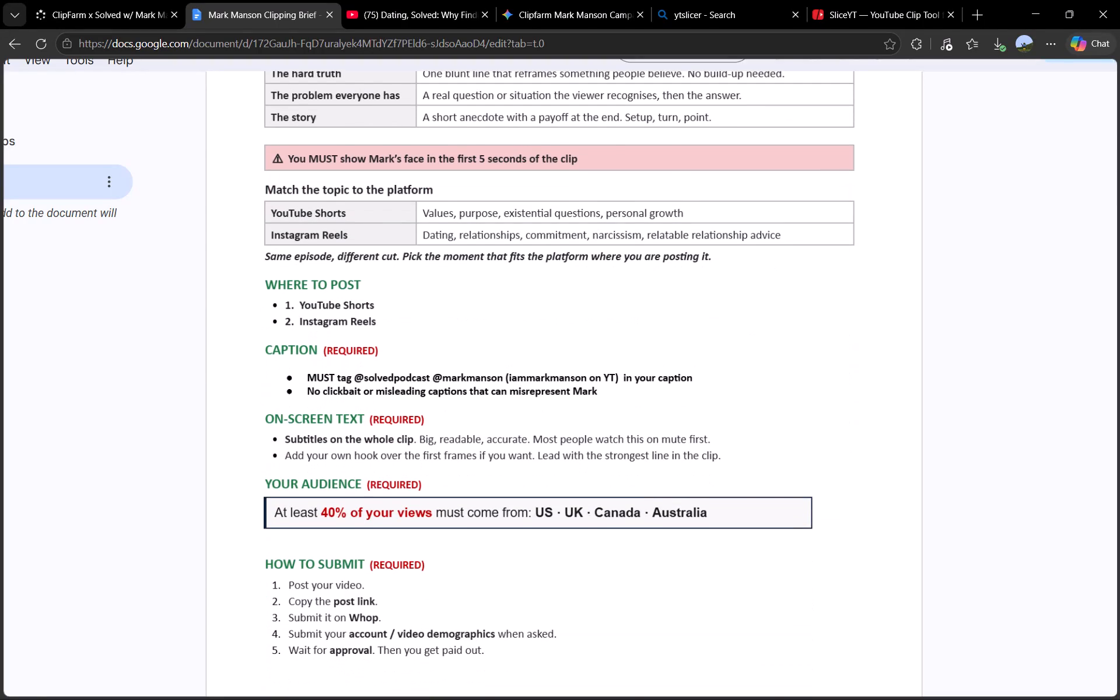
scroll(459, 334, down, 2)
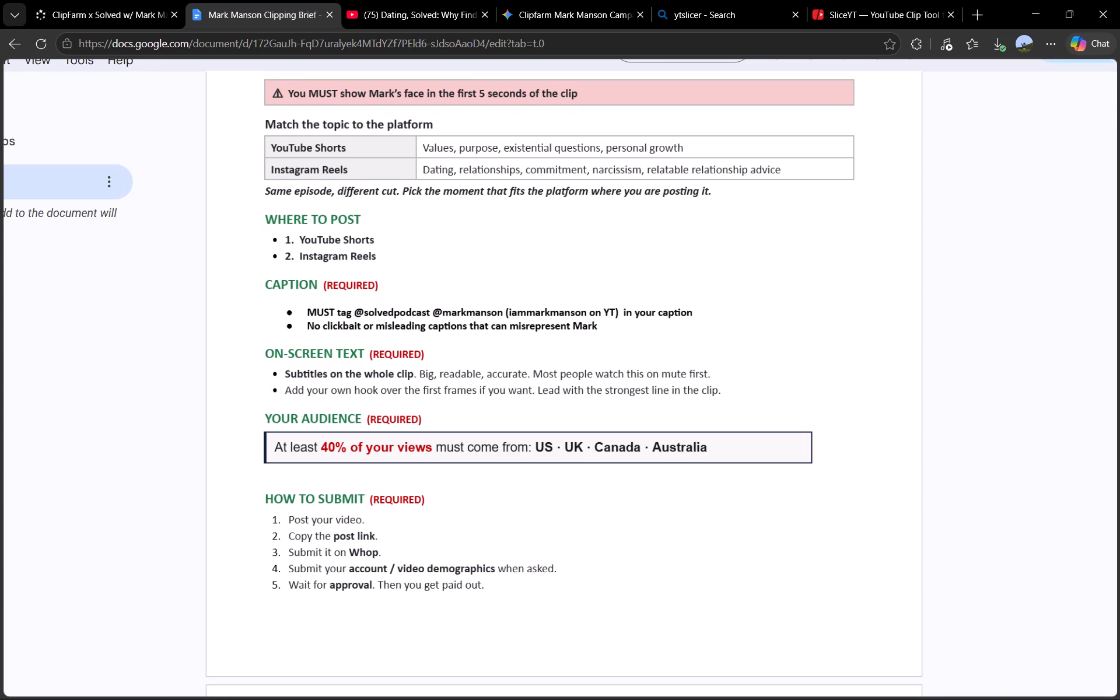
scroll(459, 334, down, 1)
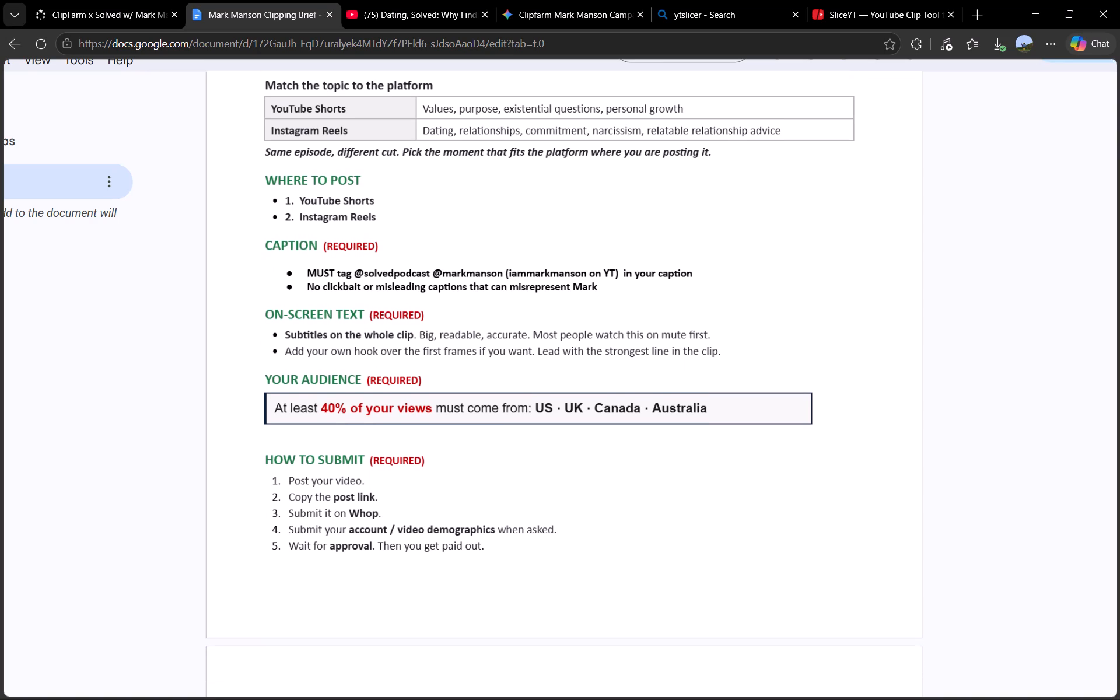
scroll(459, 334, down, 4)
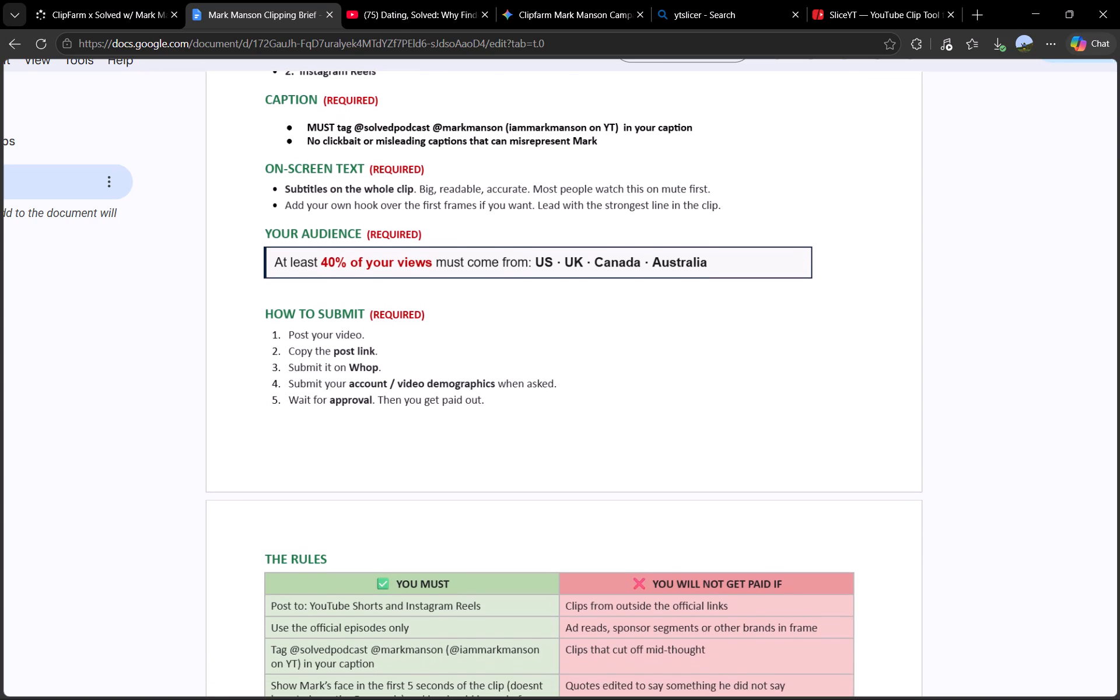
scroll(459, 334, down, 1)
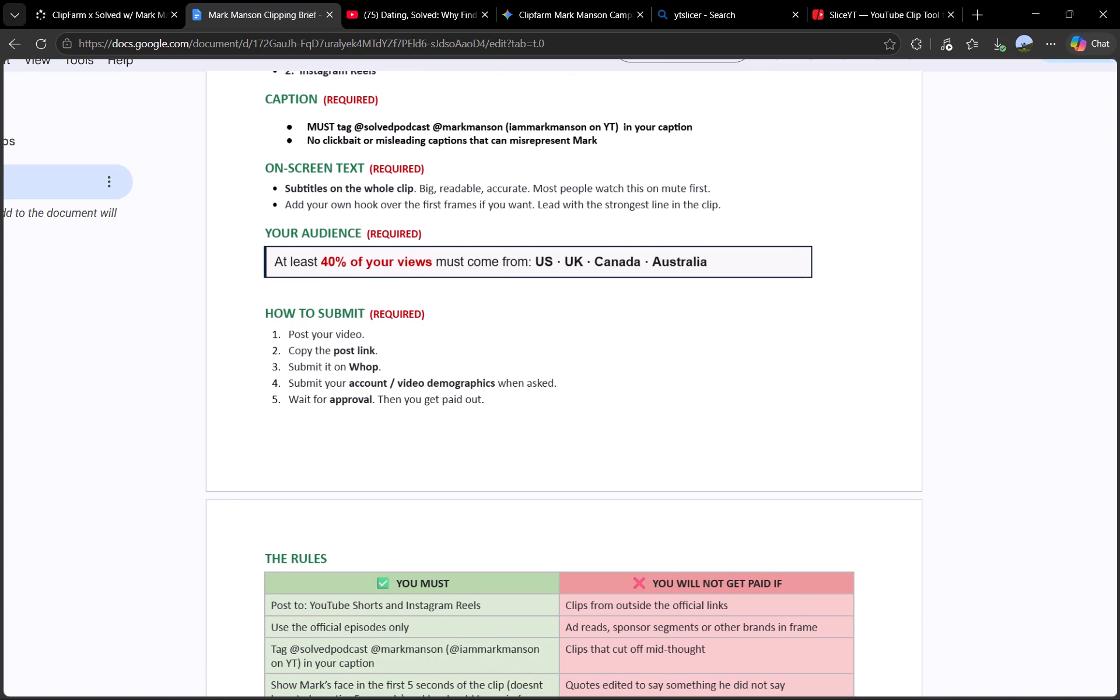
scroll(459, 334, down, 4)
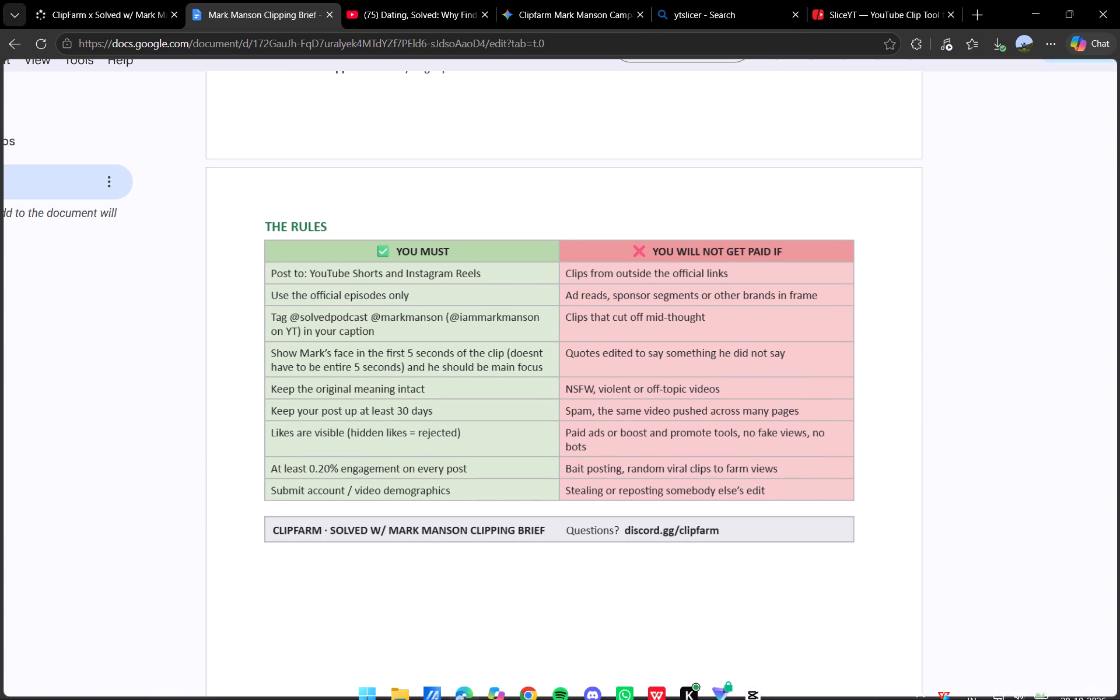
Return to CapCut and play the clip from the start to review the title and captions, checking the caption text settings.
click(748, 685)
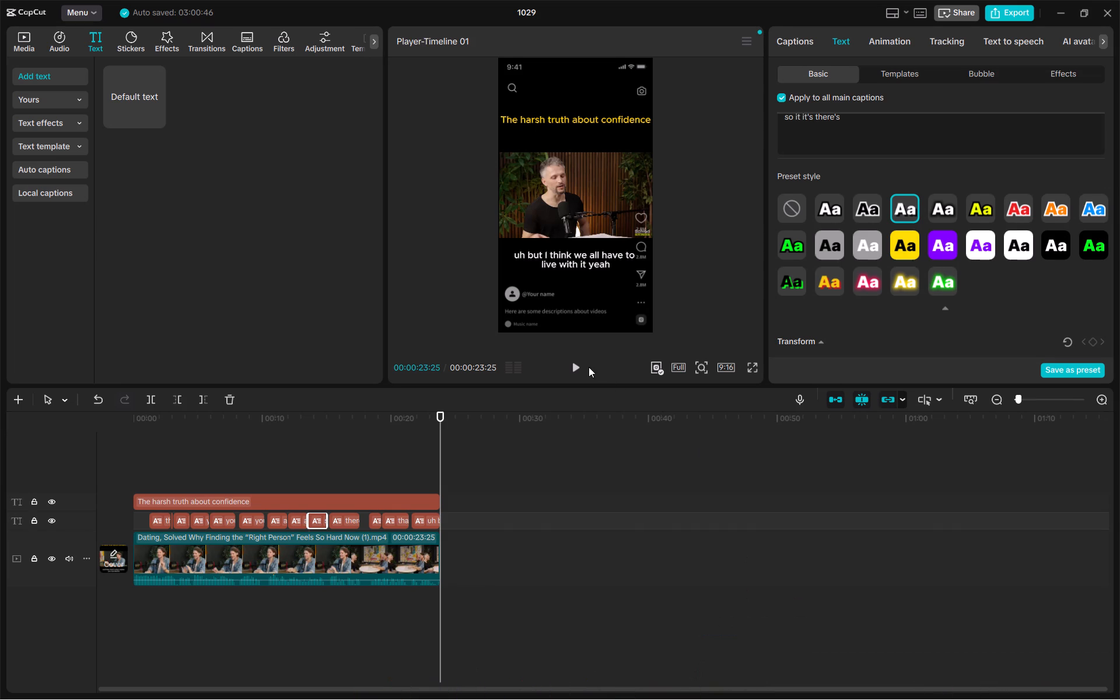
click(572, 366)
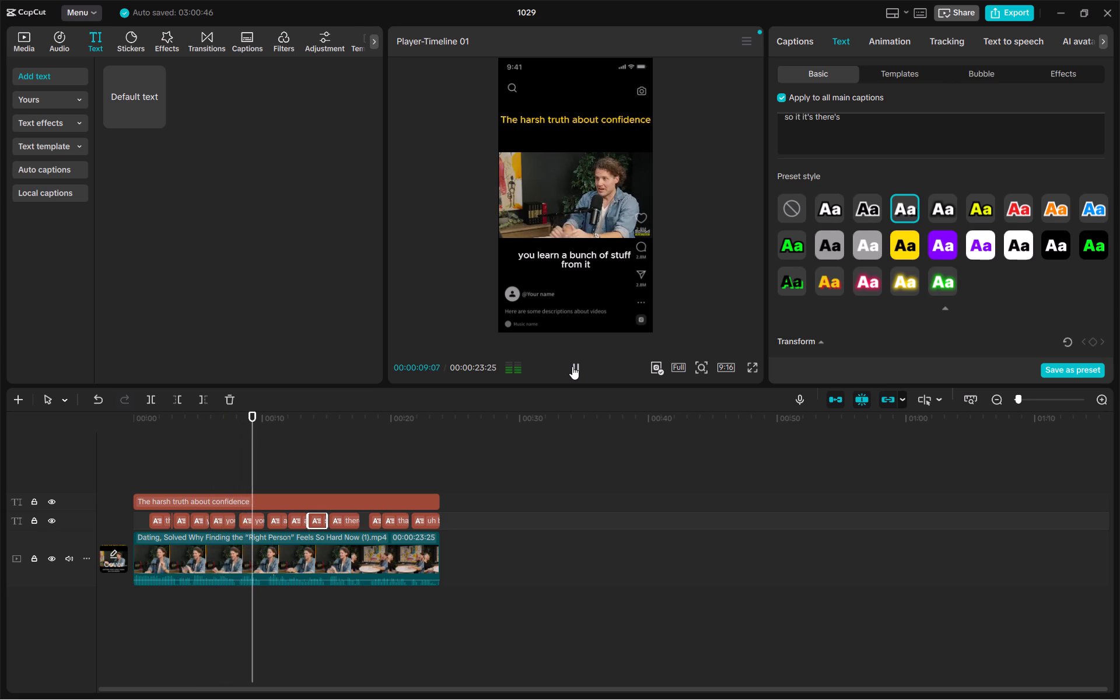
scroll(903, 250, up, 9)
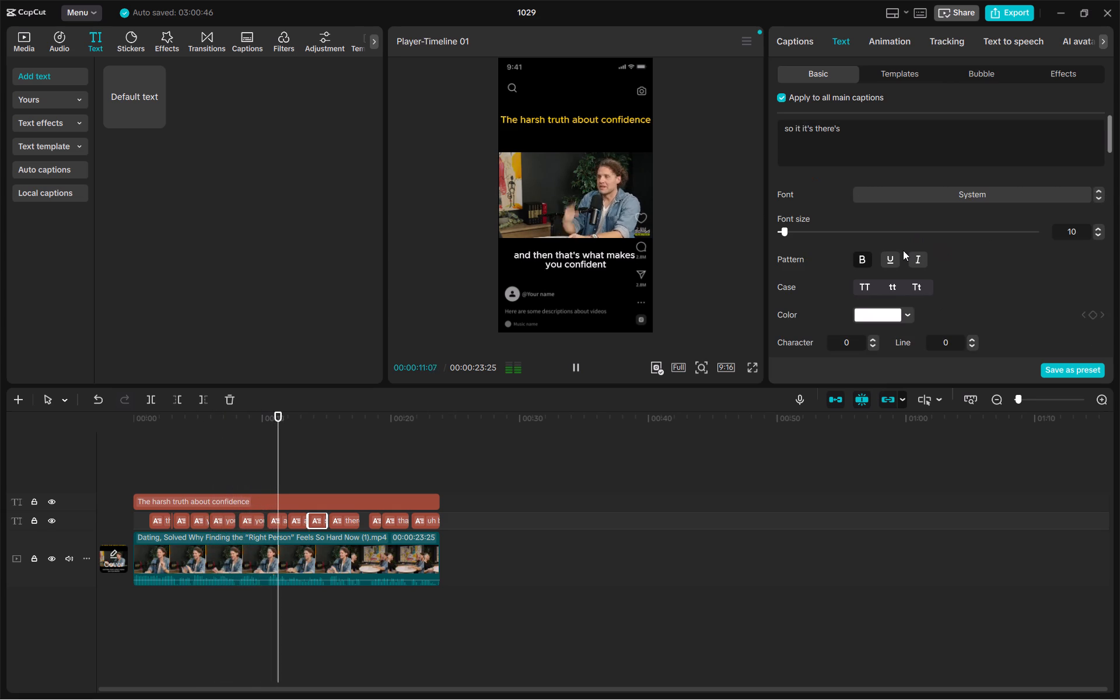
scroll(903, 250, up, 2)
Export the video as 1029 in 1080P, H.264 mp4 at 30fps with the cover at the beginning, without sharing it.
click(999, 11)
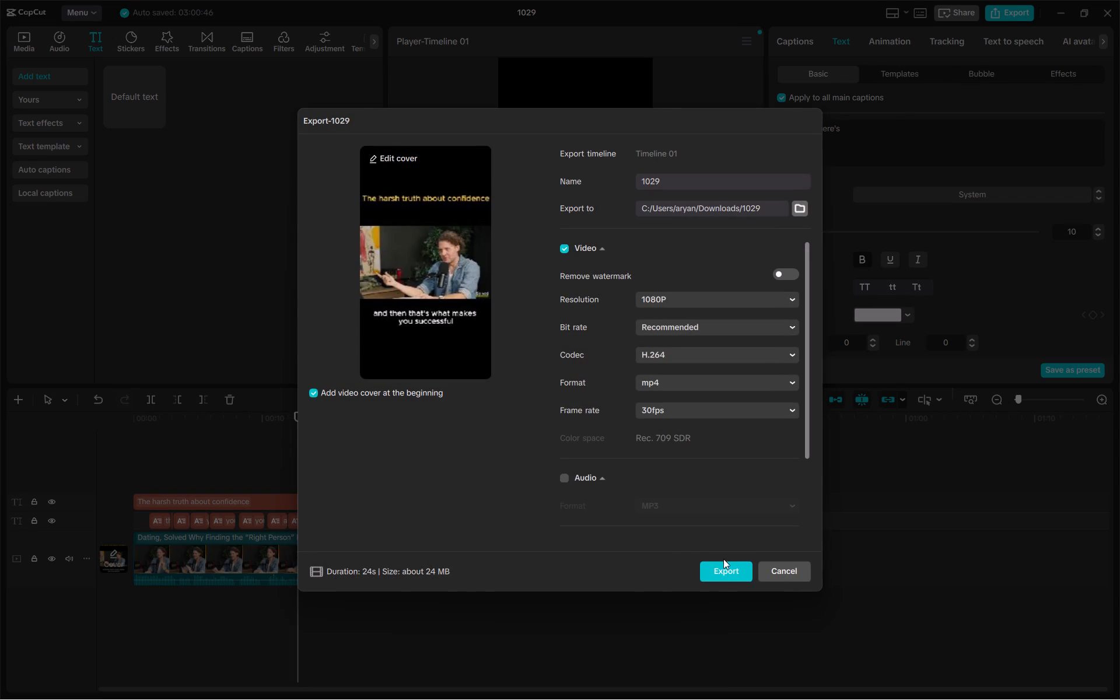
click(722, 575)
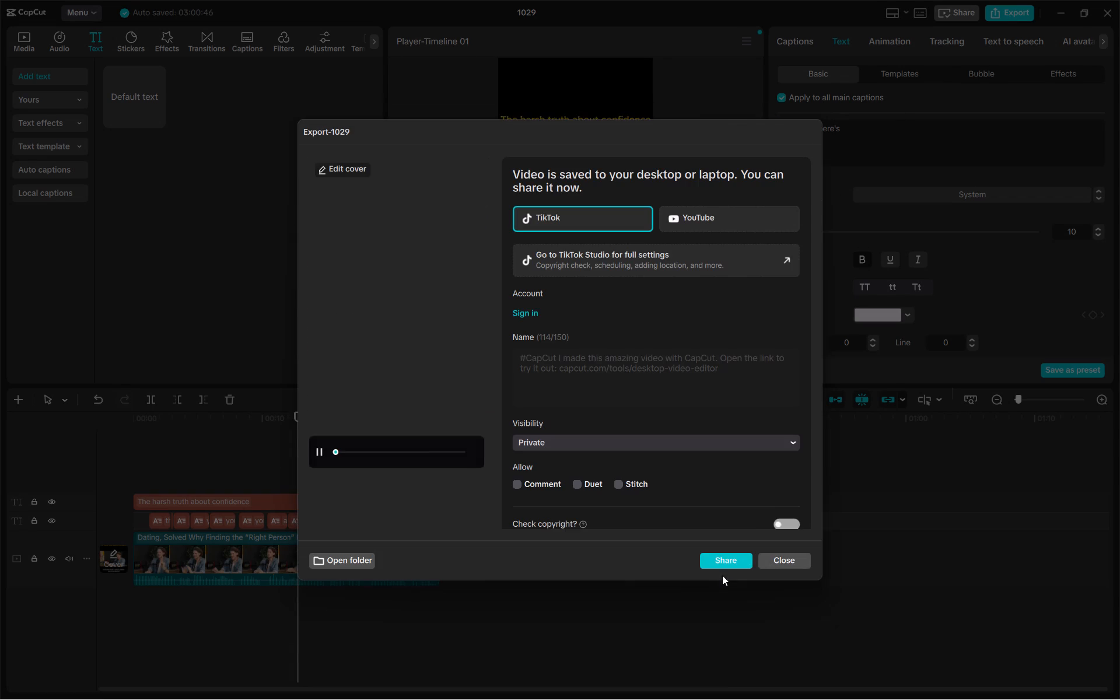
click(776, 561)
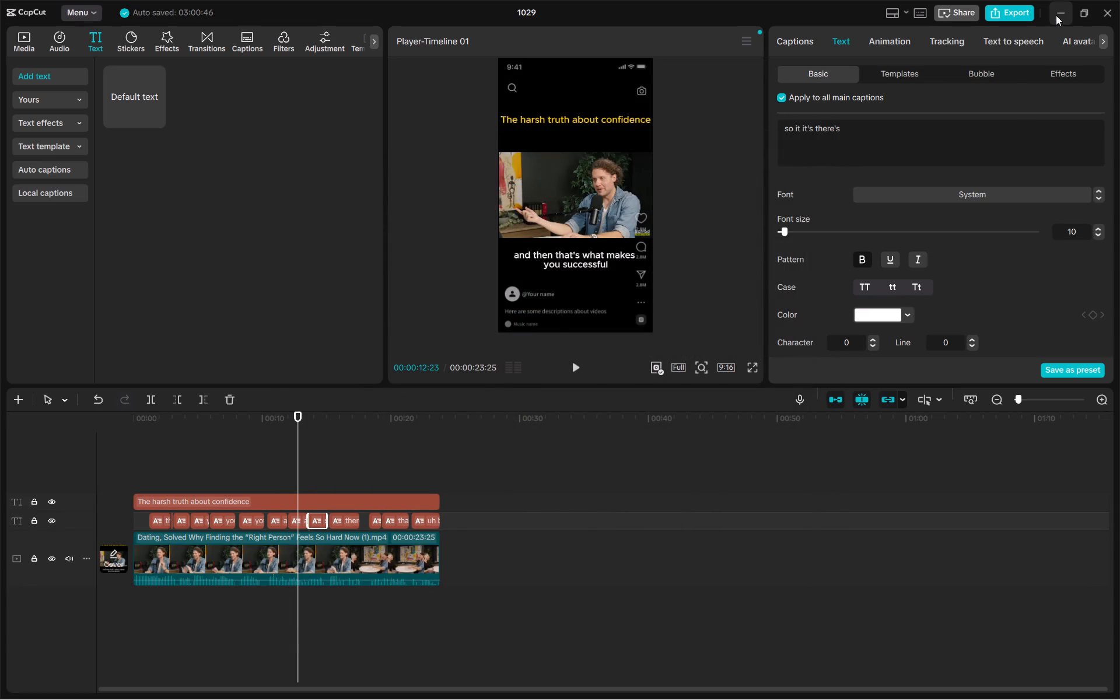
Switch to Microsoft Edge and start entering a web address beginning with "i" in a new tab.
click(1056, 15)
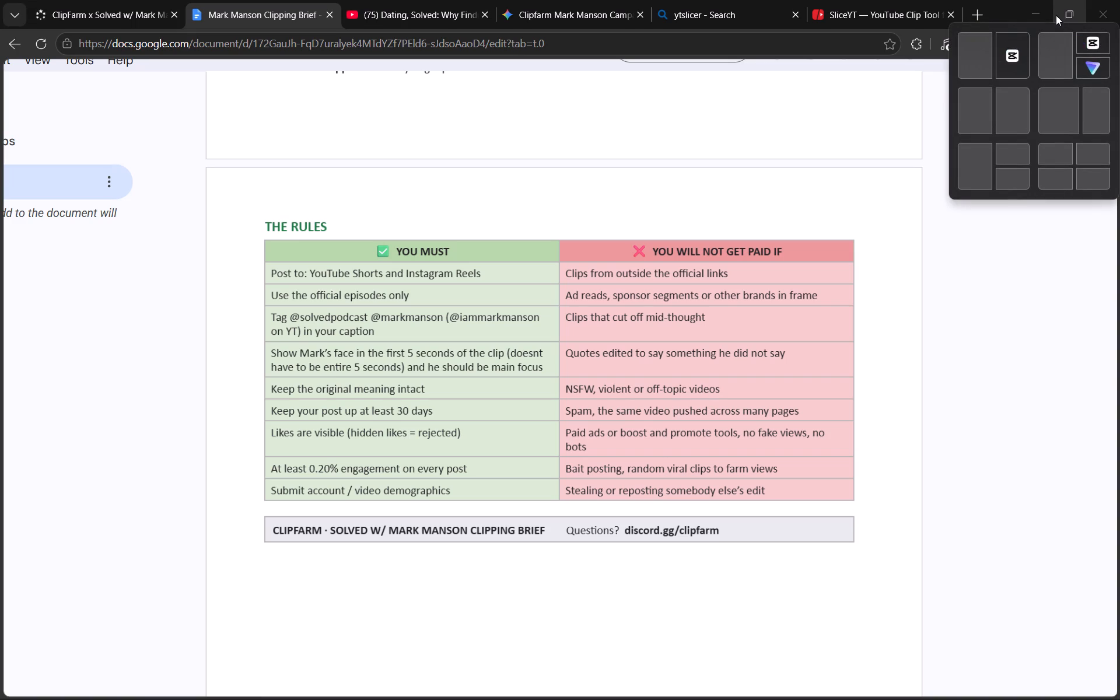
click(977, 15)
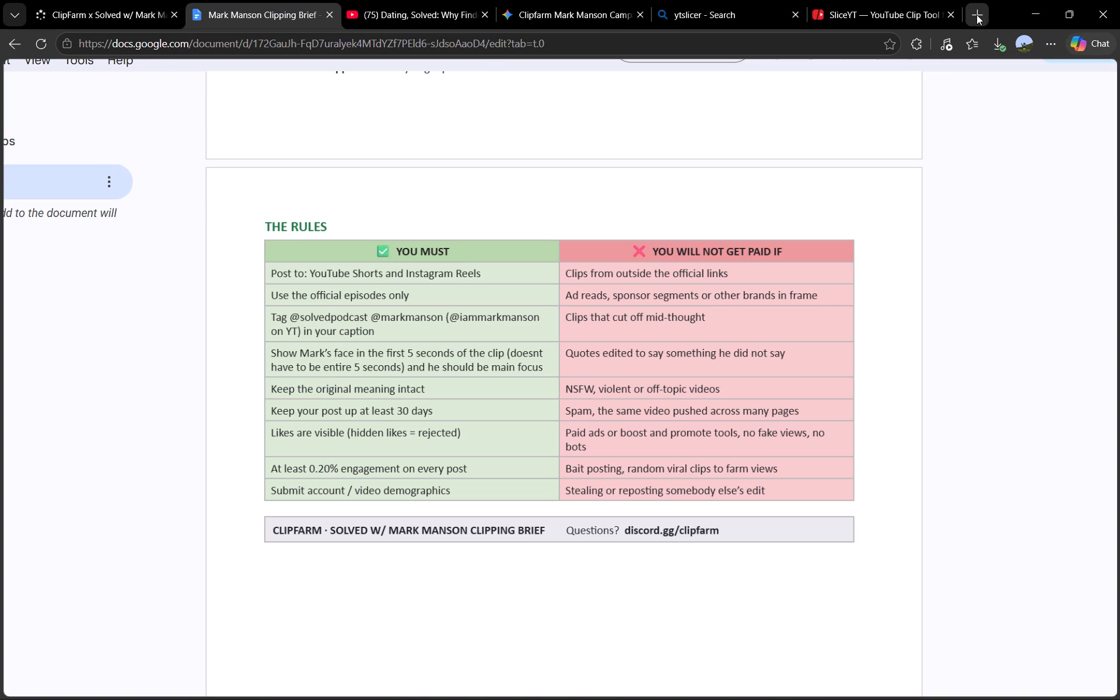
key(i)
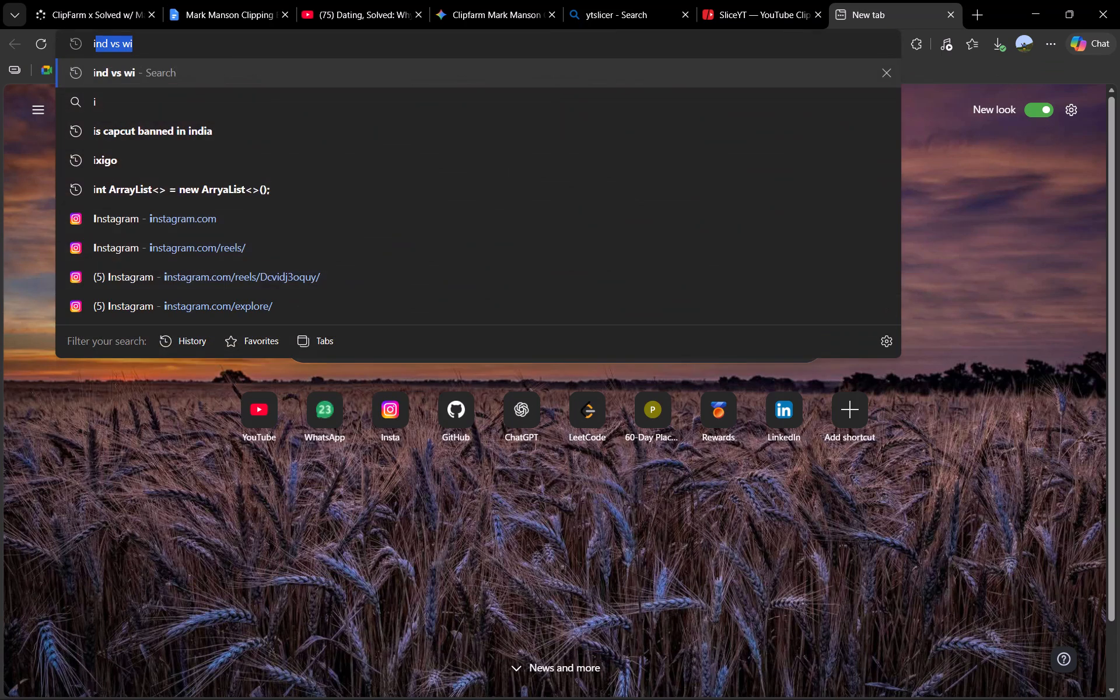